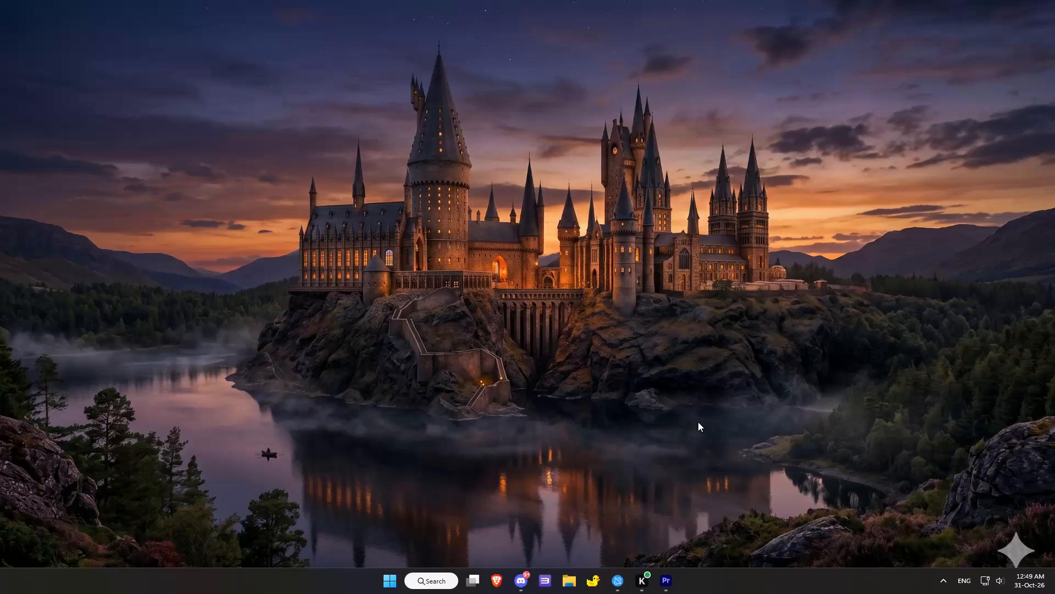
Switch to Premiere Pro and compare clip 1314369.png with its Lumetri Color effect turned off and on.
{"action": "left_click", "coordinate": [664, 576]}
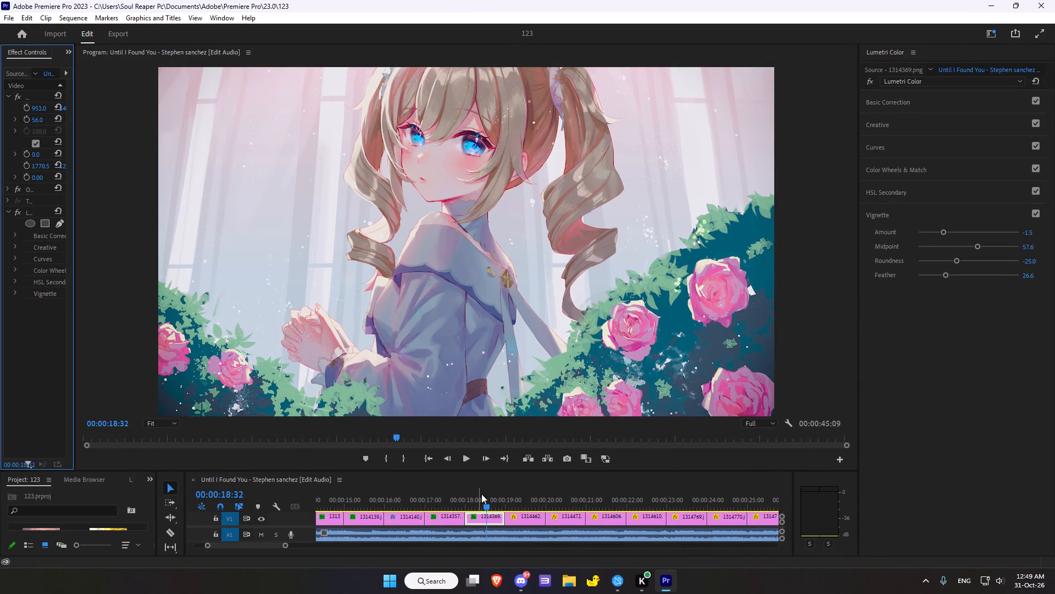
{"action": "left_click", "coordinate": [871, 81]}
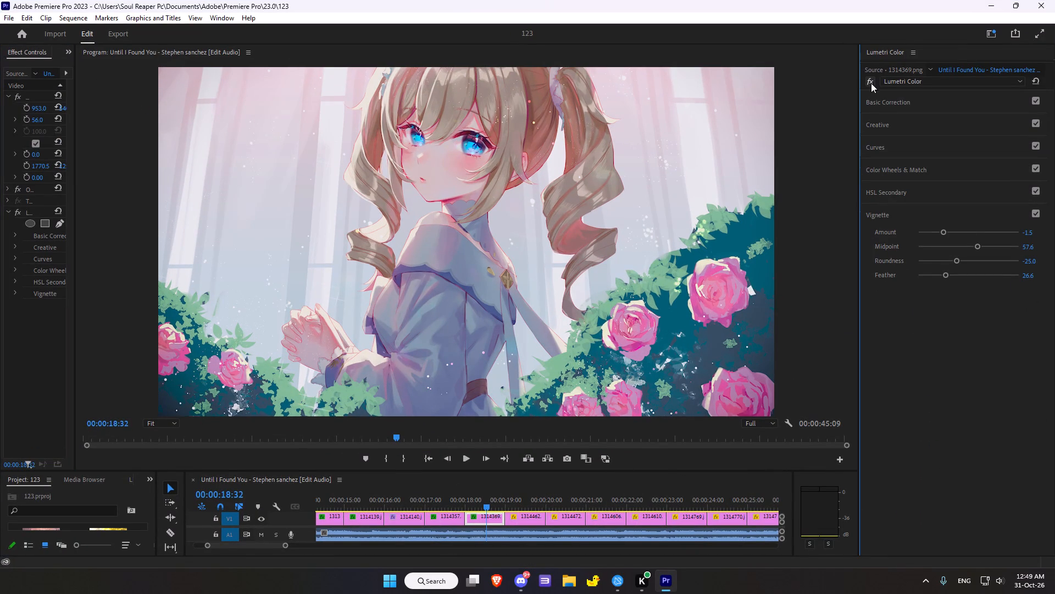
{"action": "left_click", "coordinate": [871, 80]}
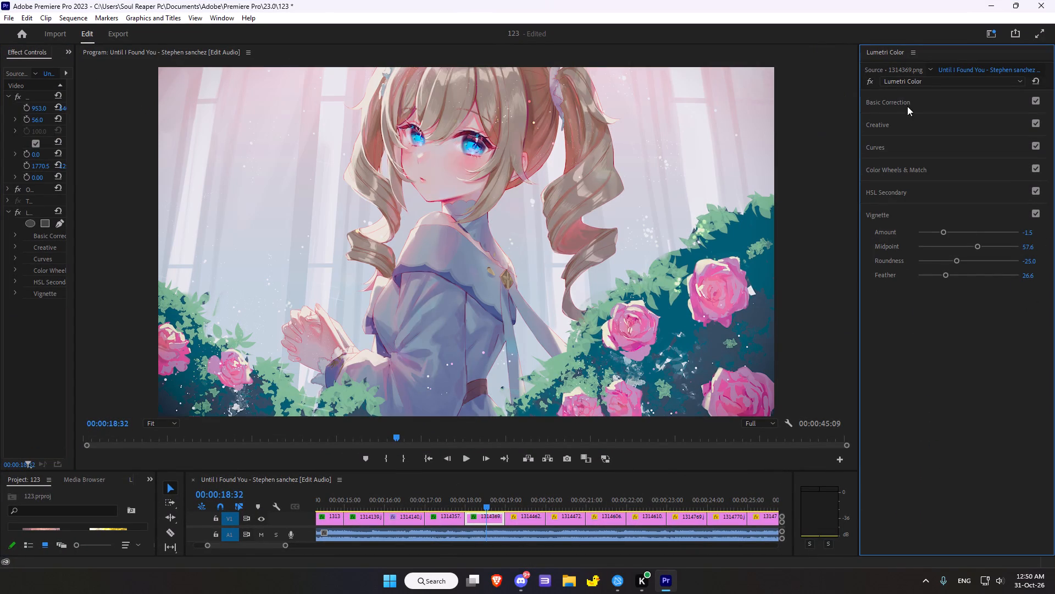
{"action": "left_click", "coordinate": [871, 82]}
{"action": "left_click", "coordinate": [871, 82]}
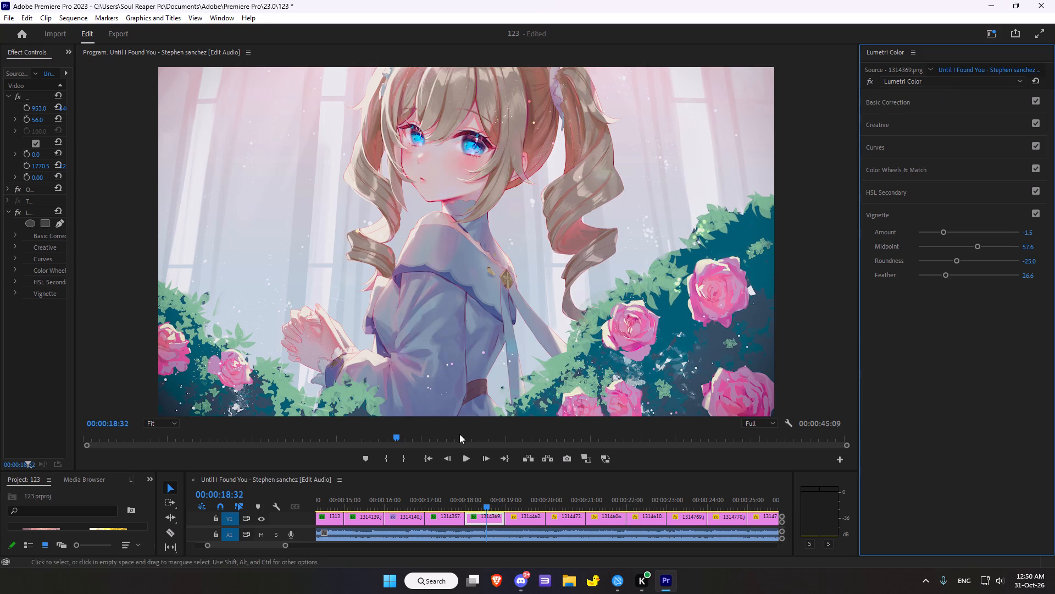
On clip 1314462.png, set the Basic Correction temperature to about -5.4 and tint to about 10.9.
{"action": "left_click", "coordinate": [526, 503]}
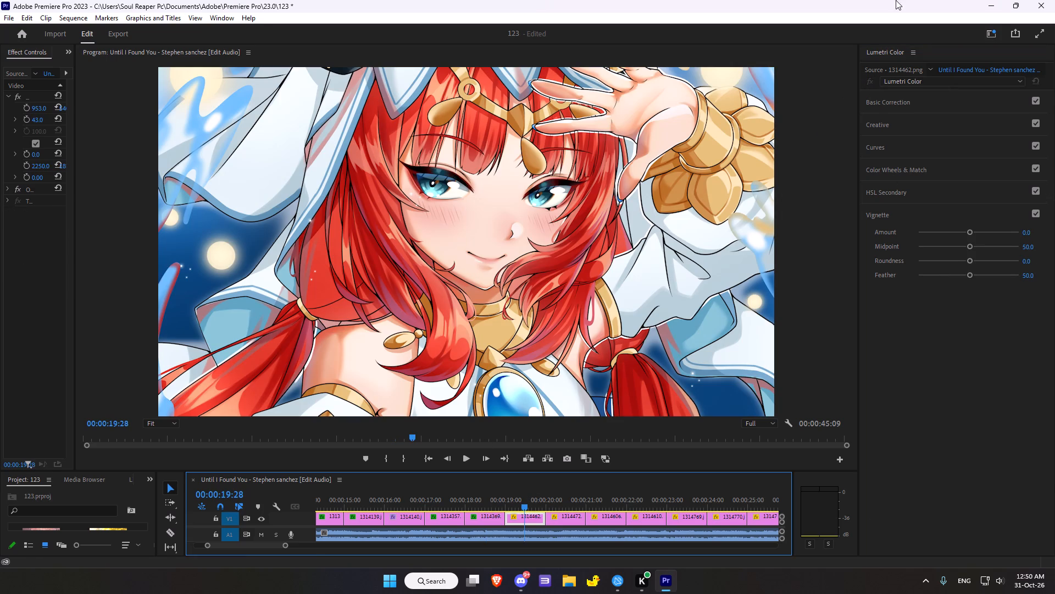
{"action": "left_click", "coordinate": [909, 96]}
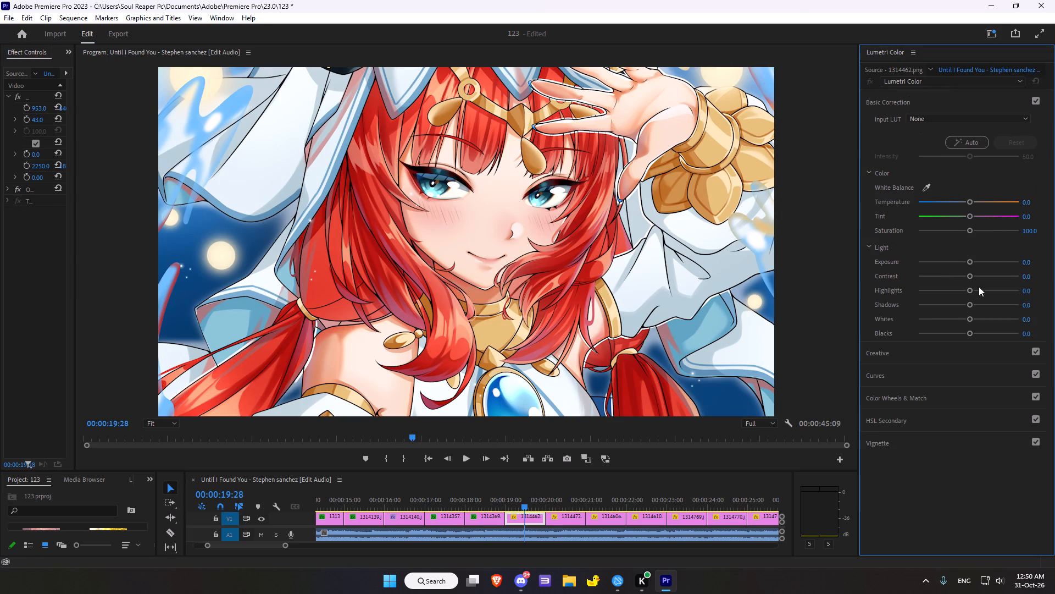
{"action": "left_click_drag", "start_coordinate": [974, 201], "coordinate": [961, 207]}
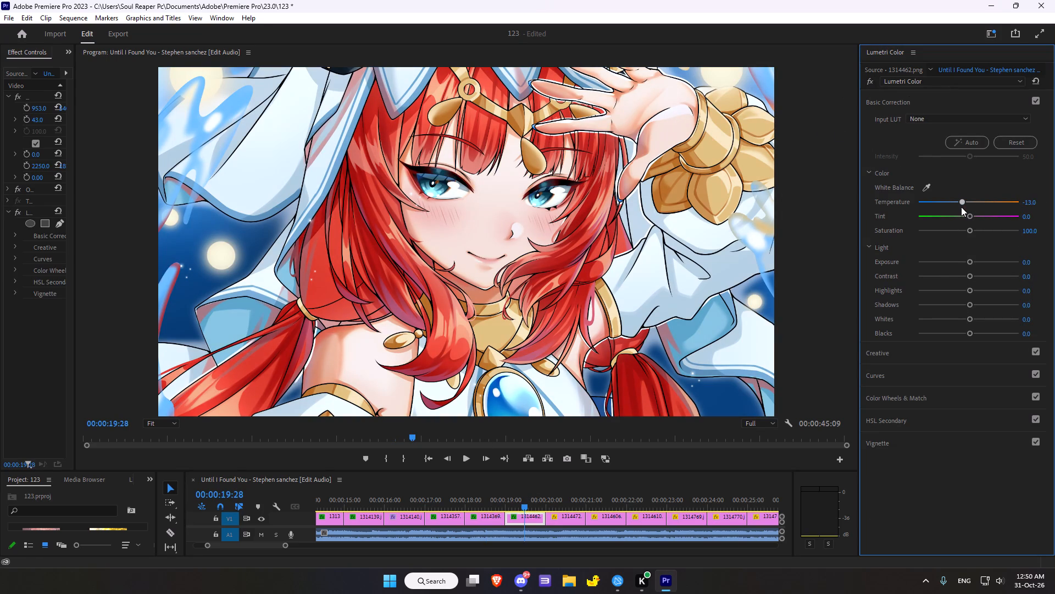
{"action": "left_click_drag", "start_coordinate": [961, 207], "coordinate": [965, 207]}
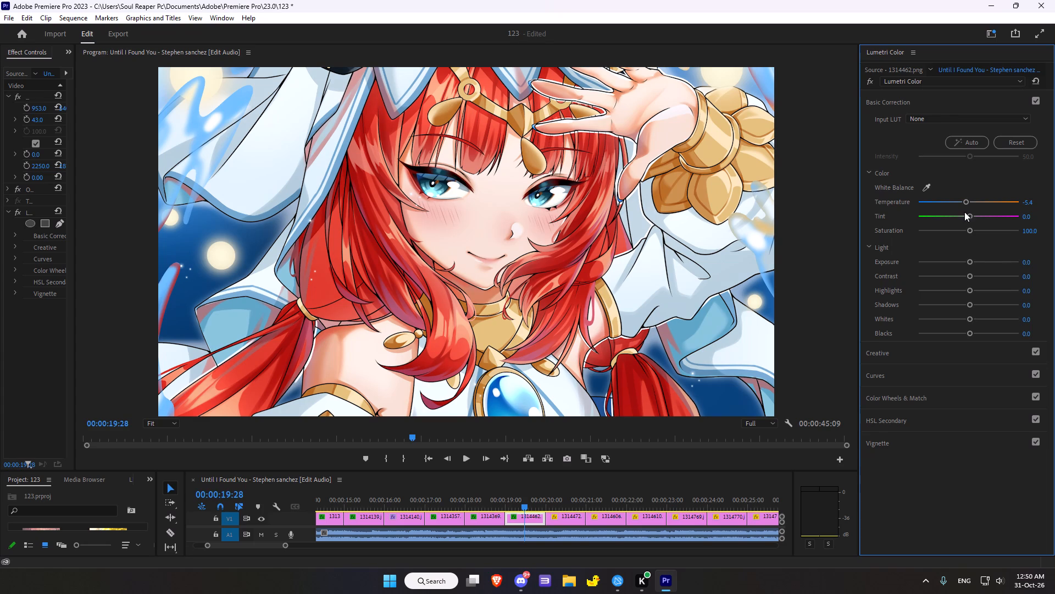
{"action": "left_click", "coordinate": [971, 216]}
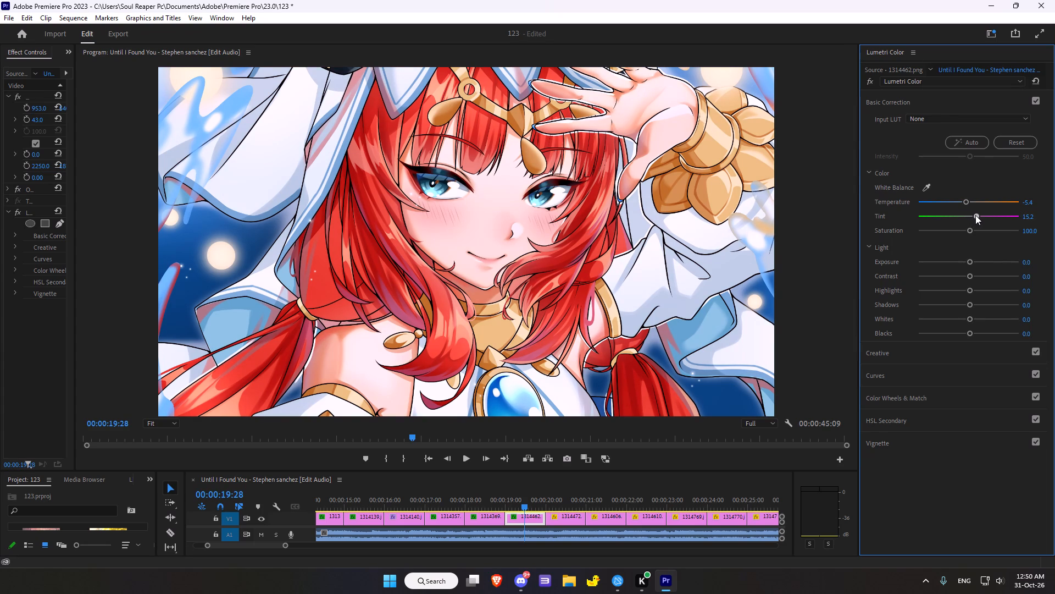
Reduce the Basic Correction saturation of clip 1314462.png to about 85.9.
{"action": "left_click_drag", "start_coordinate": [969, 233], "coordinate": [964, 235]}
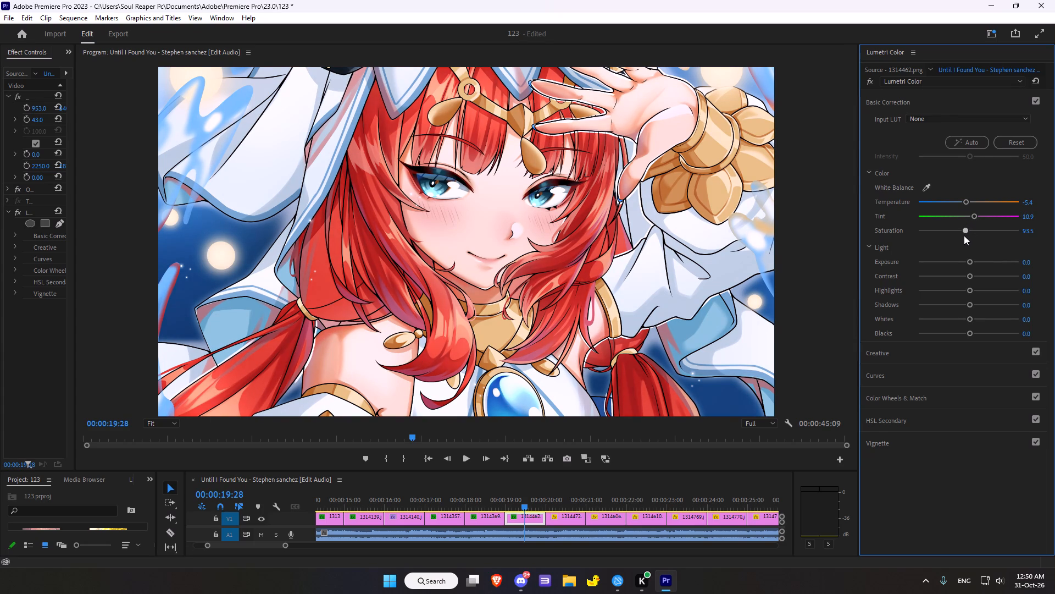
{"action": "left_click_drag", "start_coordinate": [964, 235], "coordinate": [953, 240]}
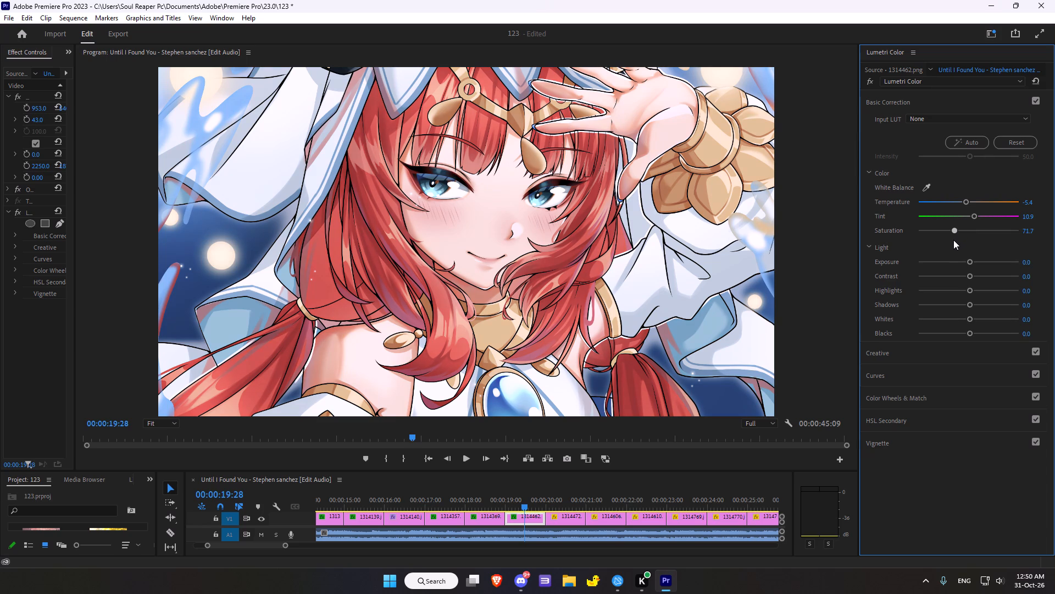
{"action": "left_click_drag", "start_coordinate": [953, 240], "coordinate": [956, 240]}
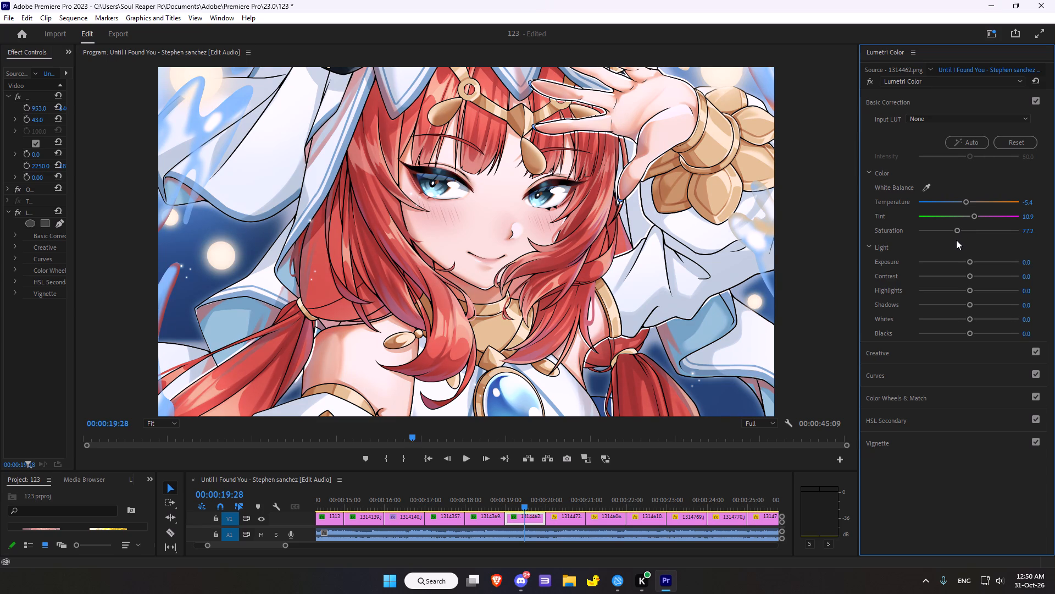
{"action": "double_click", "coordinate": [956, 240]}
{"action": "double_click", "coordinate": [963, 231]}
{"action": "left_click_drag", "start_coordinate": [971, 229], "coordinate": [969, 232]}
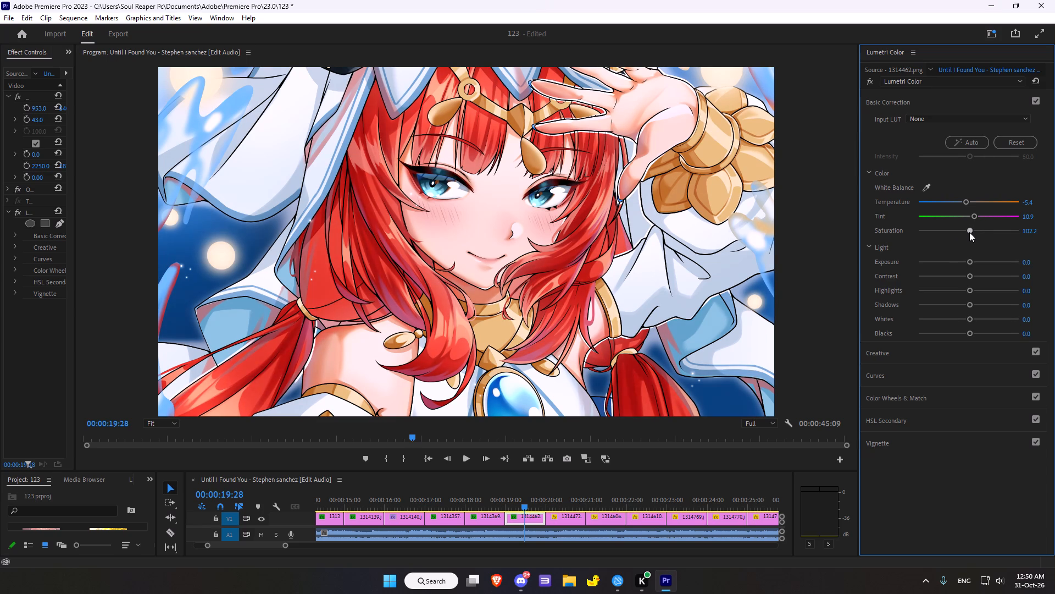
{"action": "left_click_drag", "start_coordinate": [969, 232], "coordinate": [960, 235]}
Lower the clip's exposure to about -1.3 and raise its contrast to about 39.1.
{"action": "scroll", "coordinate": [967, 227], "scroll_direction": "down", "scroll_amount": 2}
{"action": "left_click_drag", "start_coordinate": [973, 263], "coordinate": [970, 262]}
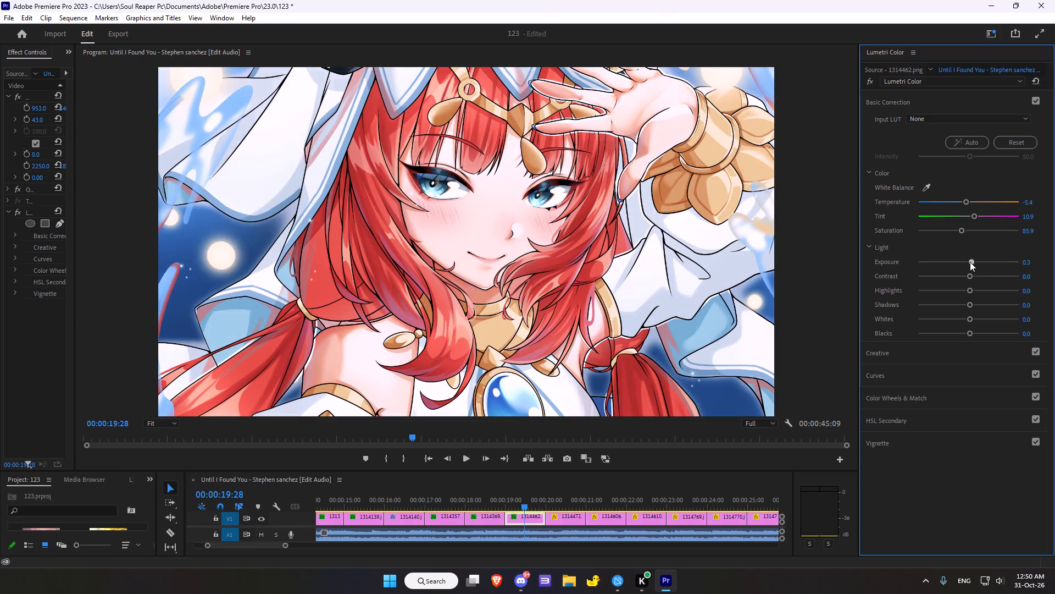
{"action": "left_click_drag", "start_coordinate": [970, 262], "coordinate": [955, 266]}
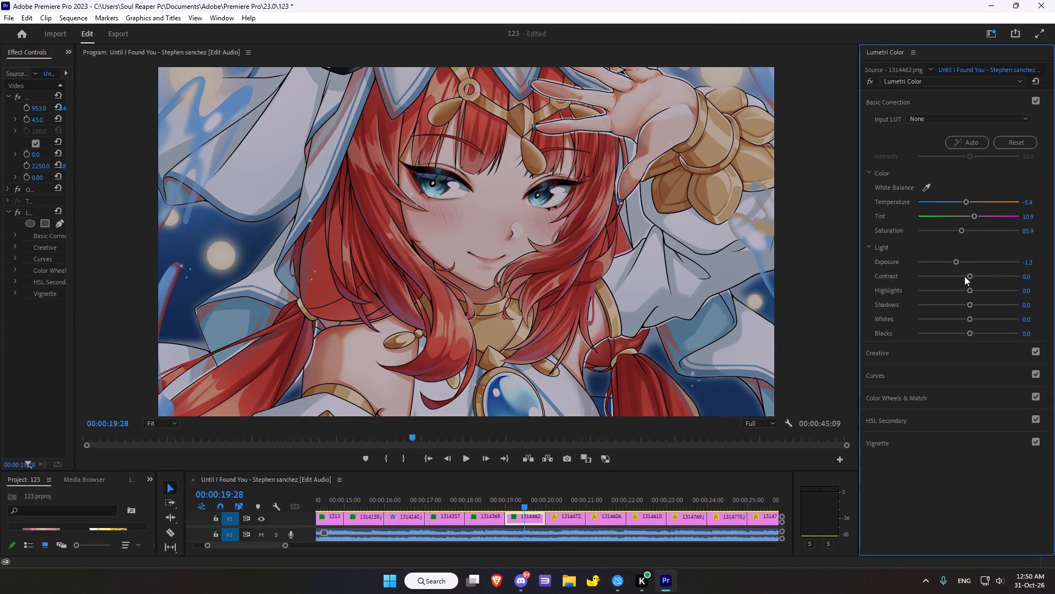
{"action": "left_click_drag", "start_coordinate": [971, 274], "coordinate": [986, 268]}
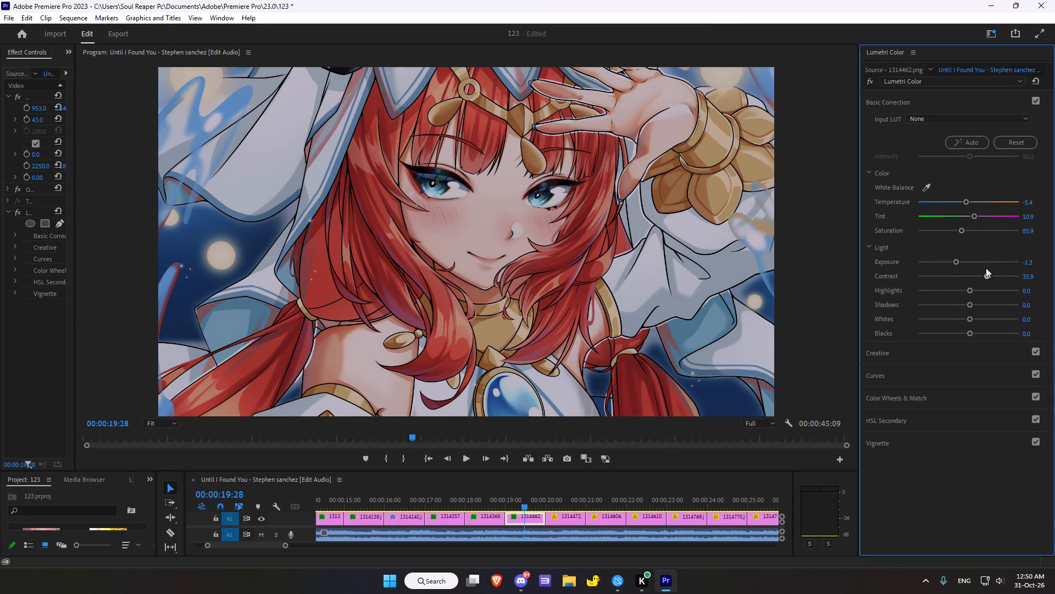
{"action": "left_click_drag", "start_coordinate": [986, 268], "coordinate": [975, 275]}
{"action": "left_click_drag", "start_coordinate": [975, 275], "coordinate": [973, 280]}
{"action": "left_click_drag", "start_coordinate": [973, 280], "coordinate": [943, 292]}
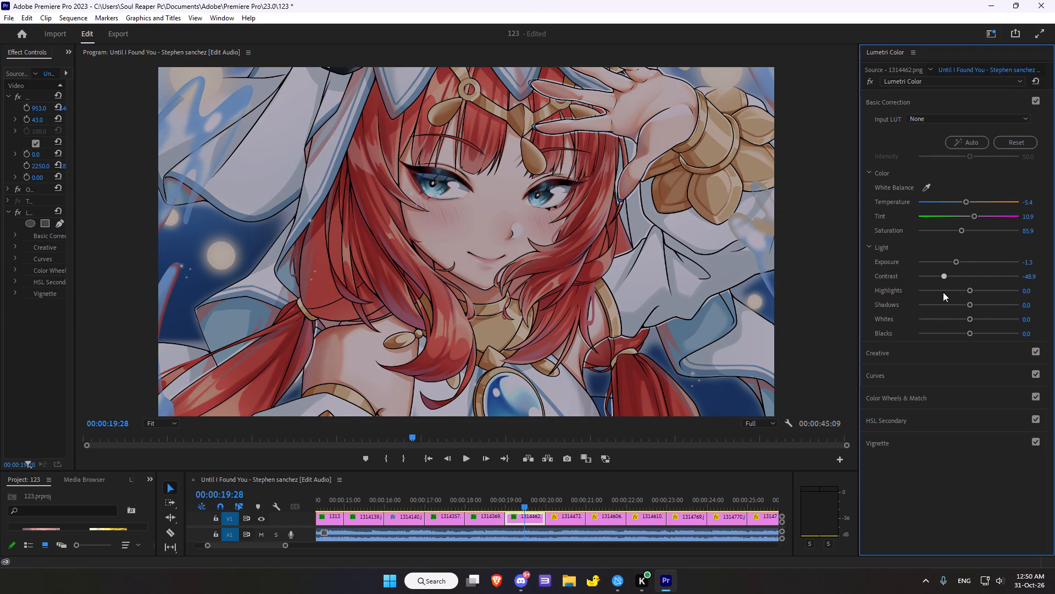
{"action": "left_click_drag", "start_coordinate": [943, 292], "coordinate": [987, 284]}
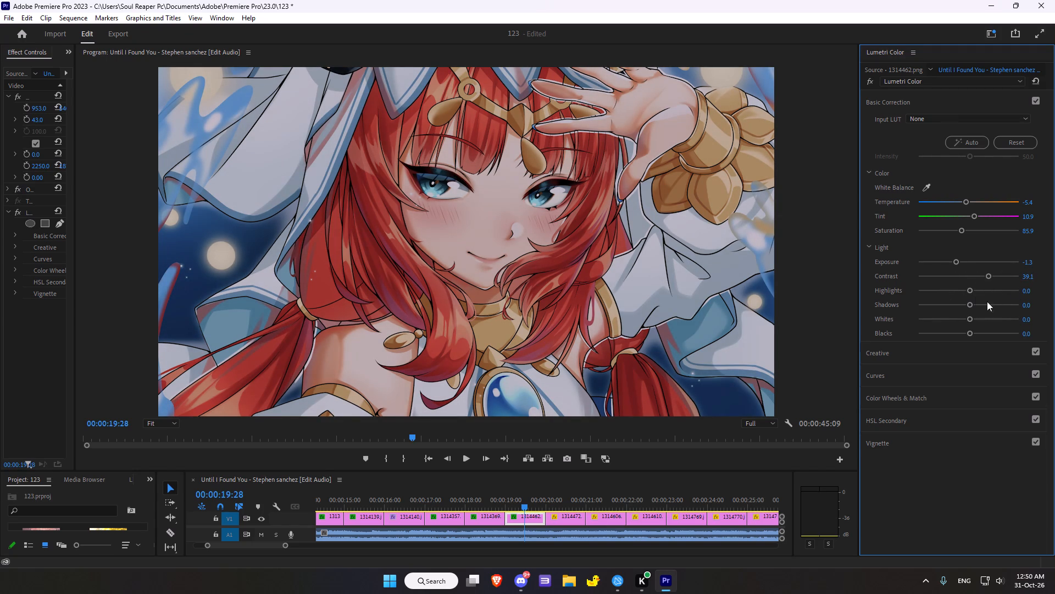
Raise the clip's highlights to about 44.6 and lower its shadows to about -21.7.
{"action": "left_click_drag", "start_coordinate": [971, 290], "coordinate": [986, 288]}
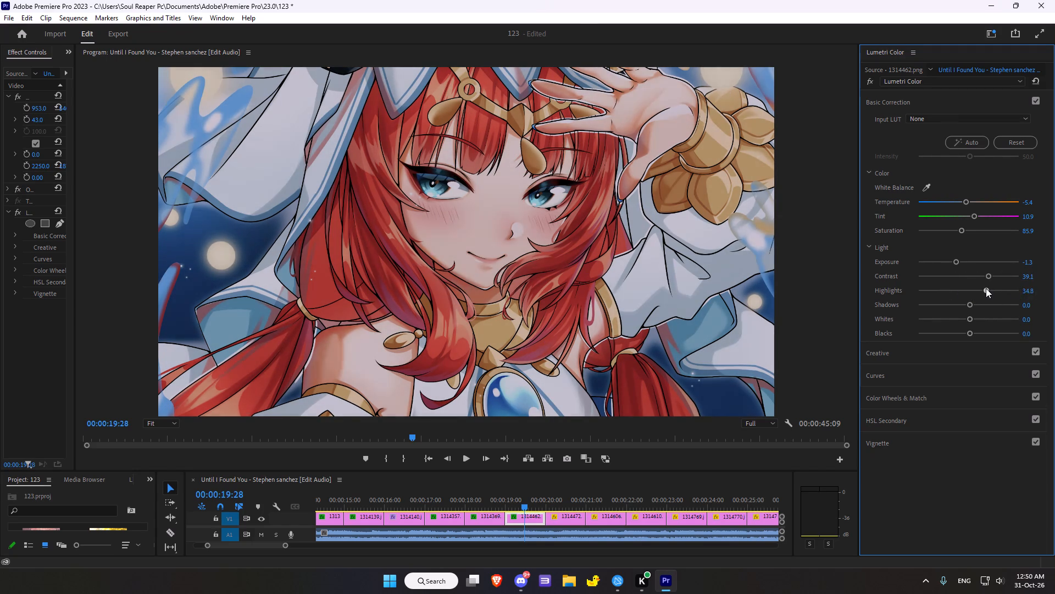
{"action": "left_click_drag", "start_coordinate": [986, 288], "coordinate": [990, 289]}
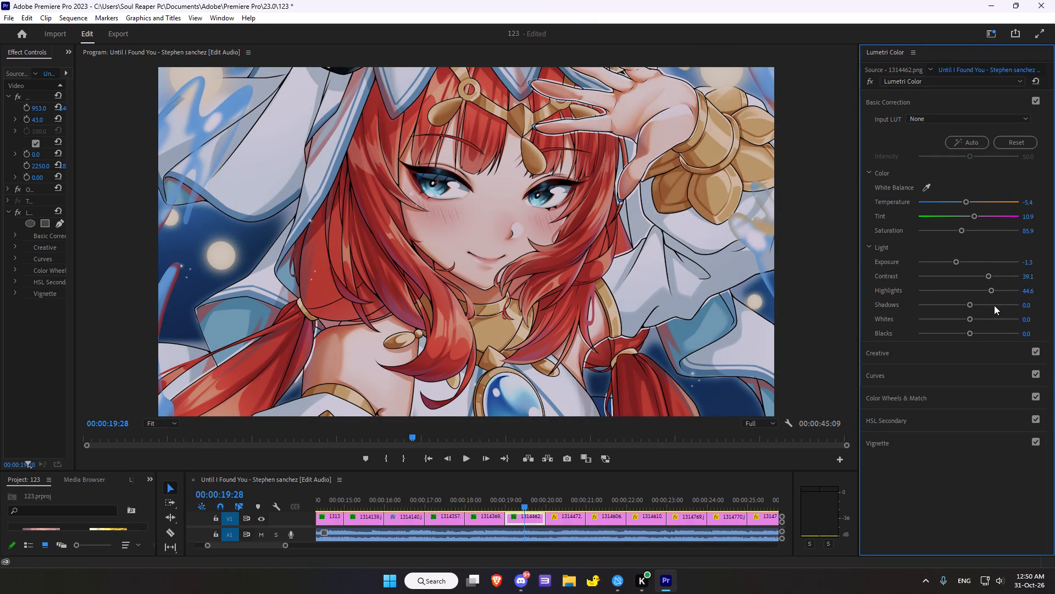
{"action": "left_click_drag", "start_coordinate": [970, 307], "coordinate": [977, 301]}
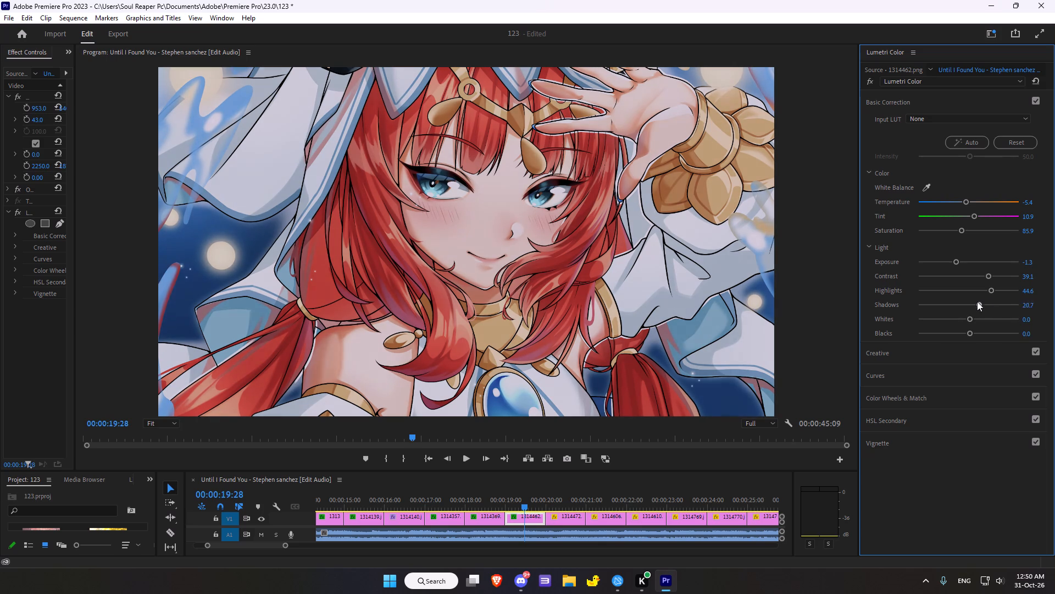
{"action": "left_click_drag", "start_coordinate": [977, 301], "coordinate": [987, 299]}
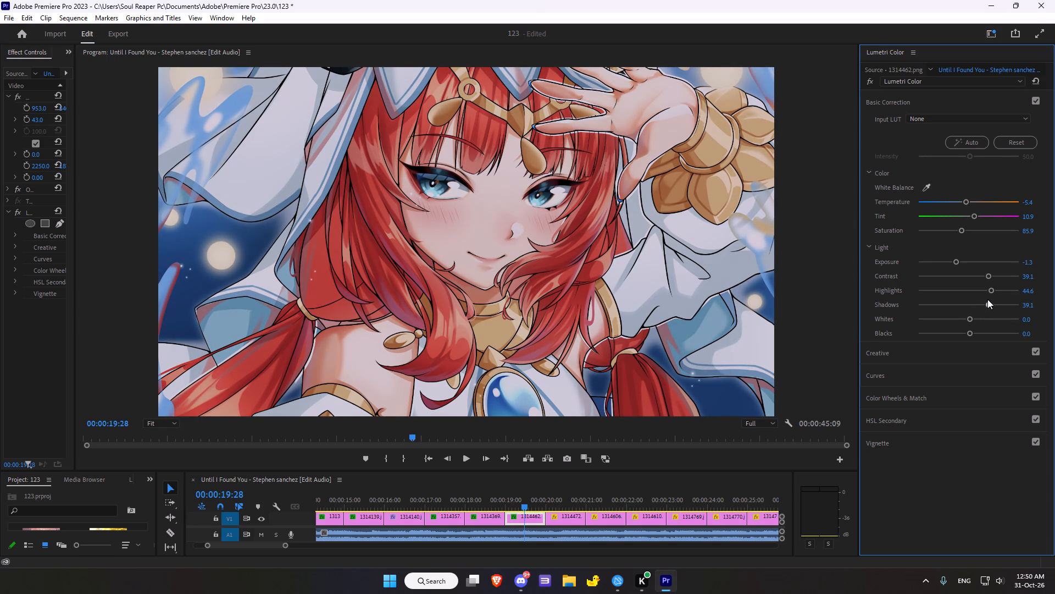
{"action": "left_click_drag", "start_coordinate": [987, 304], "coordinate": [957, 312]}
Lower the clip's whites to about -15.2 and its blacks to about -7.6.
{"action": "left_click", "coordinate": [970, 321]}
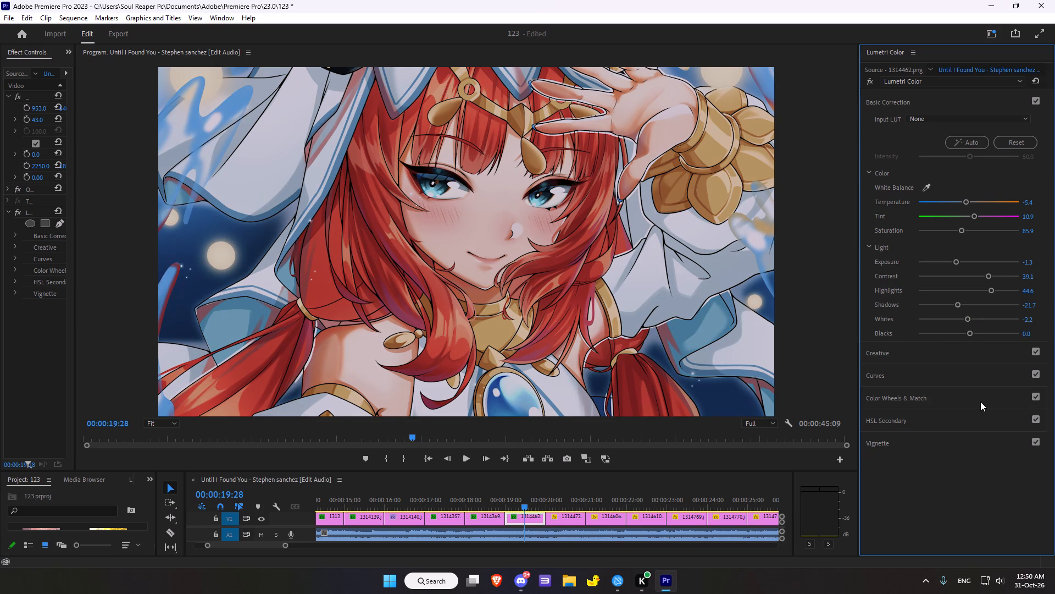
{"action": "left_click_drag", "start_coordinate": [970, 320], "coordinate": [962, 323]}
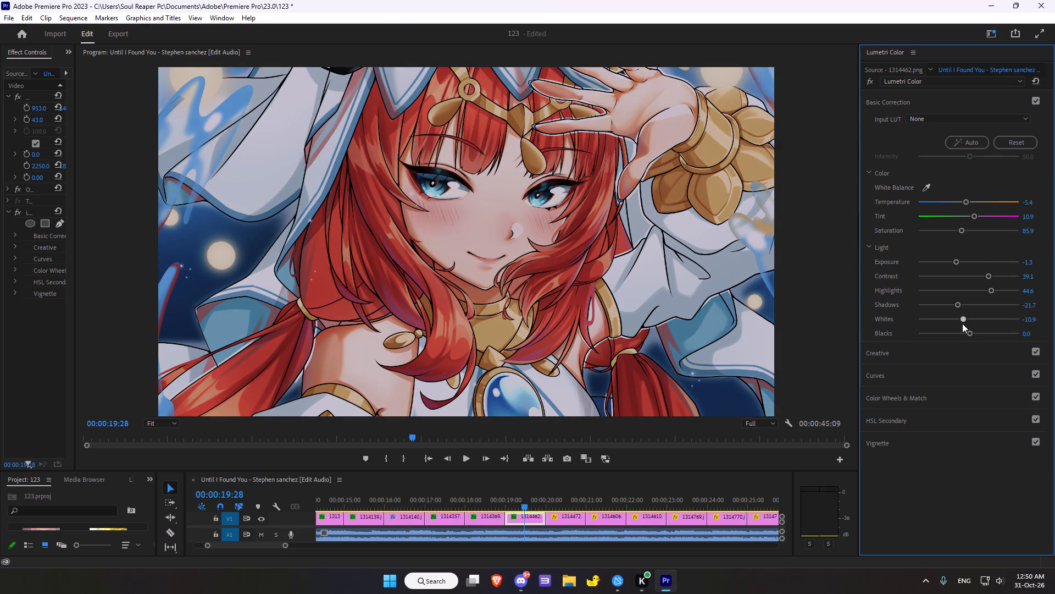
{"action": "left_click_drag", "start_coordinate": [962, 323], "coordinate": [960, 324]}
{"action": "left_click_drag", "start_coordinate": [970, 335], "coordinate": [981, 331]}
{"action": "left_click_drag", "start_coordinate": [981, 331], "coordinate": [992, 331]}
{"action": "left_click_drag", "start_coordinate": [992, 331], "coordinate": [960, 341]}
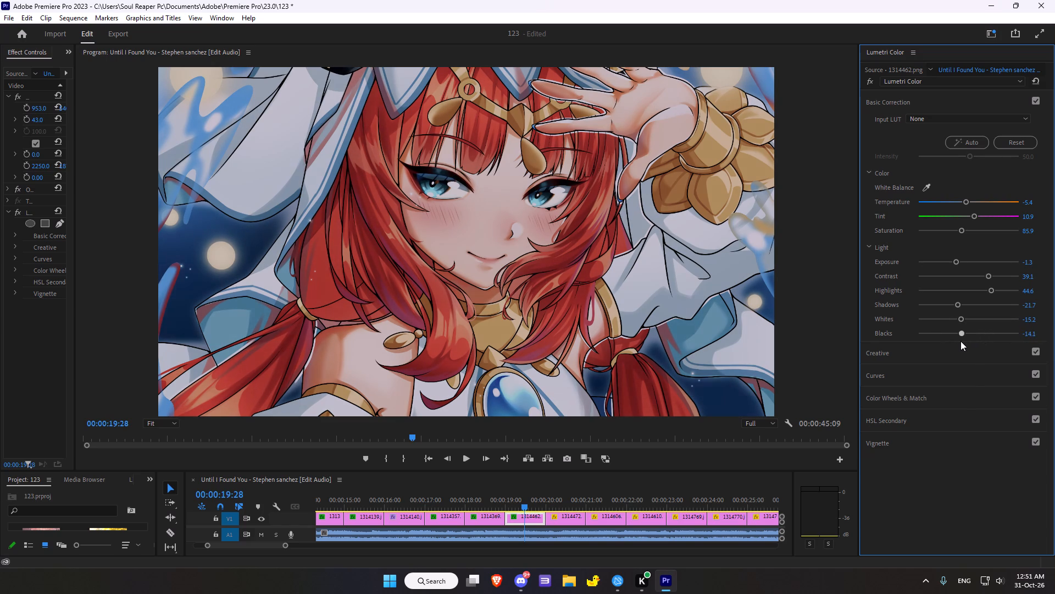
{"action": "left_click_drag", "start_coordinate": [960, 341], "coordinate": [980, 332]}
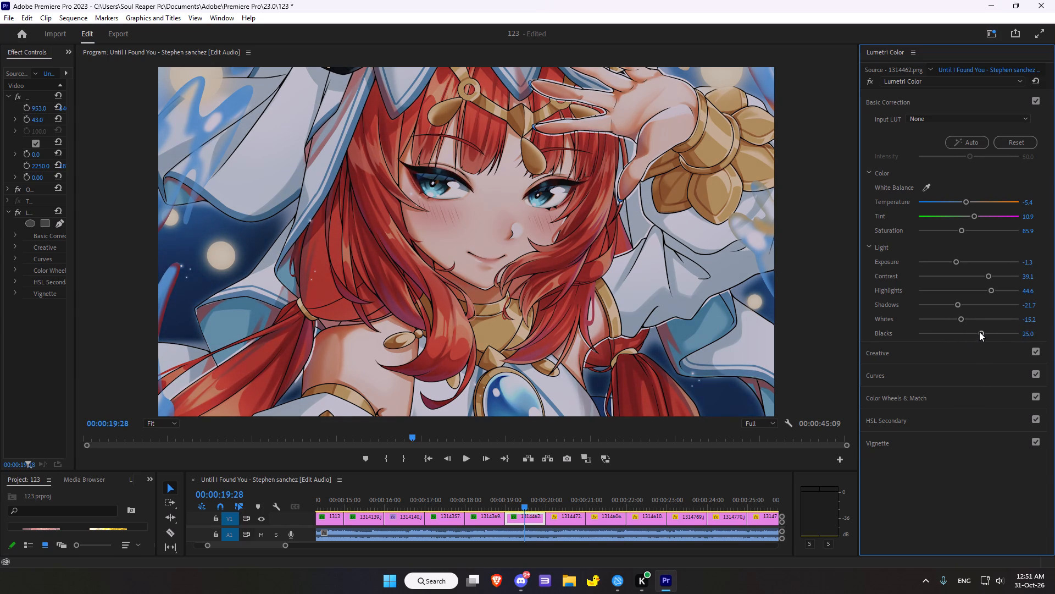
{"action": "double_click", "coordinate": [979, 332]}
{"action": "left_click_drag", "start_coordinate": [970, 333], "coordinate": [896, 340]}
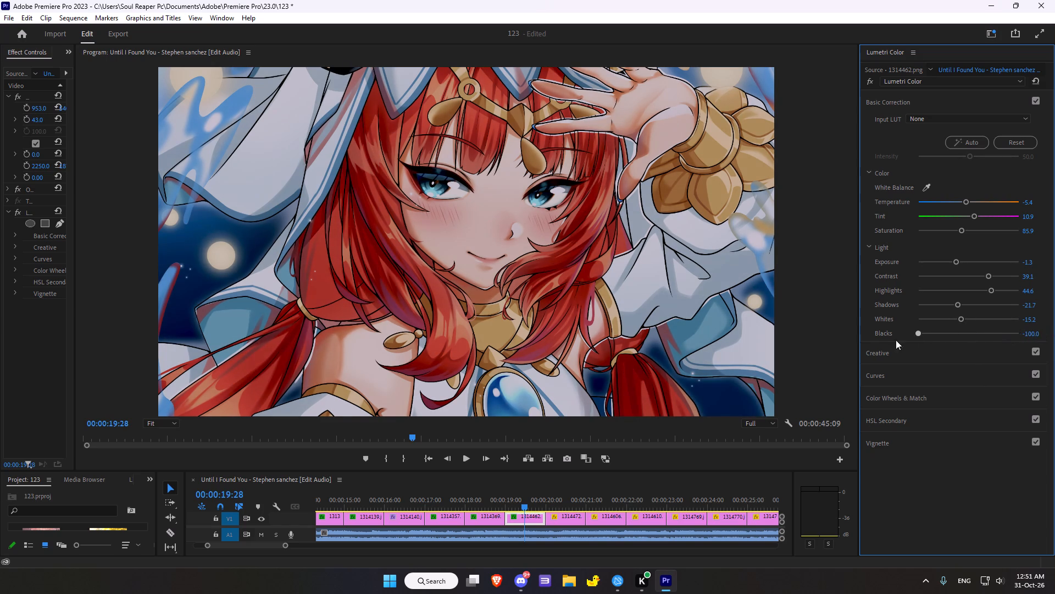
{"action": "left_click_drag", "start_coordinate": [896, 340], "coordinate": [959, 337]}
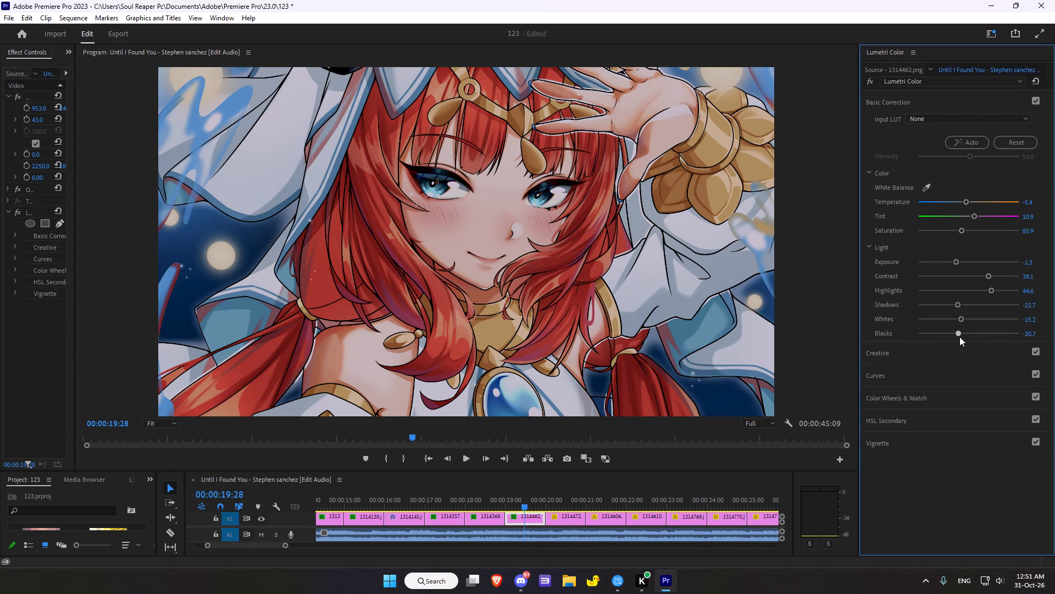
{"action": "left_click_drag", "start_coordinate": [959, 337], "coordinate": [964, 335]}
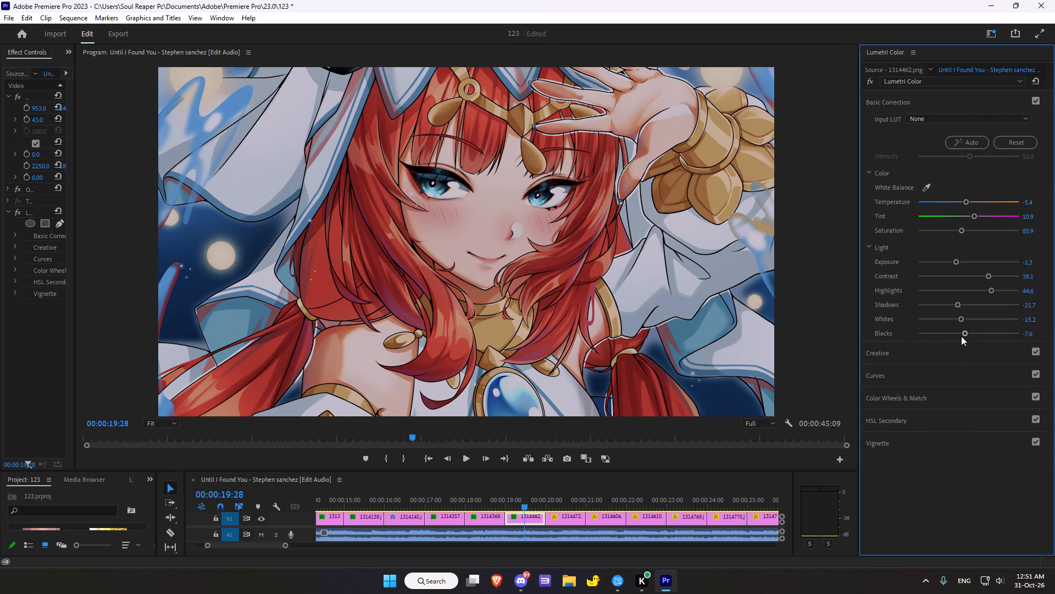
Open the Creative adjustments for clip 1314462.png.
{"action": "scroll", "coordinate": [955, 338], "scroll_direction": "down", "scroll_amount": 2}
{"action": "double_click", "coordinate": [908, 349]}
{"action": "double_click", "coordinate": [882, 356]}
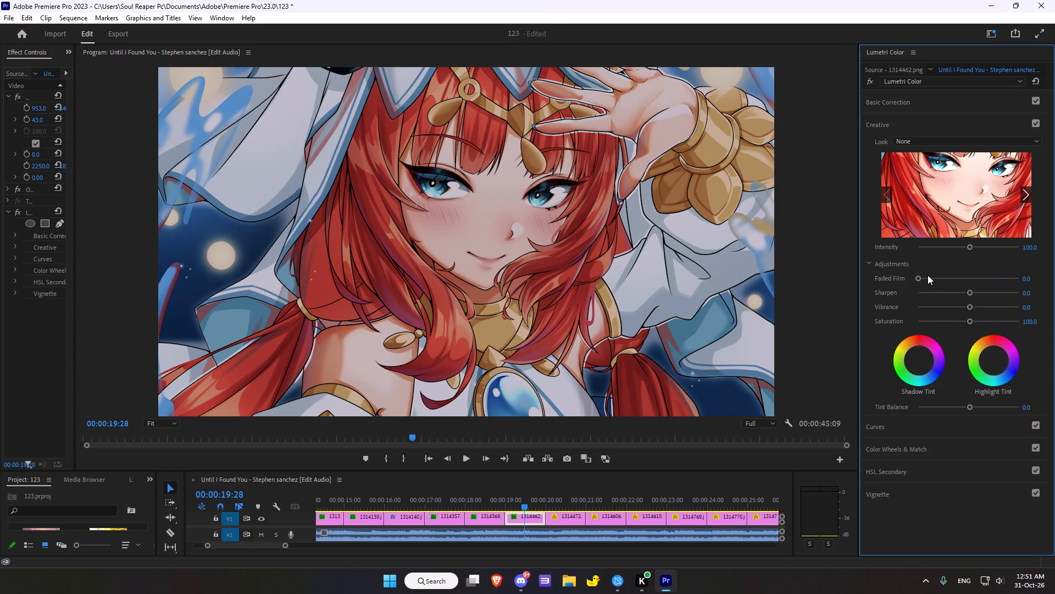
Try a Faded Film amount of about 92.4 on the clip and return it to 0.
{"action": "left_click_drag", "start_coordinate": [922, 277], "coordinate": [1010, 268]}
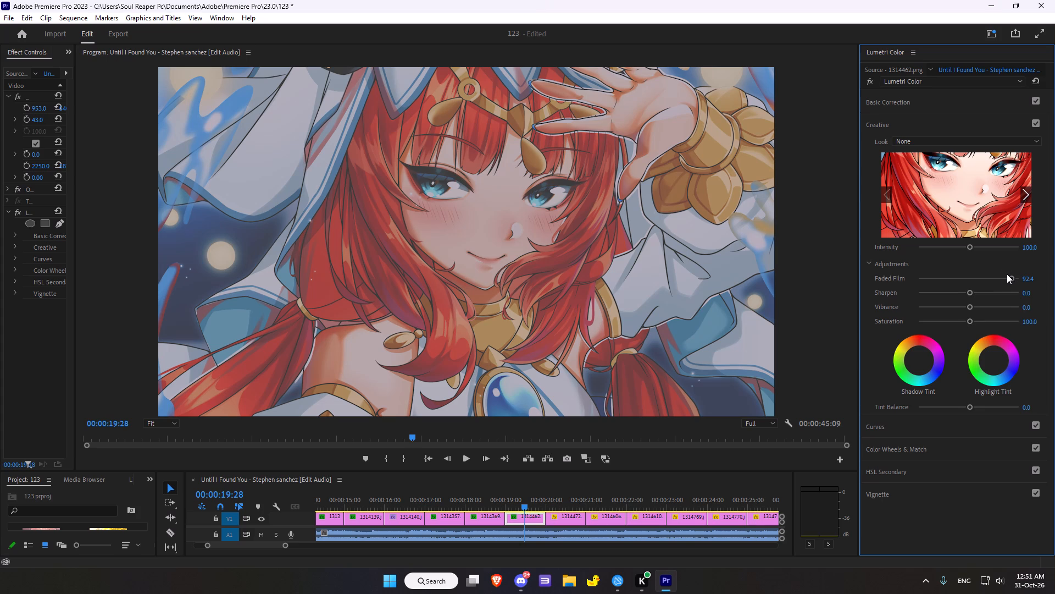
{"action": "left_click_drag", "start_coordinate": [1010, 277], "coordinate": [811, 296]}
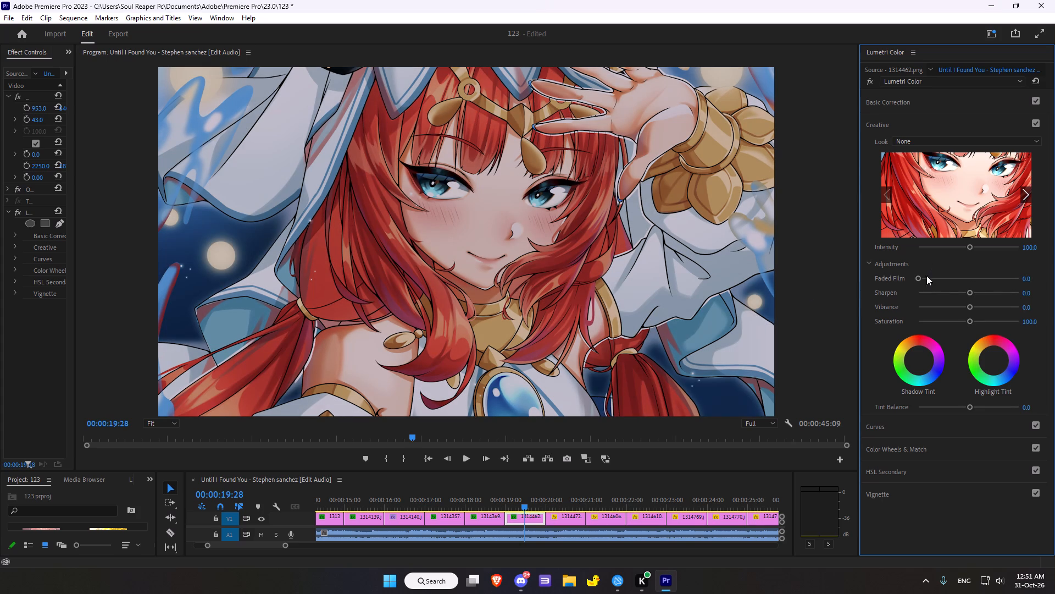
Raise the clip's Creative sharpening to about 73.9.
{"action": "scroll", "coordinate": [924, 287], "scroll_direction": "down", "scroll_amount": 8}
{"action": "scroll", "coordinate": [942, 288], "scroll_direction": "up", "scroll_amount": 7}
{"action": "left_click", "coordinate": [1040, 367]}
{"action": "scroll", "coordinate": [1037, 364], "scroll_direction": "down", "scroll_amount": 6}
{"action": "scroll", "coordinate": [1036, 359], "scroll_direction": "up", "scroll_amount": 5}
{"action": "left_click_drag", "start_coordinate": [972, 293], "coordinate": [1003, 294]}
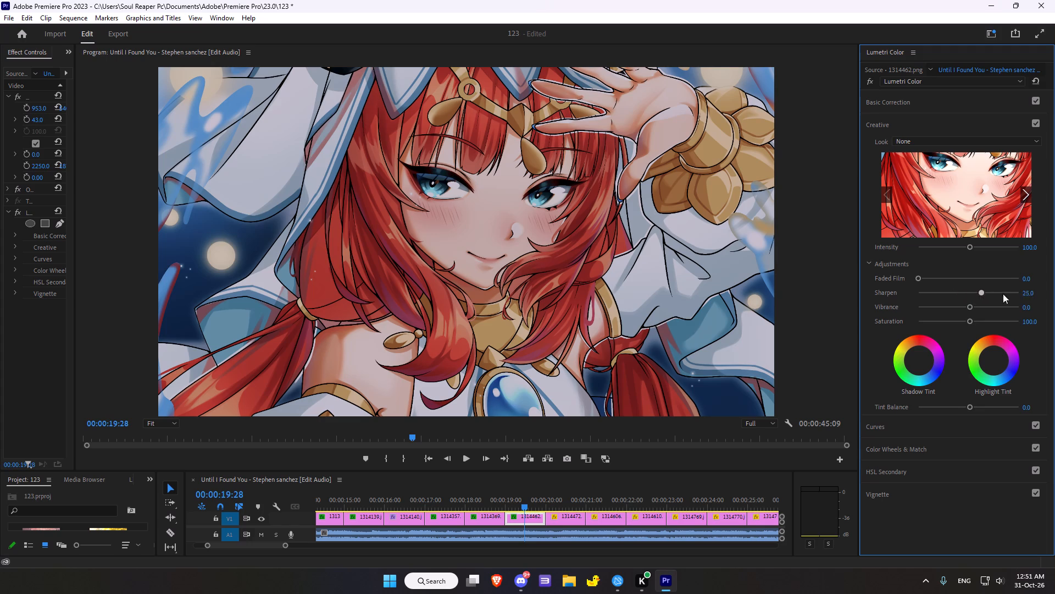
{"action": "left_click_drag", "start_coordinate": [1003, 294], "coordinate": [1005, 297]}
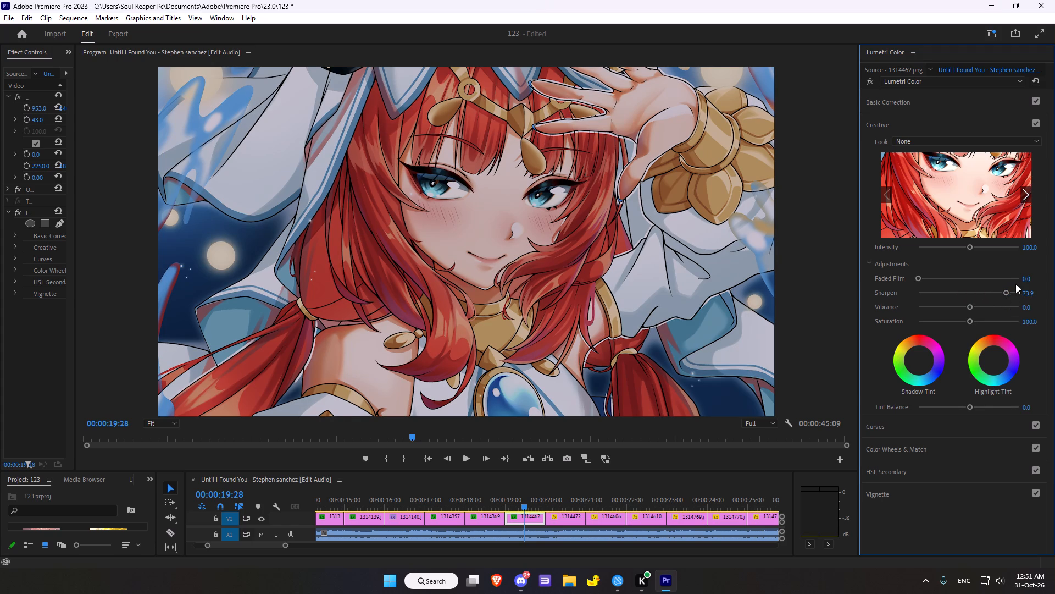
Raise the clip's vibrance to about 20.7 and its Creative saturation to about 138.
{"action": "left_click_drag", "start_coordinate": [973, 308], "coordinate": [989, 301]}
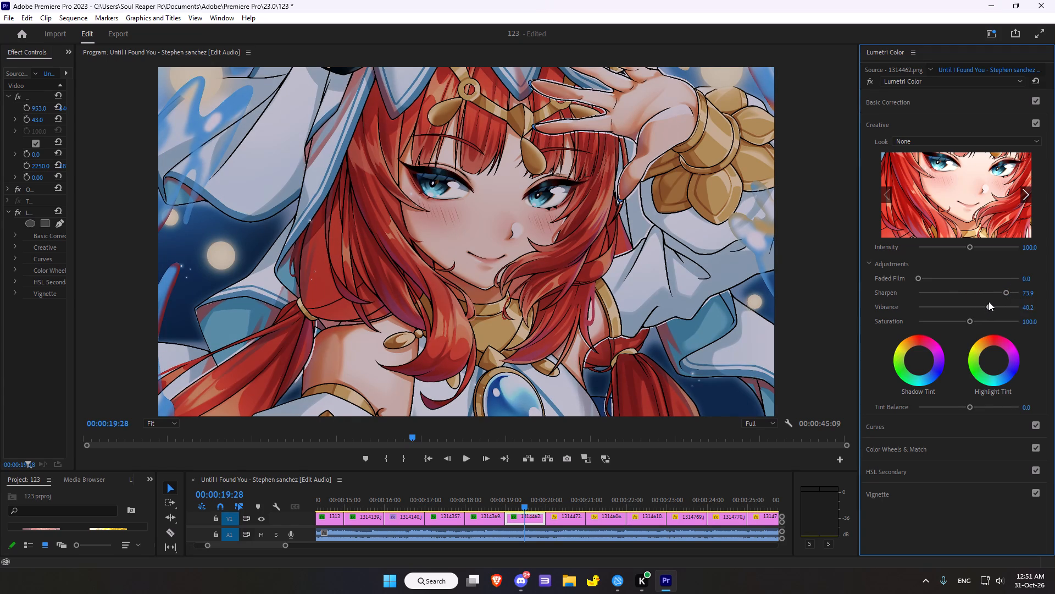
{"action": "left_click_drag", "start_coordinate": [989, 301], "coordinate": [995, 301]}
{"action": "left_click_drag", "start_coordinate": [995, 301], "coordinate": [978, 320]}
{"action": "left_click_drag", "start_coordinate": [973, 320], "coordinate": [987, 317]}
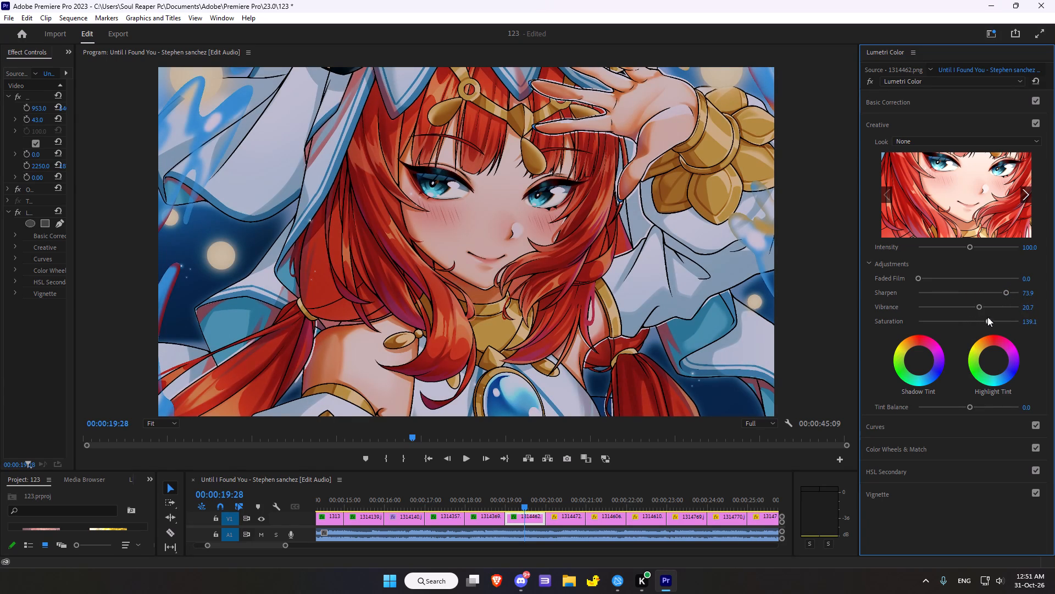
{"action": "left_click_drag", "start_coordinate": [987, 317], "coordinate": [987, 317]}
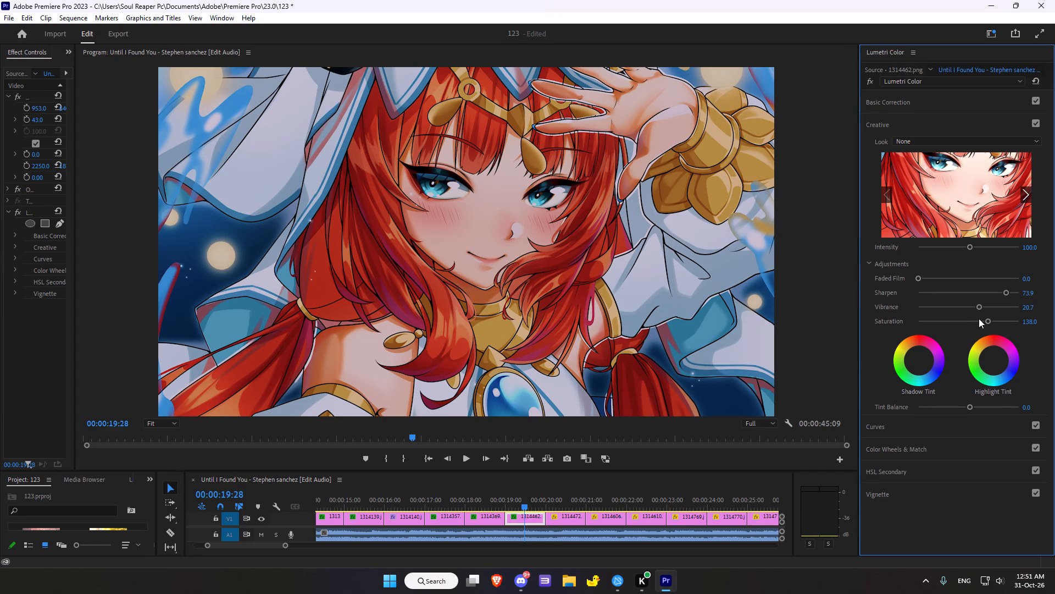
Add a midpoint to the white RGB curve and pull it slightly below the diagonal to darken the midtones.
{"action": "scroll", "coordinate": [933, 359], "scroll_direction": "down", "scroll_amount": 4}
{"action": "scroll", "coordinate": [996, 367], "scroll_direction": "down", "scroll_amount": 1}
{"action": "left_click", "coordinate": [914, 419]}
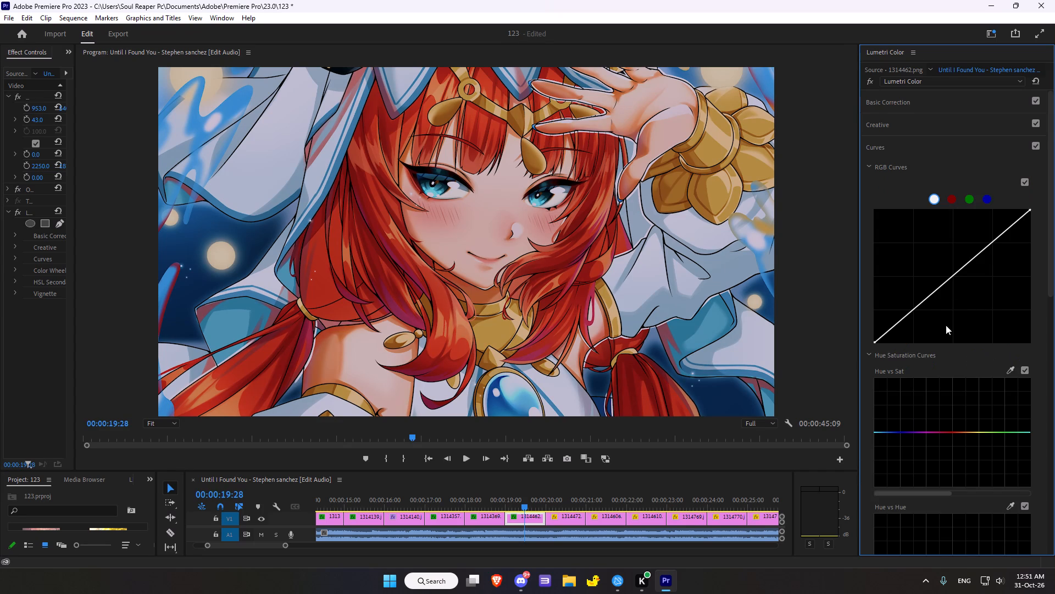
{"action": "left_click", "coordinate": [954, 276]}
{"action": "left_click", "coordinate": [954, 276]}
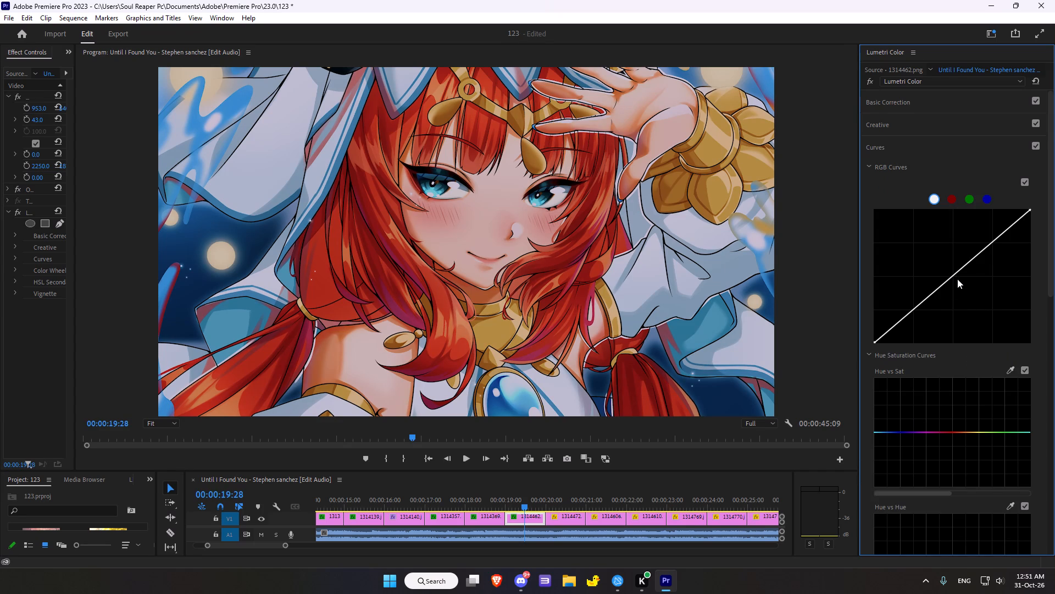
{"action": "left_click", "coordinate": [952, 274]}
{"action": "left_click", "coordinate": [953, 276]}
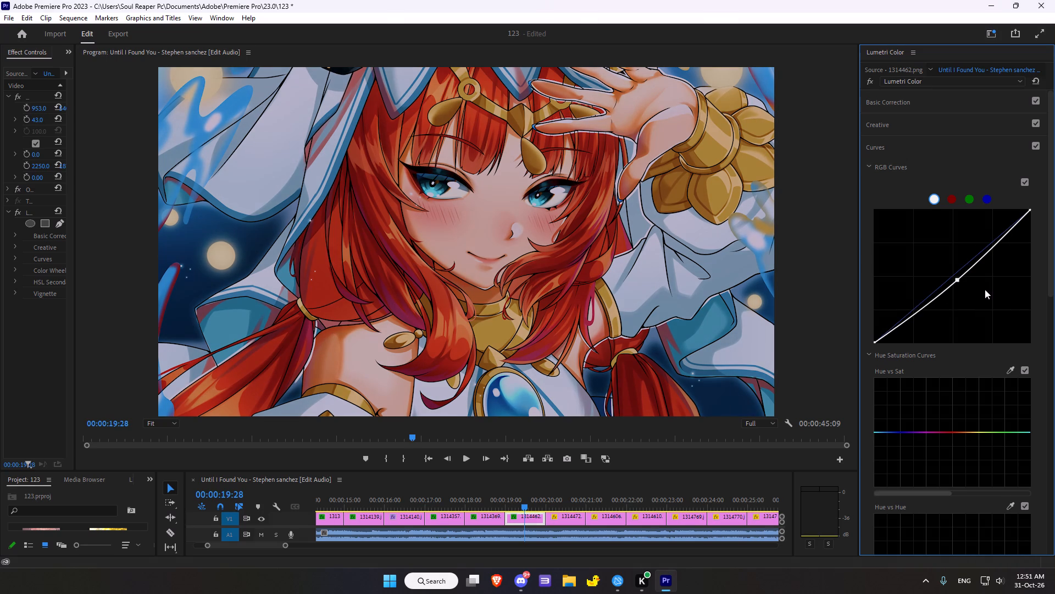
Sample the character's red hair for the Hue vs Sat curve and lower the red point slightly.
{"action": "scroll", "coordinate": [984, 296], "scroll_direction": "down", "scroll_amount": 3}
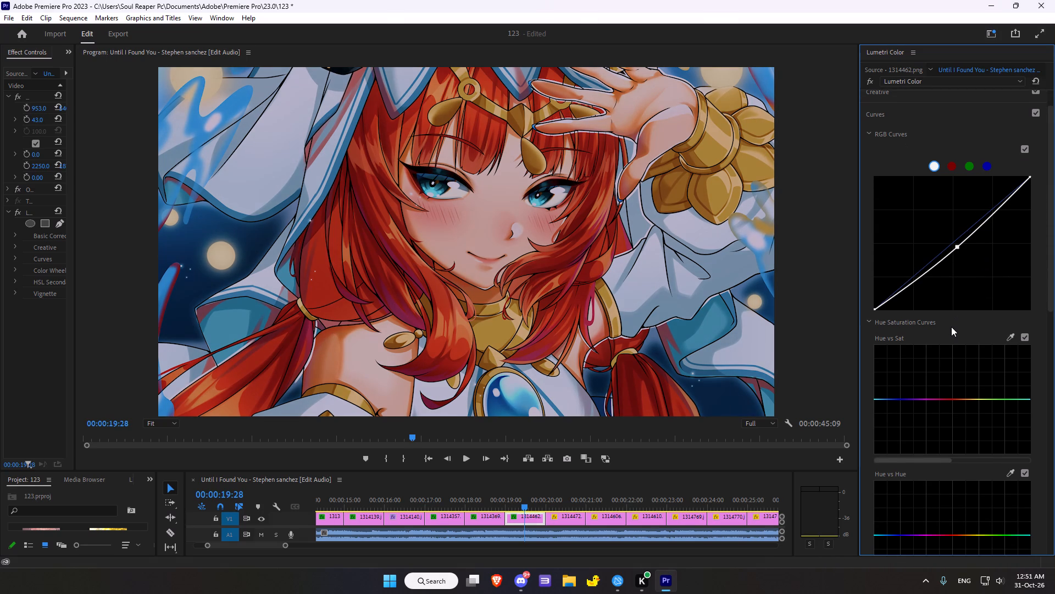
{"action": "scroll", "coordinate": [943, 324], "scroll_direction": "down", "scroll_amount": 3}
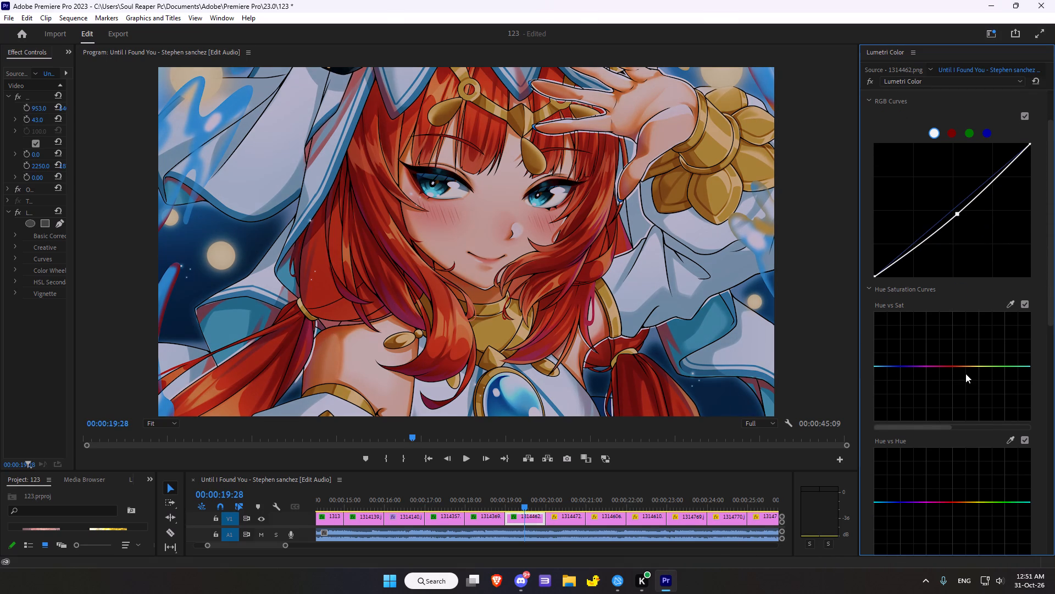
{"action": "left_click", "coordinate": [1012, 306]}
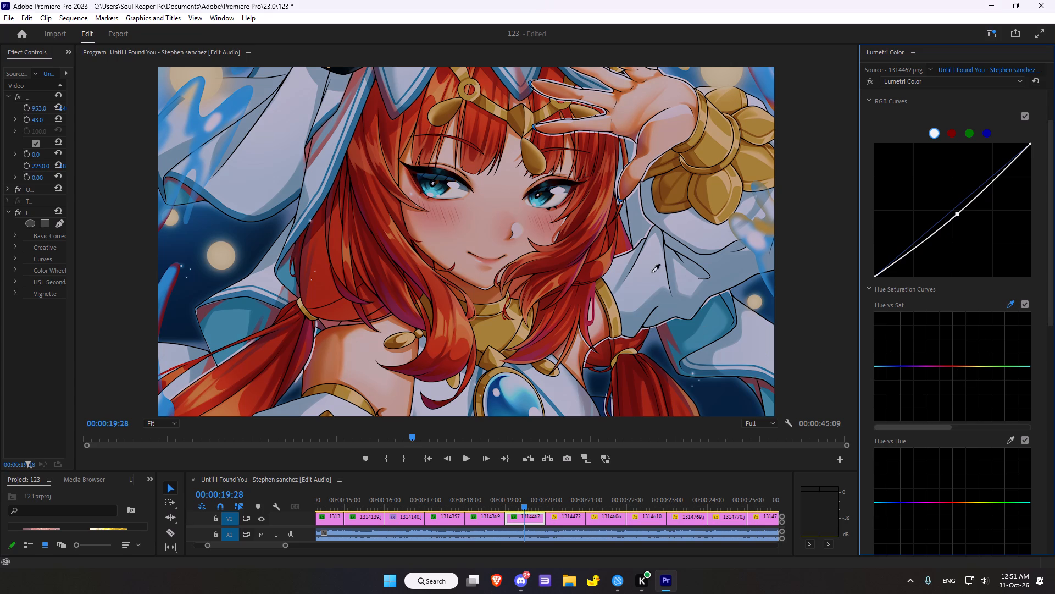
{"action": "left_click", "coordinate": [377, 226]}
{"action": "left_click", "coordinate": [953, 368]}
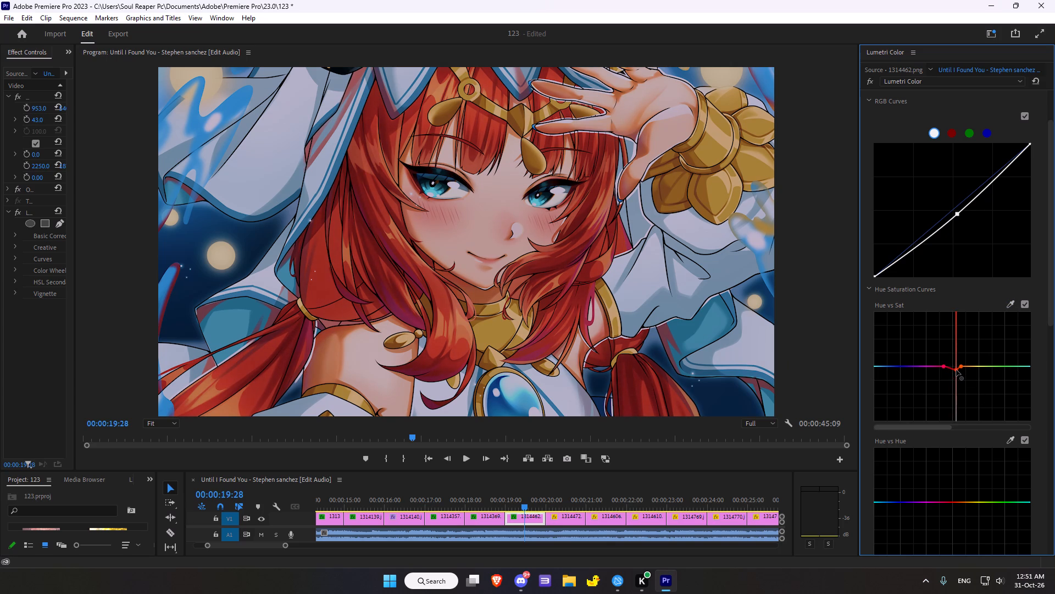
Sample the gold wrist ornament for the Hue vs Sat curve and raise the orange point slightly.
{"action": "left_click", "coordinate": [1013, 299]}
{"action": "left_click", "coordinate": [1011, 302]}
{"action": "left_click", "coordinate": [720, 148]}
{"action": "left_click", "coordinate": [967, 366]}
Look through the remaining Hue Saturation curves, from Hue vs Hue down to Sat vs Sat.
{"action": "scroll", "coordinate": [979, 272], "scroll_direction": "down", "scroll_amount": 2}
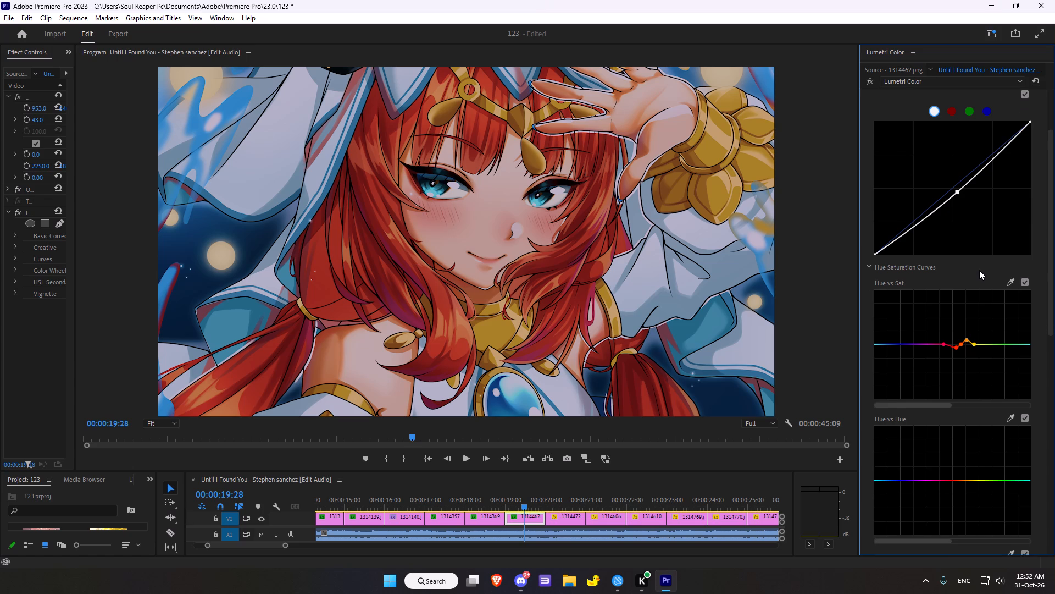
{"action": "scroll", "coordinate": [980, 265], "scroll_direction": "down", "scroll_amount": 5}
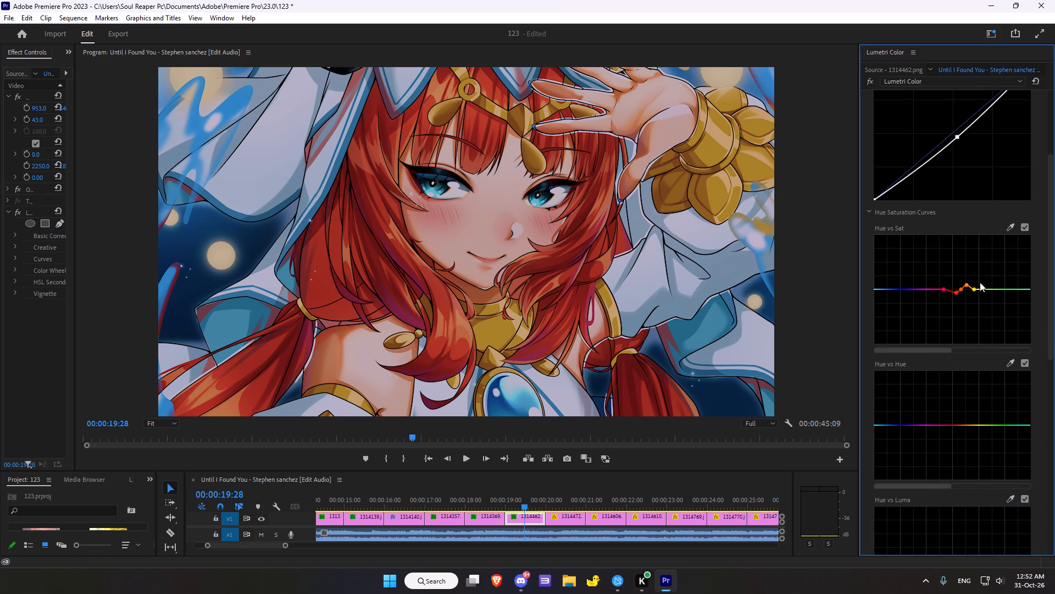
{"action": "scroll", "coordinate": [946, 324], "scroll_direction": "down", "scroll_amount": 1}
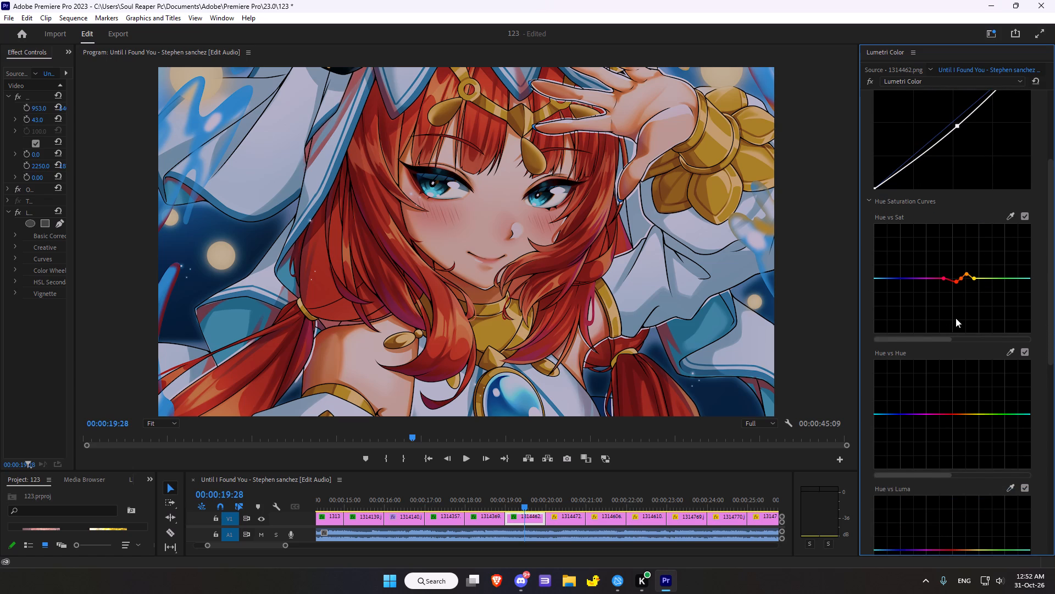
{"action": "scroll", "coordinate": [960, 316], "scroll_direction": "down", "scroll_amount": 3}
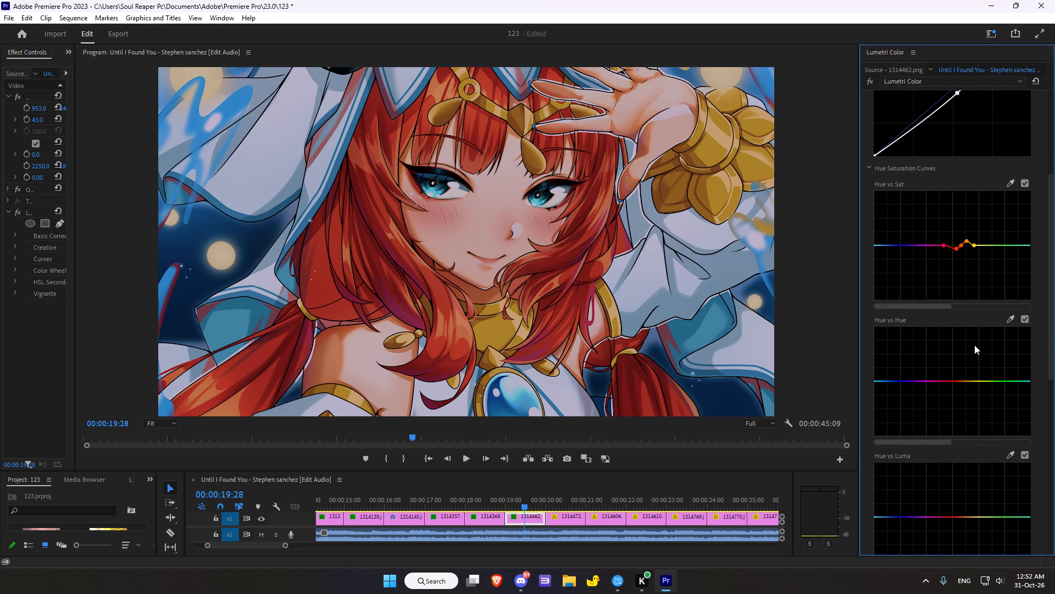
{"action": "scroll", "coordinate": [979, 309], "scroll_direction": "down", "scroll_amount": 1}
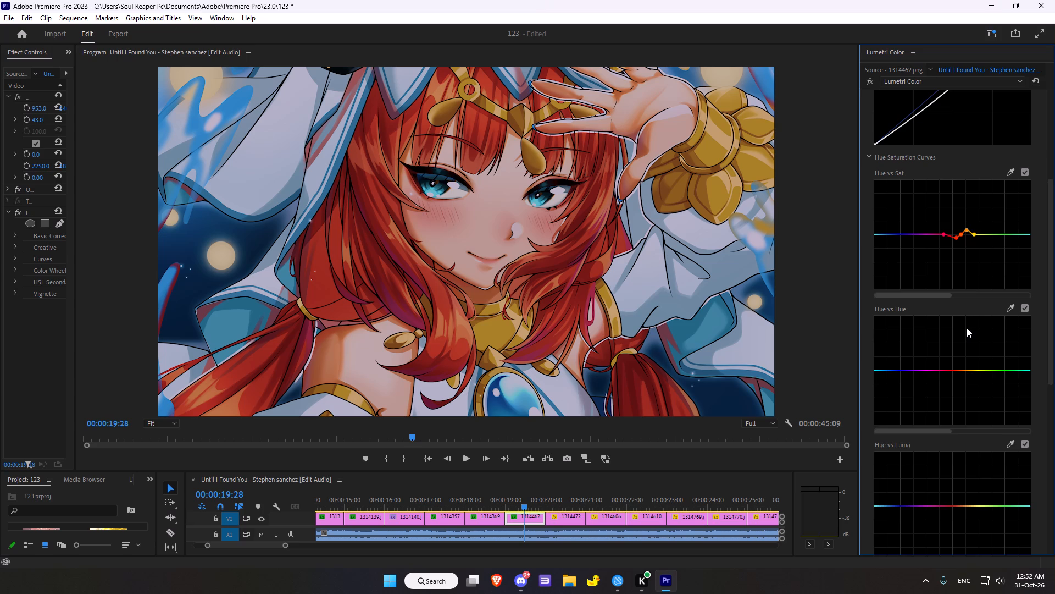
{"action": "scroll", "coordinate": [967, 328], "scroll_direction": "down", "scroll_amount": 4}
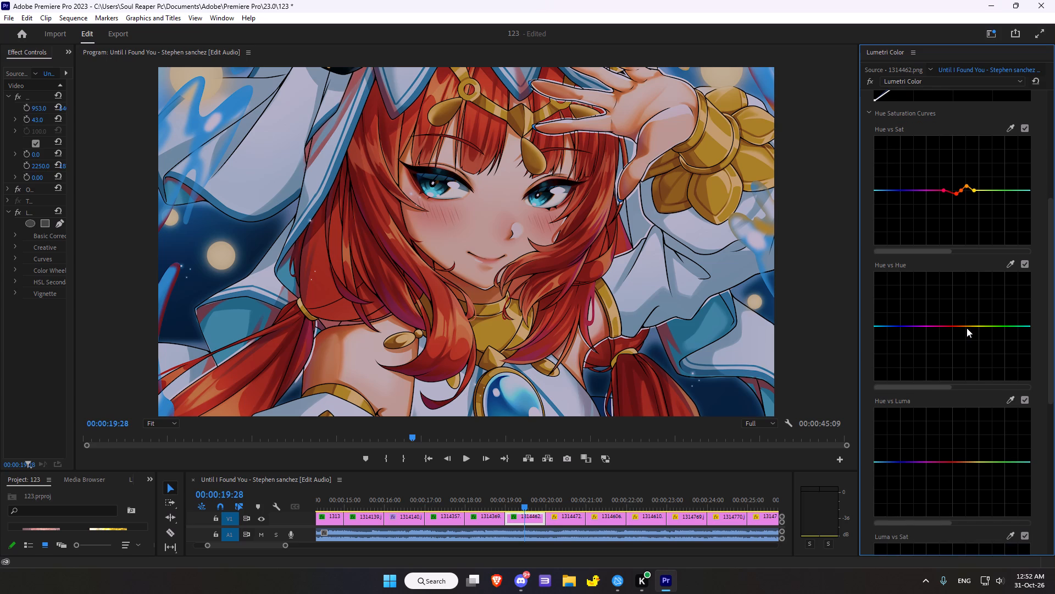
{"action": "scroll", "coordinate": [967, 328], "scroll_direction": "down", "scroll_amount": 4}
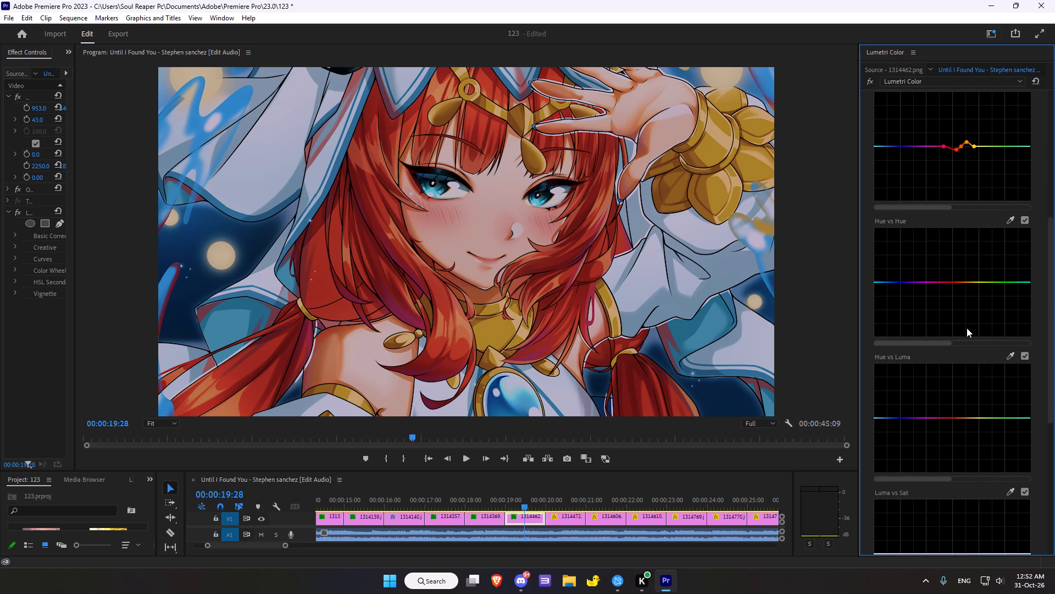
{"action": "scroll", "coordinate": [967, 328], "scroll_direction": "down", "scroll_amount": 7}
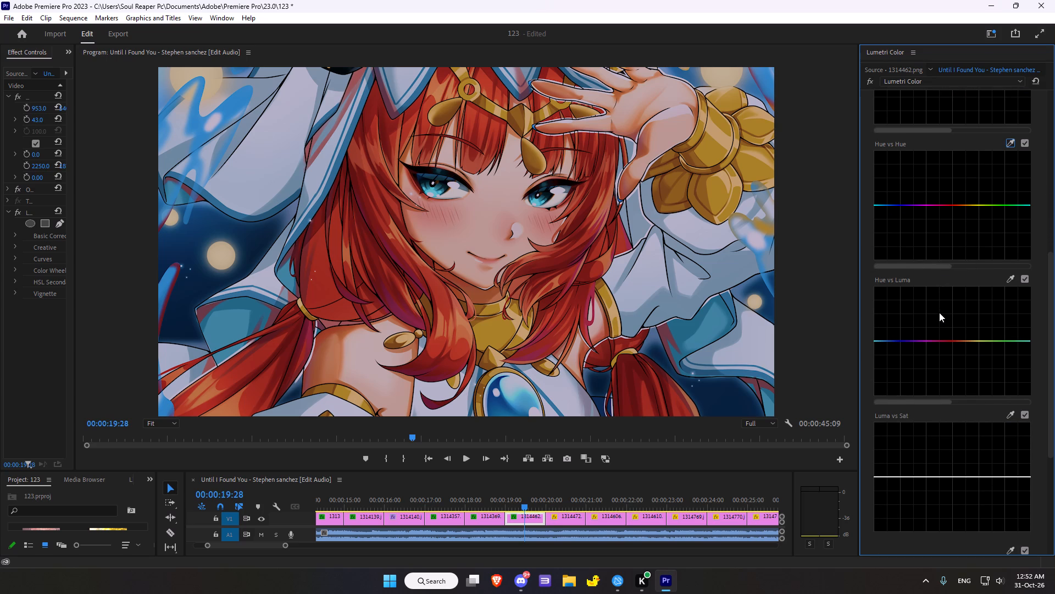
{"action": "scroll", "coordinate": [939, 312], "scroll_direction": "down", "scroll_amount": 8}
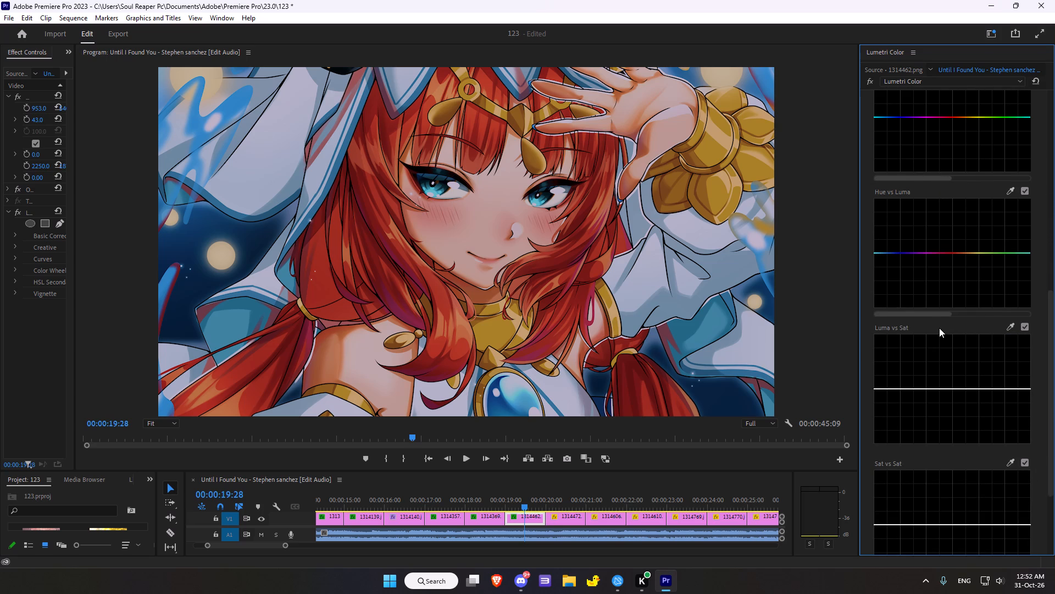
{"action": "scroll", "coordinate": [939, 328], "scroll_direction": "down", "scroll_amount": 17}
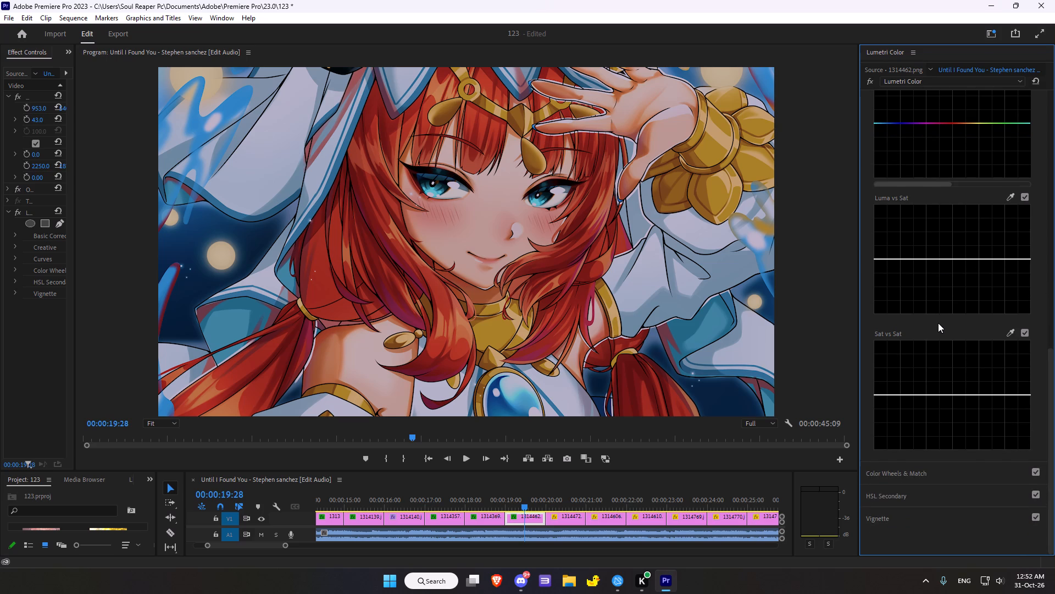
Shift the Midtones colour wheel very slightly off centre under Color Wheels & Match.
{"action": "left_click", "coordinate": [908, 470]}
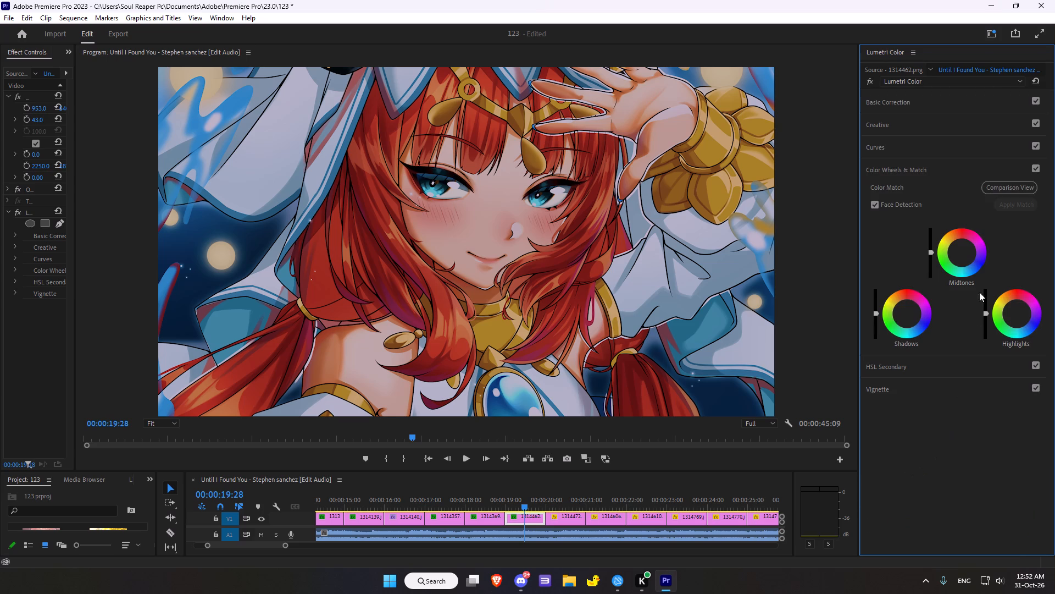
{"action": "left_click_drag", "start_coordinate": [960, 250], "coordinate": [882, 278]}
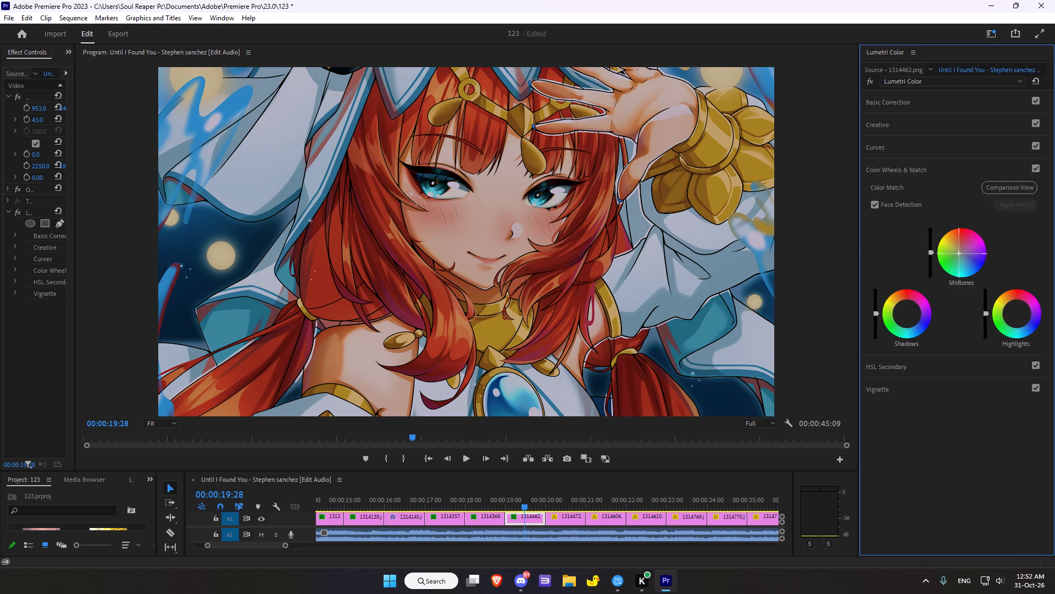
{"action": "left_click_drag", "start_coordinate": [882, 278], "coordinate": [922, 232]}
Compare clip 1314462.png with and without its Lumetri Color grade.
{"action": "left_click", "coordinate": [866, 78]}
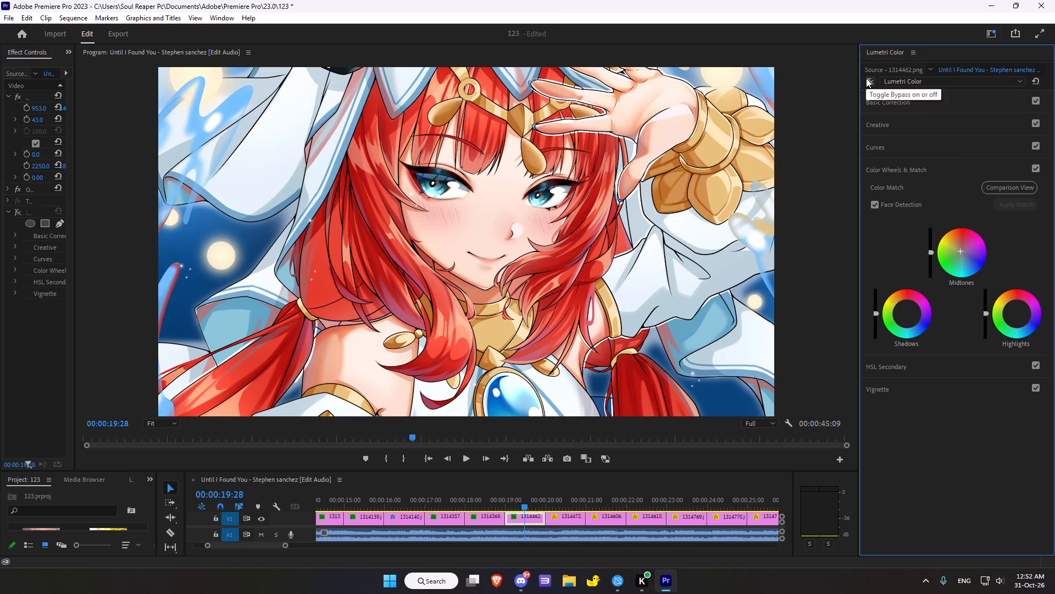
{"action": "left_click", "coordinate": [866, 78]}
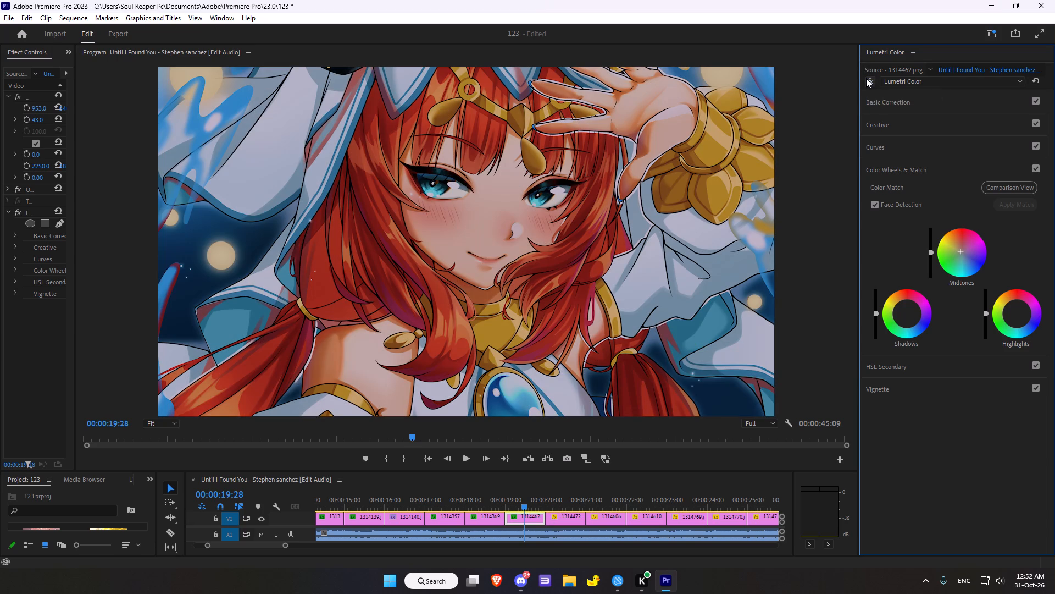
{"action": "left_click", "coordinate": [866, 78]}
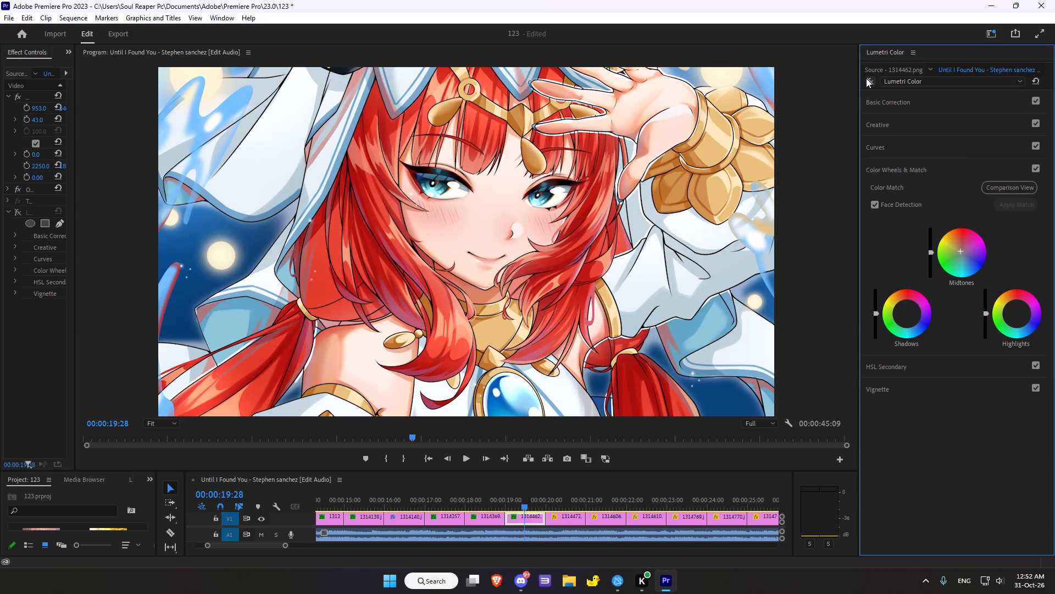
{"action": "left_click", "coordinate": [866, 79]}
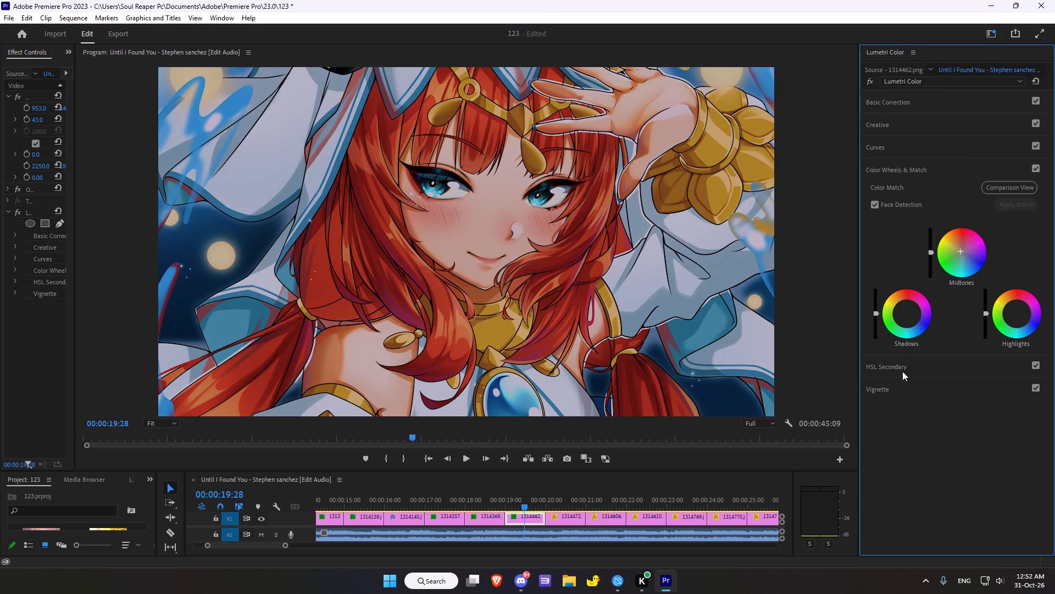
Shift the Shadows colour wheel slightly toward green and compare the graded clip with the original.
{"action": "left_click_drag", "start_coordinate": [908, 313], "coordinate": [862, 340]}
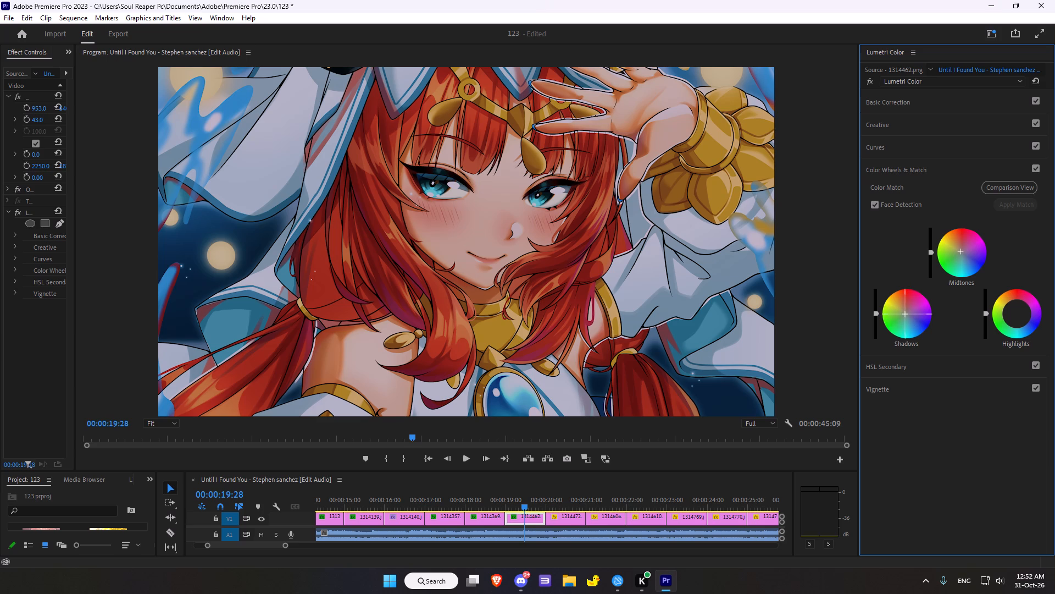
{"action": "left_click_drag", "start_coordinate": [862, 340], "coordinate": [827, 318]}
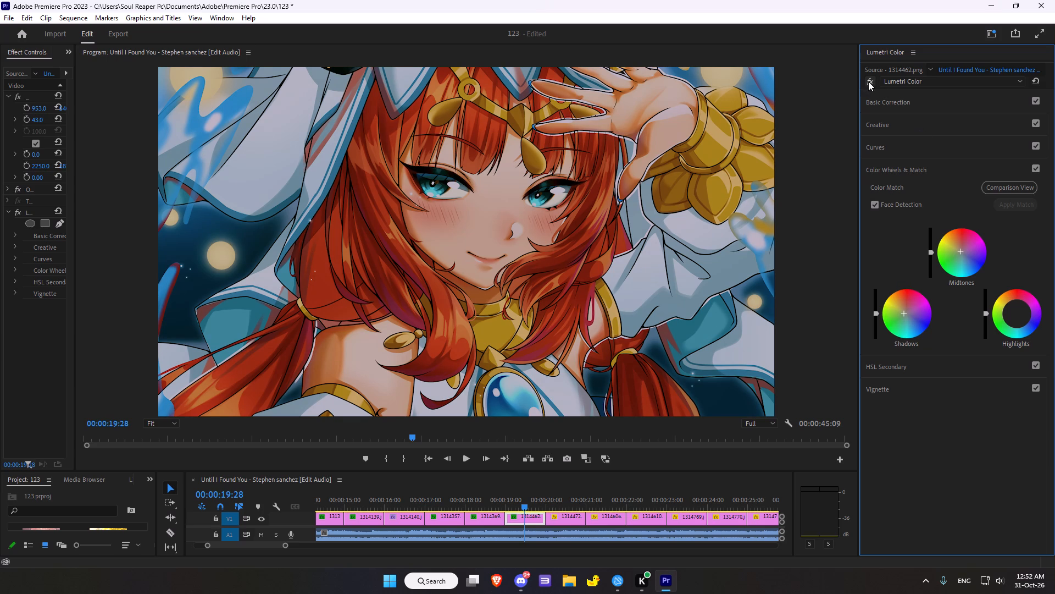
{"action": "left_click", "coordinate": [868, 81]}
{"action": "left_click", "coordinate": [868, 81]}
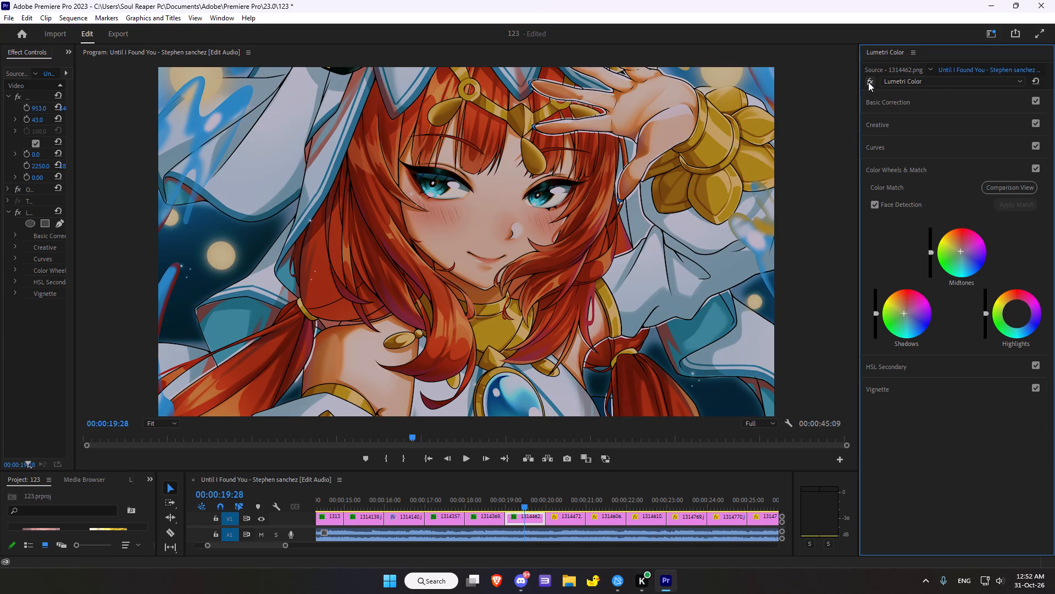
{"action": "double_click", "coordinate": [868, 82]}
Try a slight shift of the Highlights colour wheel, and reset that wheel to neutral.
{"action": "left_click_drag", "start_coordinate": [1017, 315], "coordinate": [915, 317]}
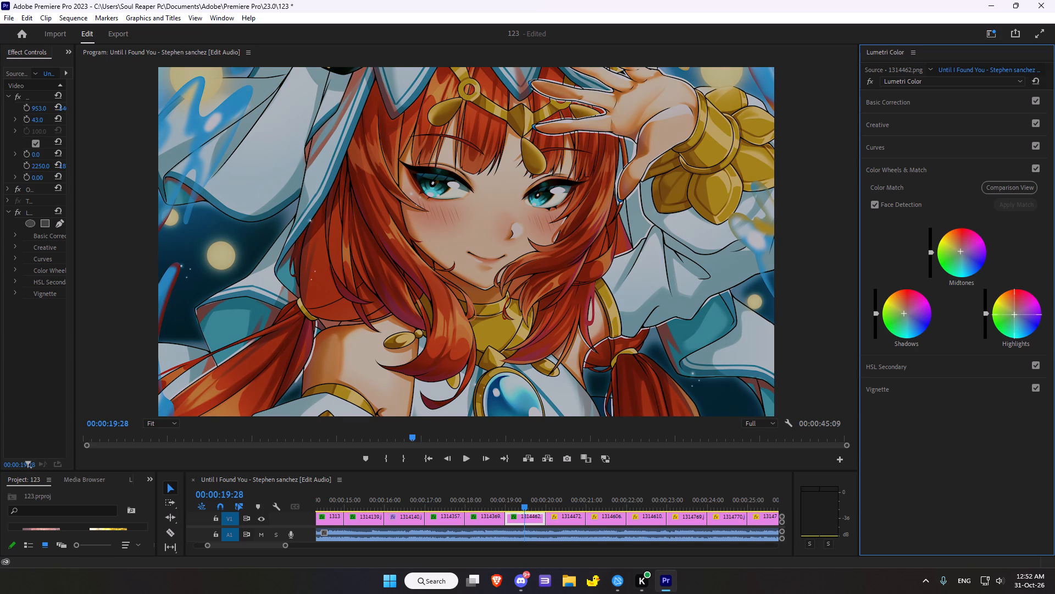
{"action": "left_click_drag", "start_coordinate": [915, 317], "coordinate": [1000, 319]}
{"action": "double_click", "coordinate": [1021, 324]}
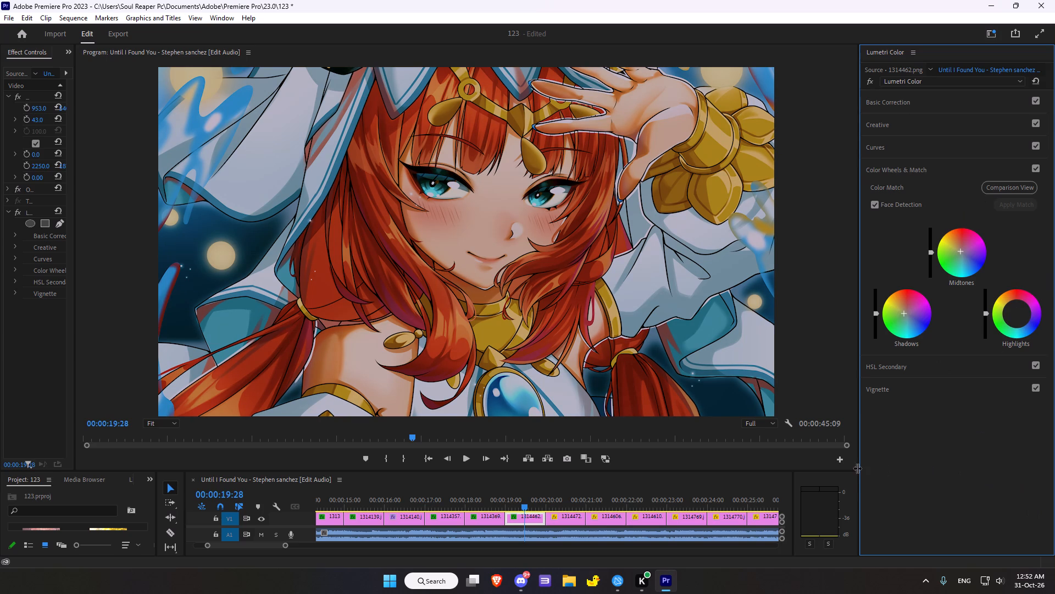
Try widening the hue range of the HSL Secondary key, and switch the HSL Secondary correction off.
{"action": "left_click", "coordinate": [913, 369]}
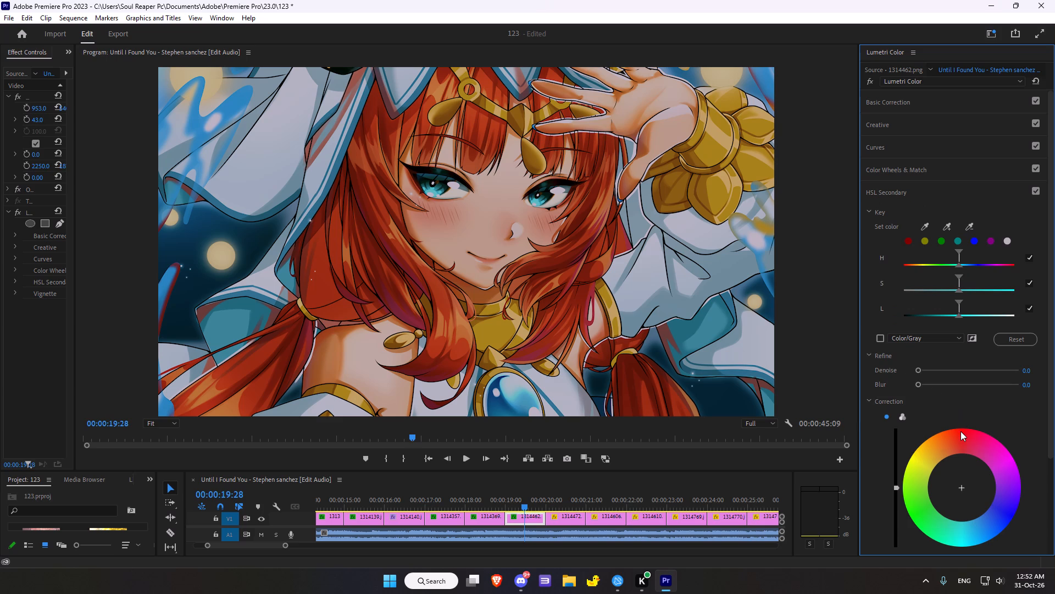
{"action": "left_click_drag", "start_coordinate": [958, 256], "coordinate": [913, 271]}
{"action": "left_click_drag", "start_coordinate": [913, 271], "coordinate": [914, 269]}
{"action": "left_click_drag", "start_coordinate": [960, 265], "coordinate": [970, 270]}
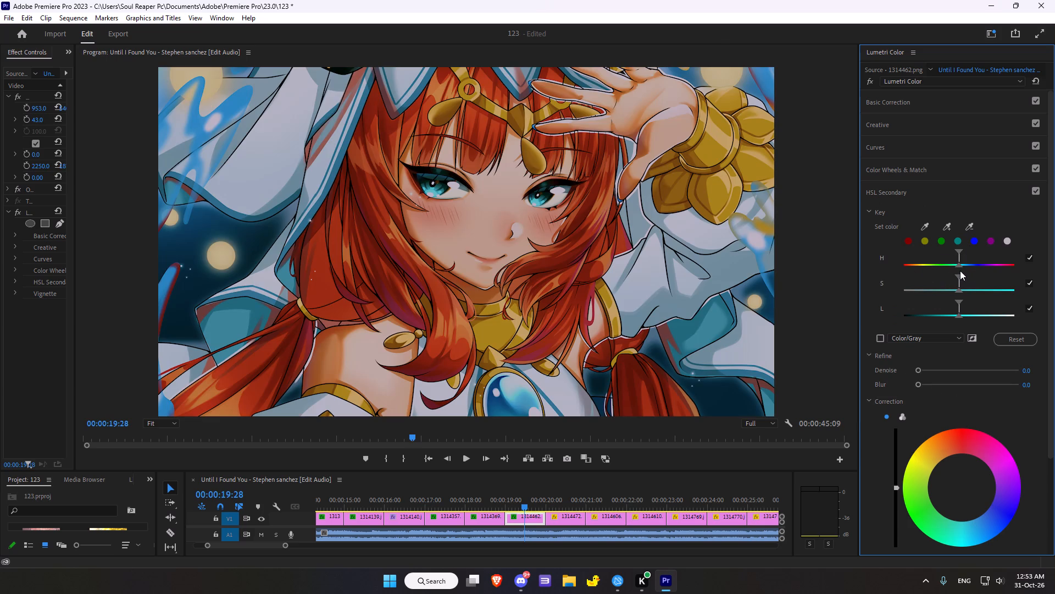
{"action": "left_click", "coordinate": [958, 271]}
{"action": "left_click_drag", "start_coordinate": [957, 267], "coordinate": [949, 268]}
{"action": "left_click_drag", "start_coordinate": [951, 267], "coordinate": [909, 274]}
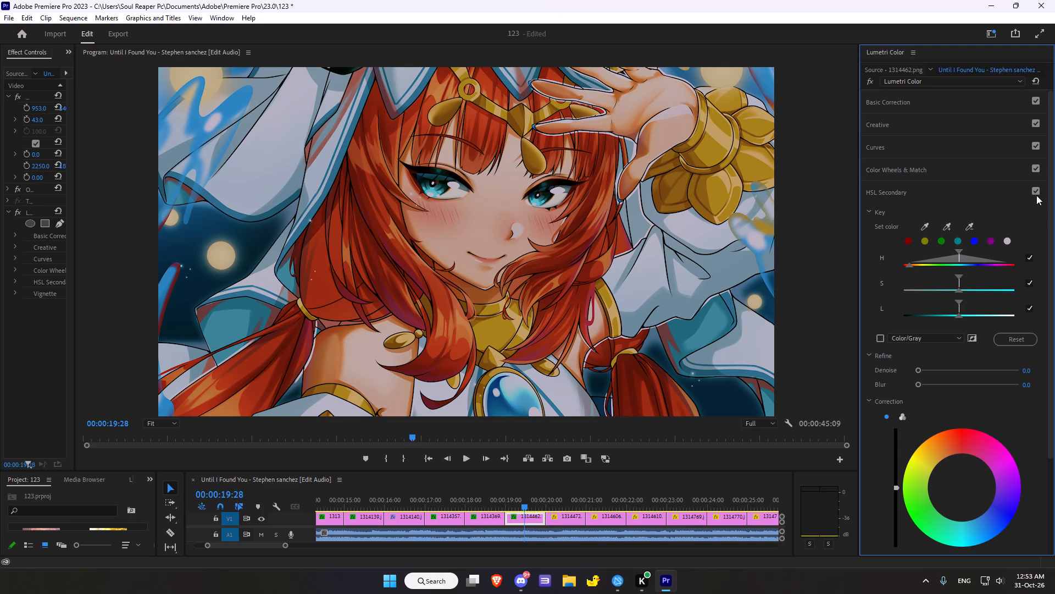
{"action": "left_click", "coordinate": [1033, 193]}
Add a vignette to clip 1314462.png with Amount -0.8, Midpoint 43.5, Roundness -7.6 and Feather about 45.
{"action": "scroll", "coordinate": [976, 326], "scroll_direction": "down", "scroll_amount": 16}
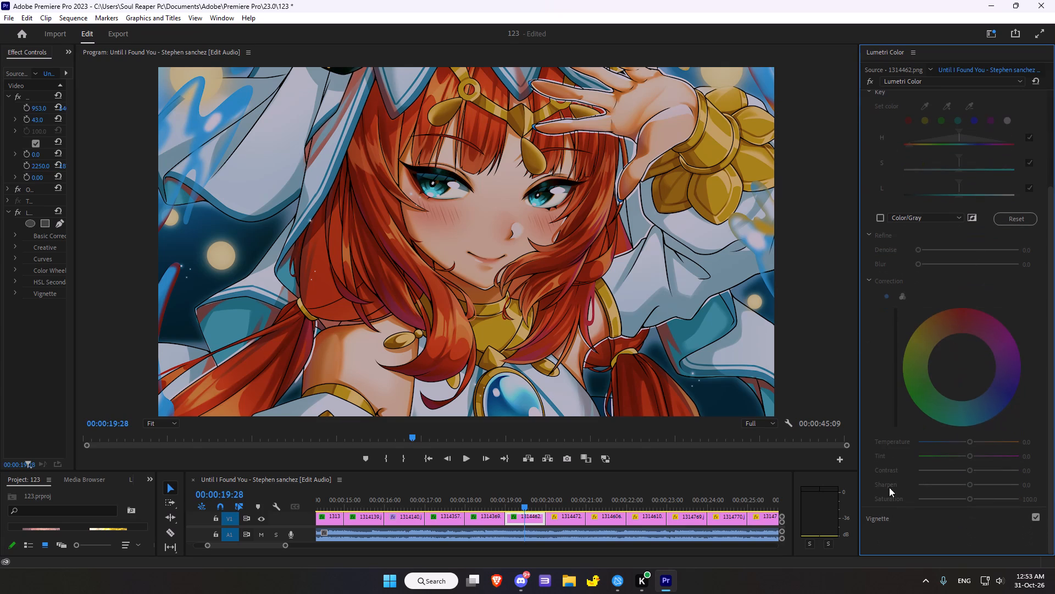
{"action": "left_click_drag", "start_coordinate": [899, 512], "coordinate": [899, 517]}
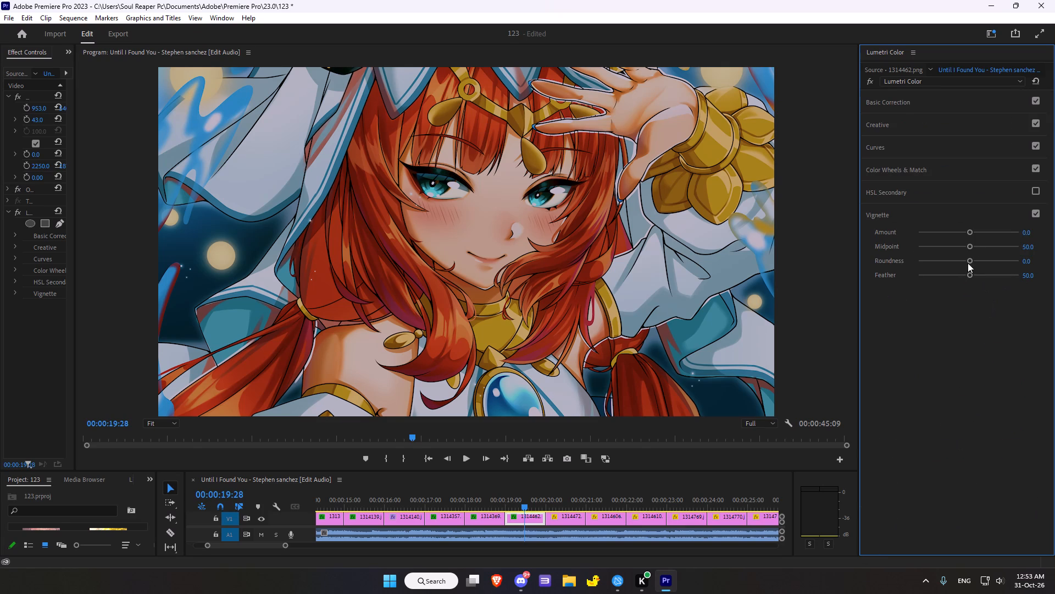
{"action": "left_click_drag", "start_coordinate": [968, 230], "coordinate": [961, 226]}
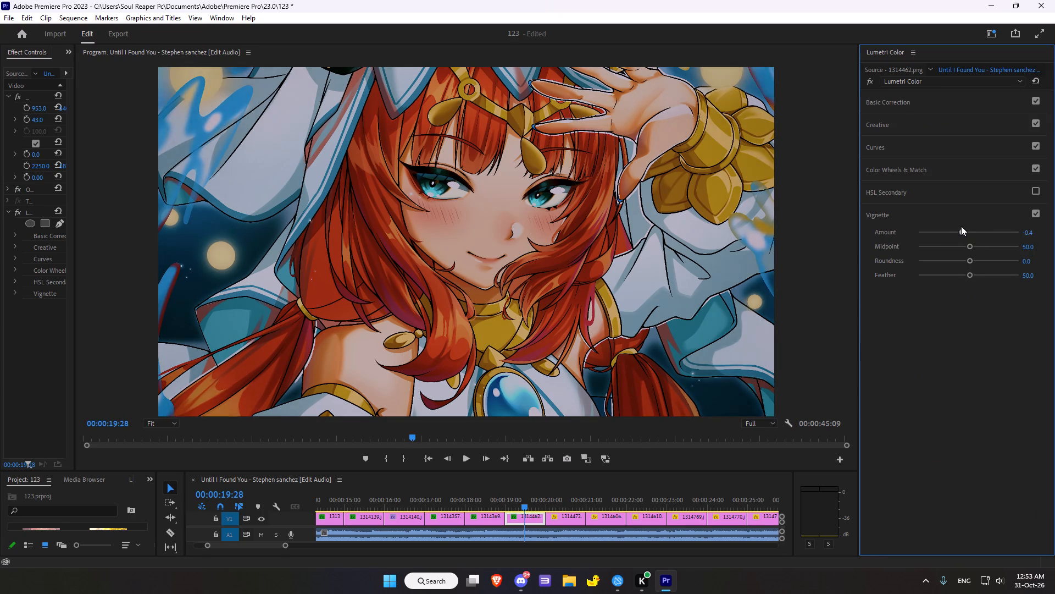
{"action": "left_click_drag", "start_coordinate": [961, 226], "coordinate": [954, 233]}
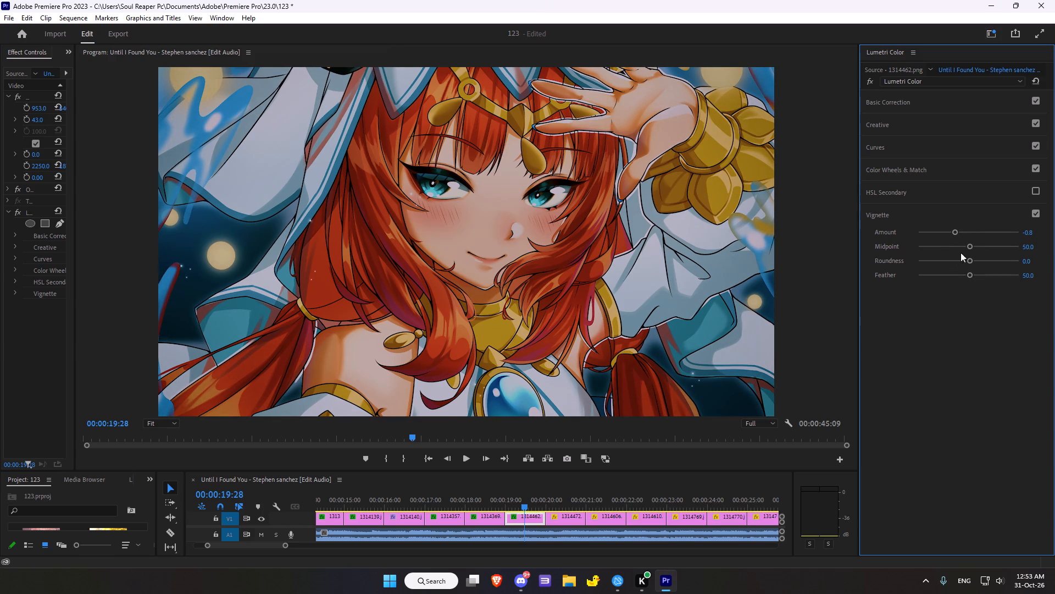
{"action": "left_click_drag", "start_coordinate": [970, 246], "coordinate": [961, 249]}
{"action": "left_click_drag", "start_coordinate": [973, 258], "coordinate": [947, 264]}
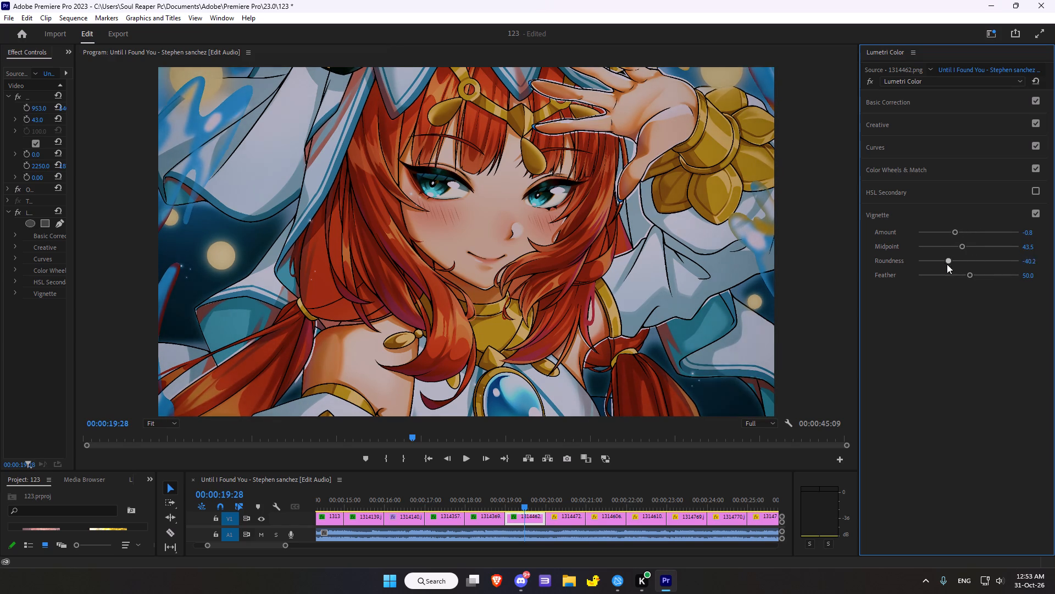
{"action": "left_click_drag", "start_coordinate": [947, 264], "coordinate": [964, 257]}
{"action": "left_click_drag", "start_coordinate": [970, 277], "coordinate": [963, 274]}
{"action": "left_click_drag", "start_coordinate": [963, 274], "coordinate": [963, 274]}
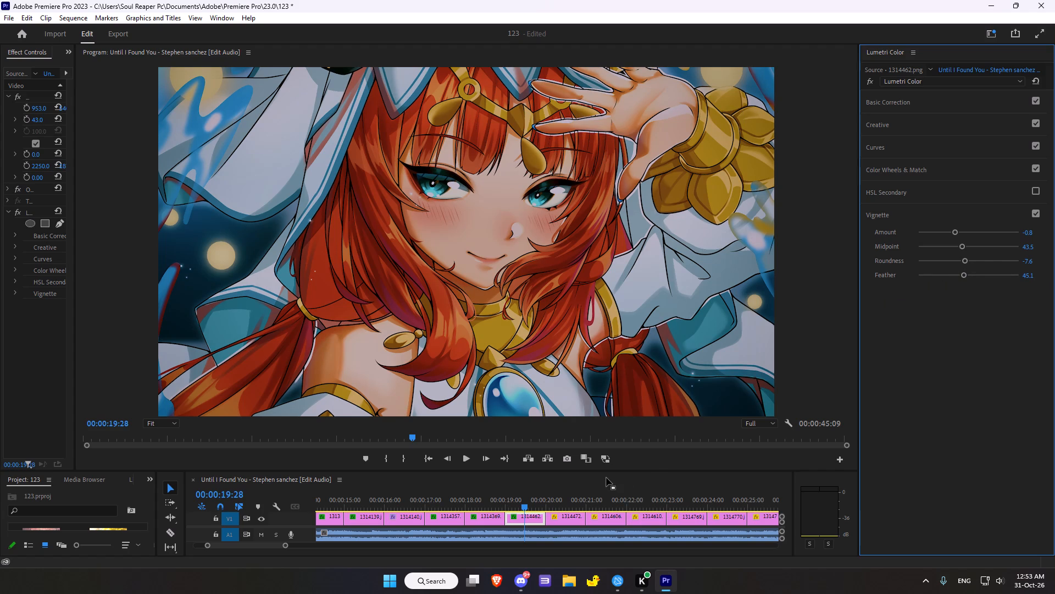
Go to the next clip, 1314472.png, at 00:00:20:28 and open its Basic Correction settings.
{"action": "scroll", "coordinate": [651, 497], "scroll_direction": "down", "scroll_amount": 6}
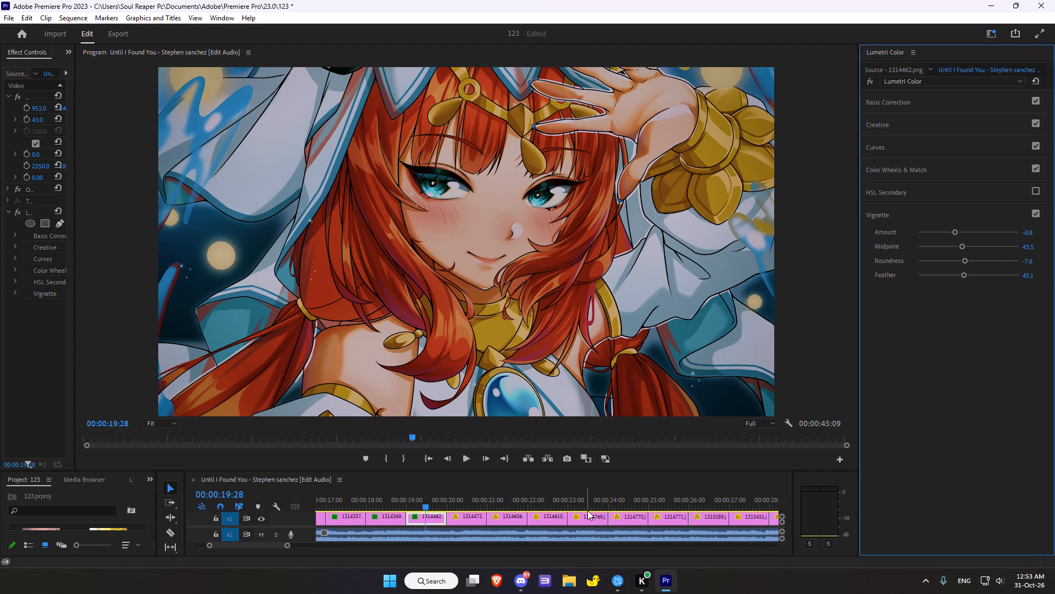
{"action": "scroll", "coordinate": [587, 510], "scroll_direction": "down", "scroll_amount": 6}
{"action": "scroll", "coordinate": [587, 510], "scroll_direction": "up", "scroll_amount": 6}
{"action": "left_click", "coordinate": [468, 502]}
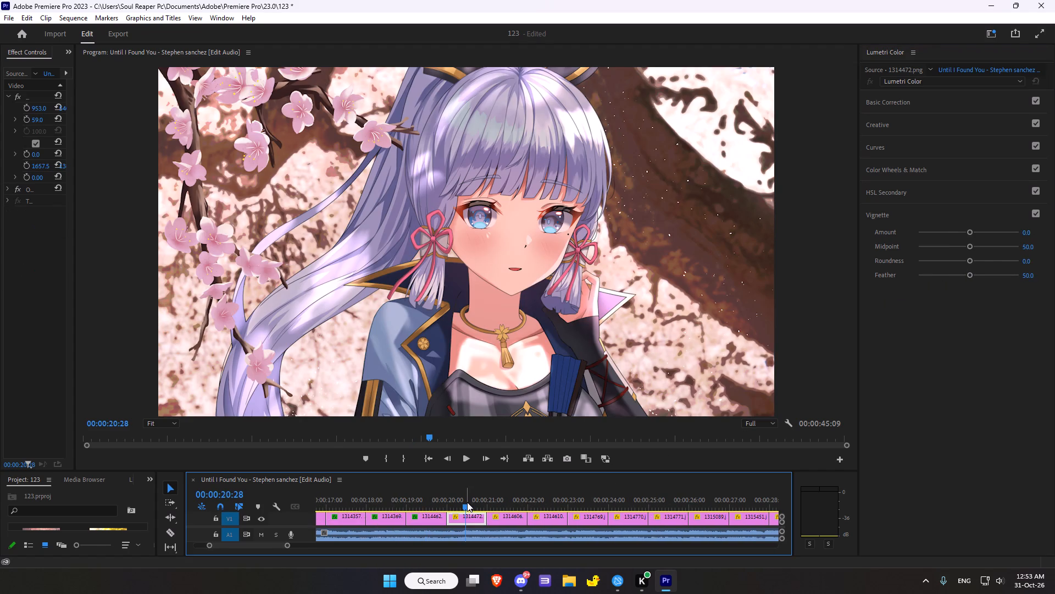
{"action": "left_click", "coordinate": [899, 101]}
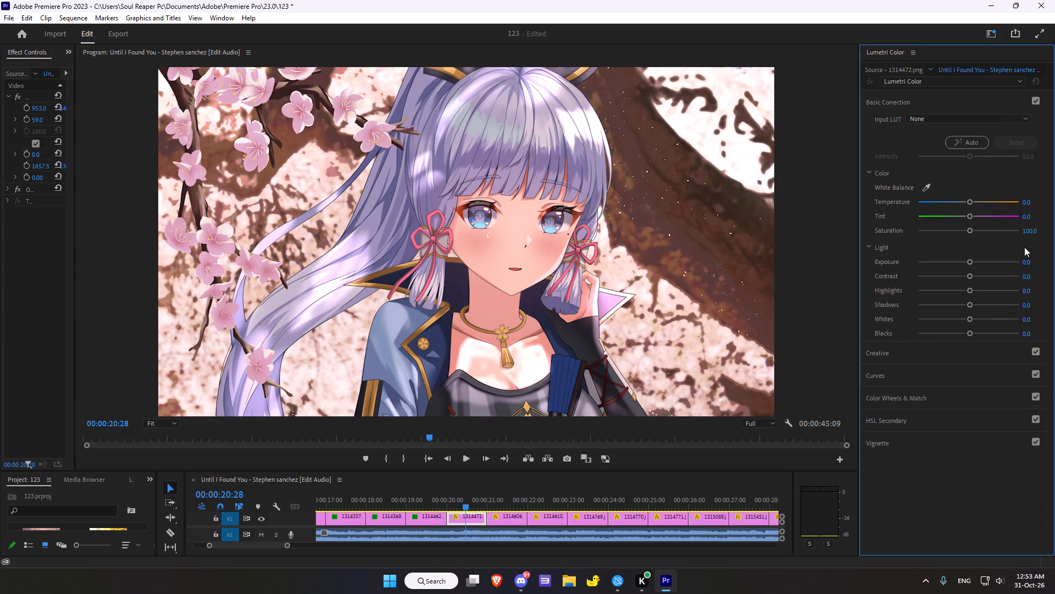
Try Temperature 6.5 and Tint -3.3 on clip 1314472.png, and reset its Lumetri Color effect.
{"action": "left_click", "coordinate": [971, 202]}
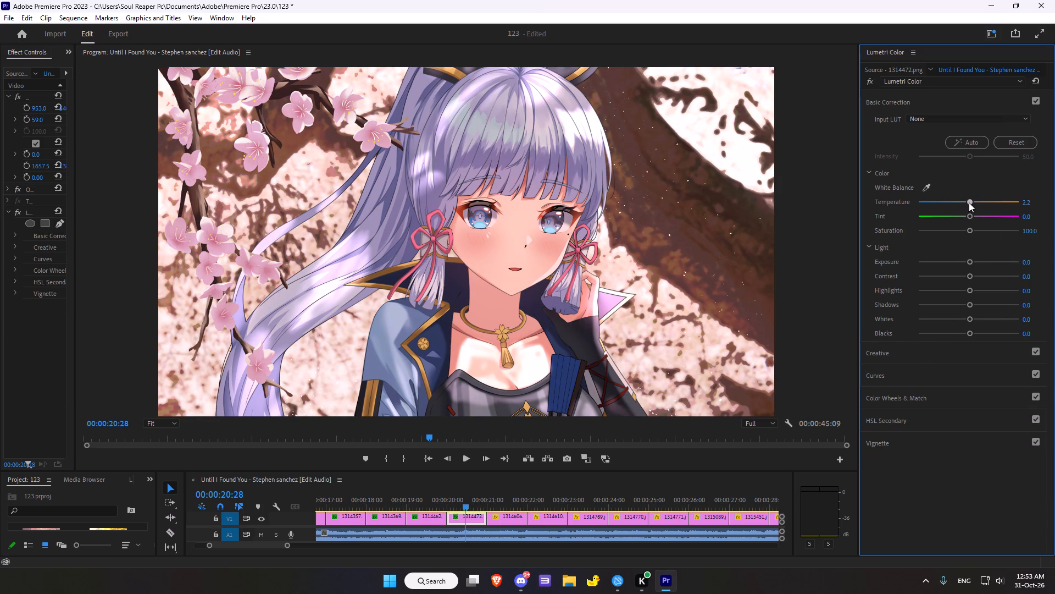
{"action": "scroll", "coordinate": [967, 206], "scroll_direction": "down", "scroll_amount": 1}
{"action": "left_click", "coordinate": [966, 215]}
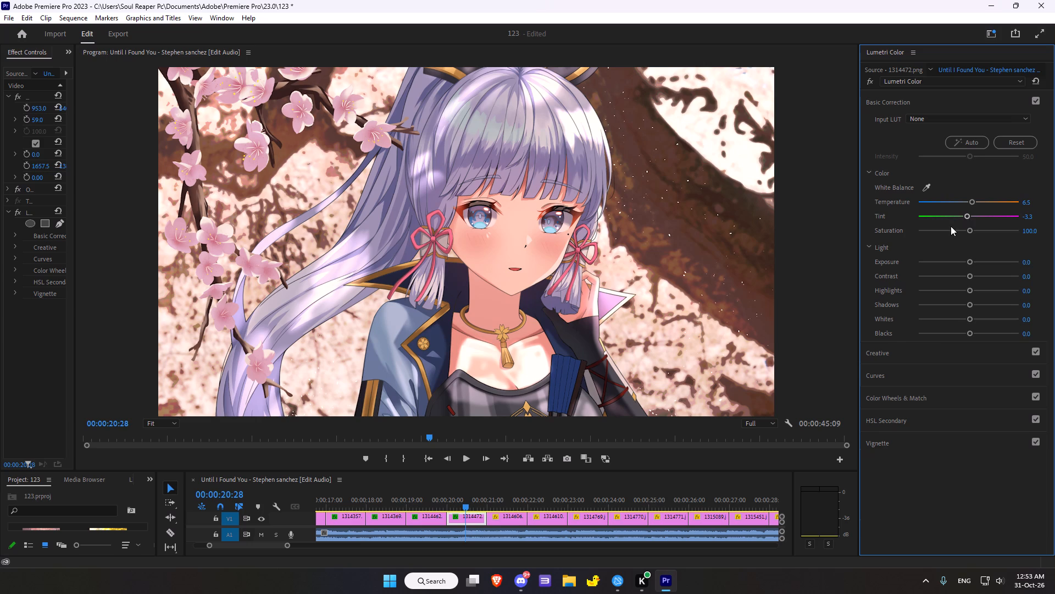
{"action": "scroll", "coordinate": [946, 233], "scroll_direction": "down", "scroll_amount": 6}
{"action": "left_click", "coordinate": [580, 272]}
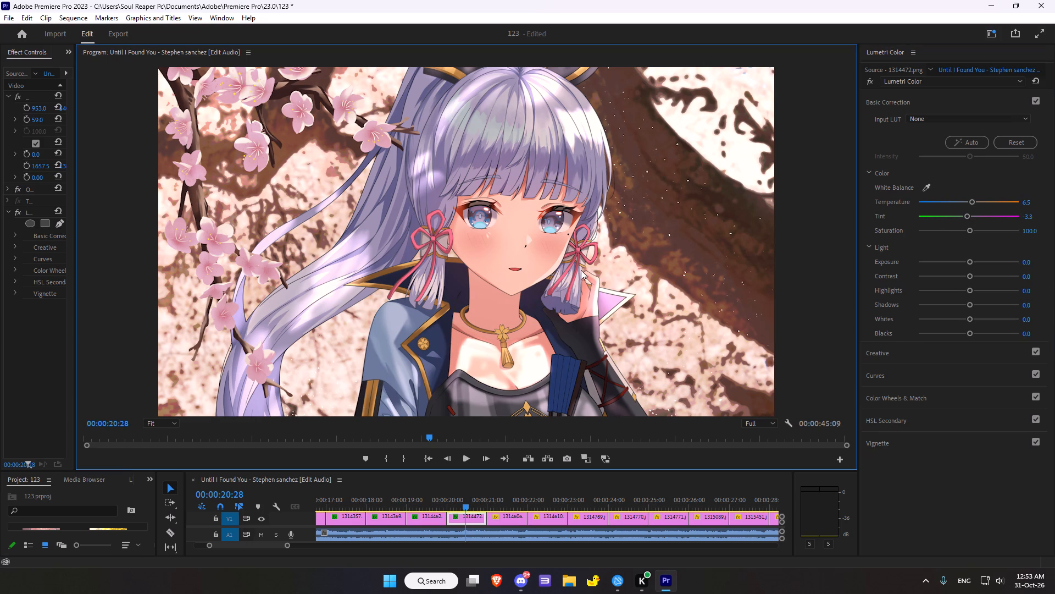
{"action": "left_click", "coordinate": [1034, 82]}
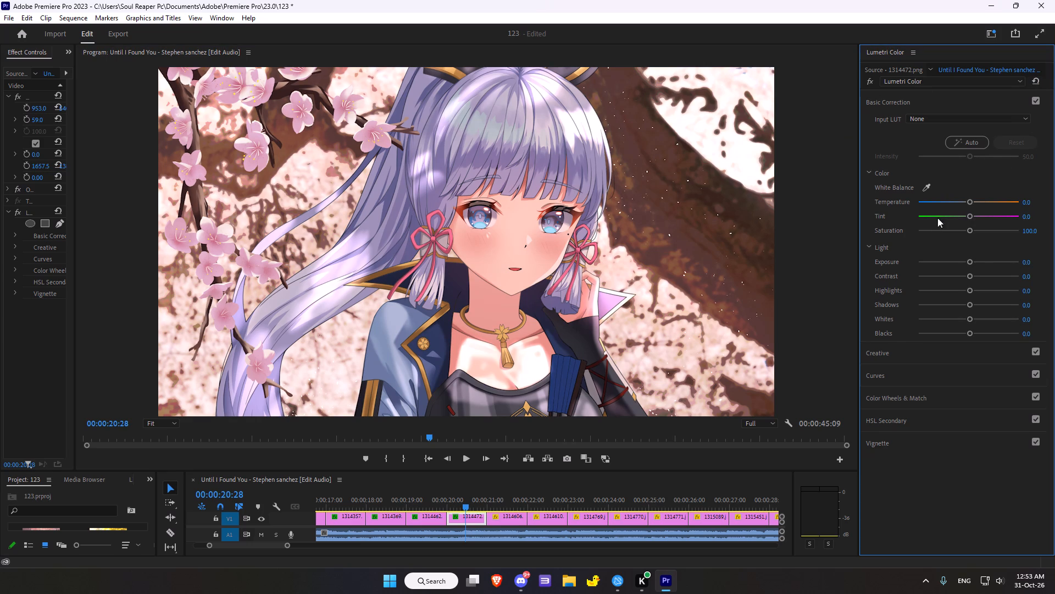
Set the Temperature of clip 1314472.png to 12.0.
{"action": "left_click", "coordinate": [970, 200]}
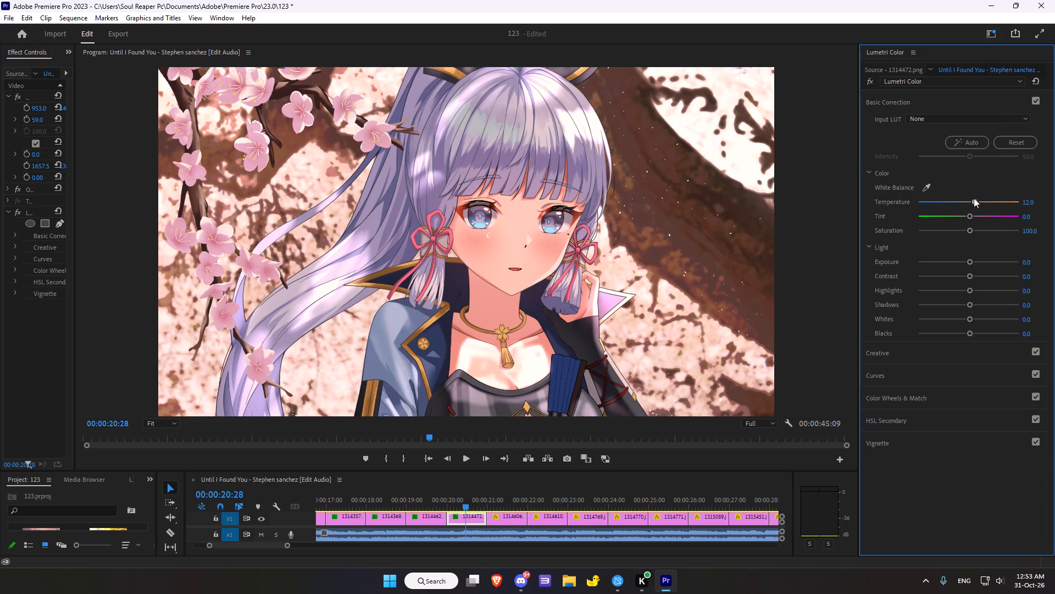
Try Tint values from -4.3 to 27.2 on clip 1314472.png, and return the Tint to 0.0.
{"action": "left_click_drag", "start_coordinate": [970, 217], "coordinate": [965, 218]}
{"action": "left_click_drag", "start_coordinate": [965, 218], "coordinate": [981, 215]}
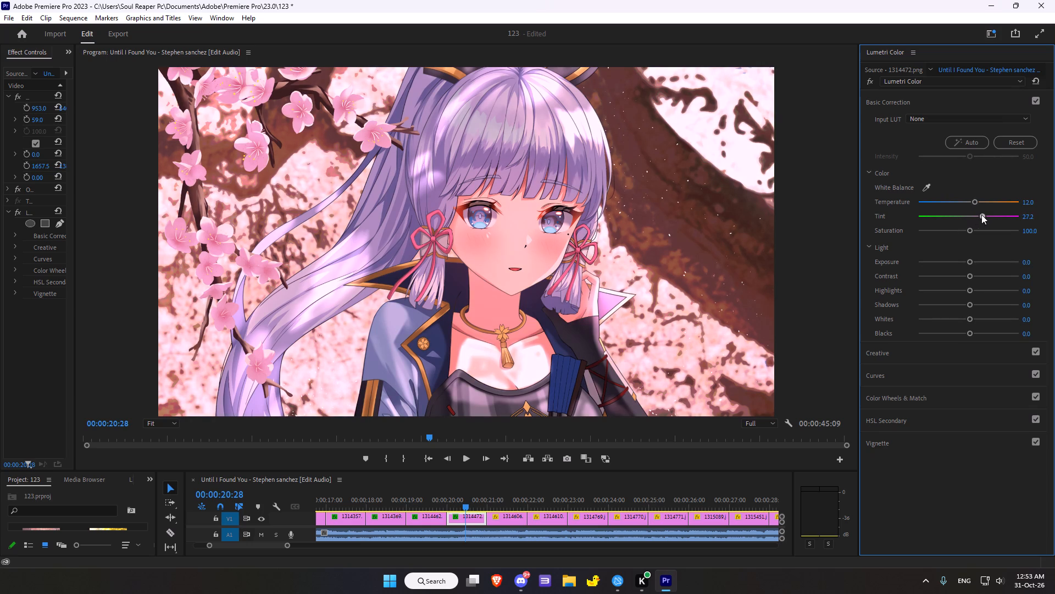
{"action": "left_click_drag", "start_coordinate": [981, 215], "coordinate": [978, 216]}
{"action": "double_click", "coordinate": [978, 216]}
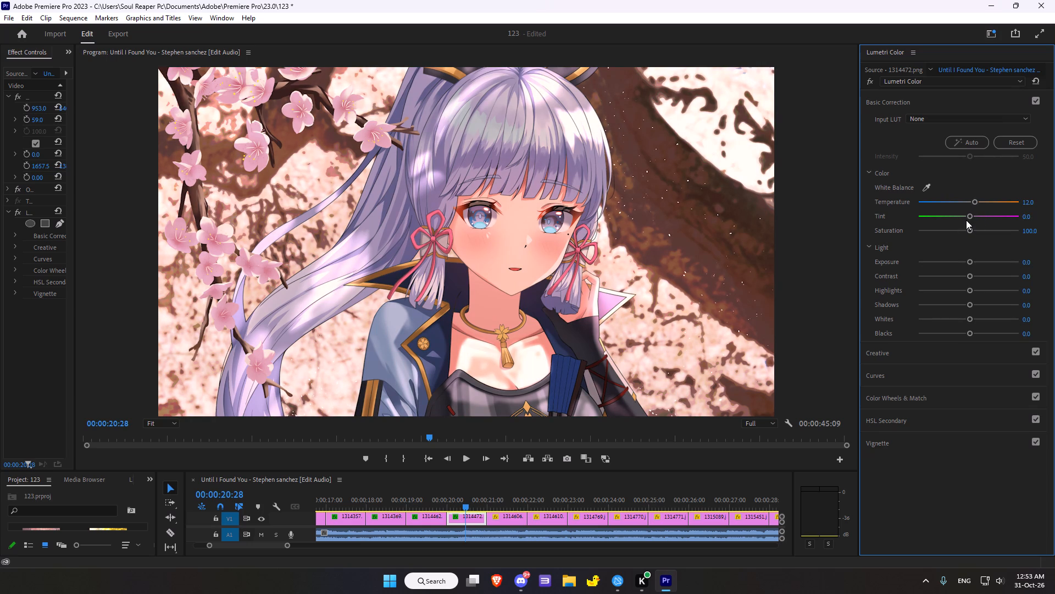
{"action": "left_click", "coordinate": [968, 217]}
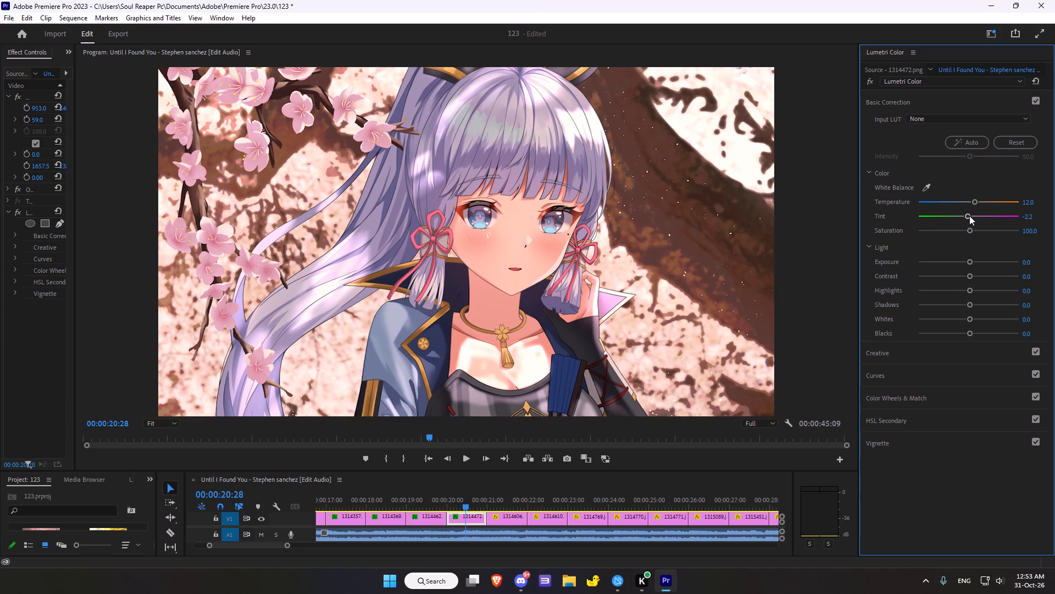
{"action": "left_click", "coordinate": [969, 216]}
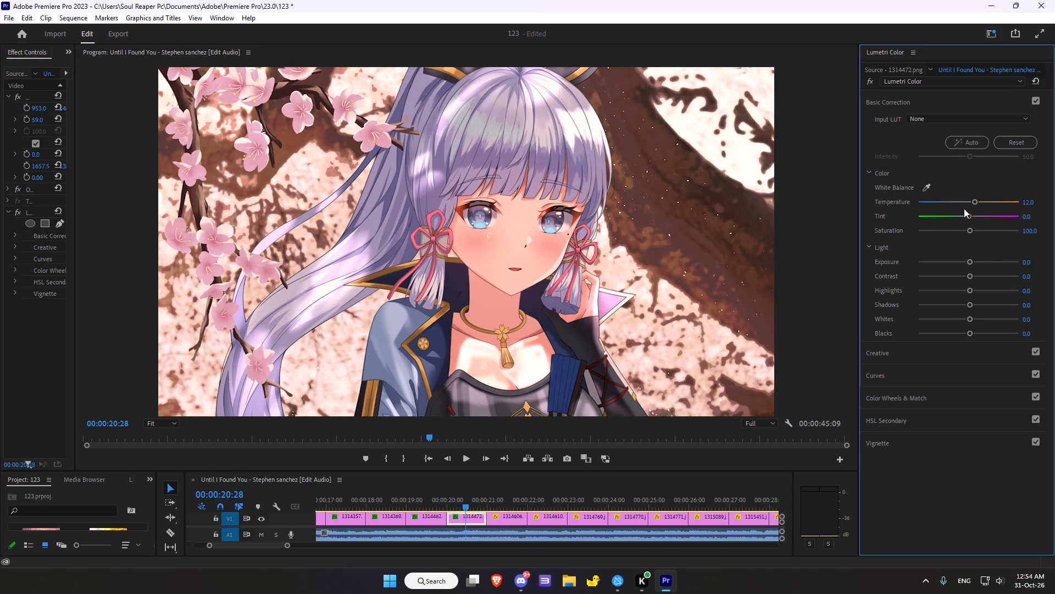
Set the Tint to 3.3 and the Basic Correction Saturation to 144.6 on clip 1314472.png.
{"action": "left_click", "coordinate": [966, 215]}
{"action": "left_click_drag", "start_coordinate": [968, 231], "coordinate": [968, 230]}
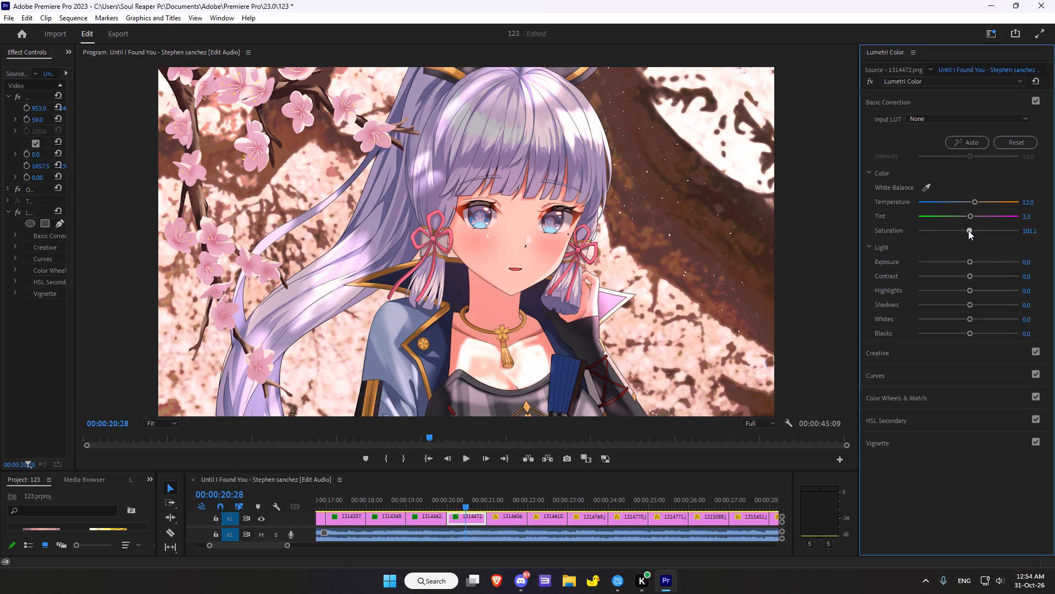
{"action": "left_click_drag", "start_coordinate": [968, 230], "coordinate": [980, 227]}
{"action": "left_click_drag", "start_coordinate": [980, 228], "coordinate": [1004, 224]}
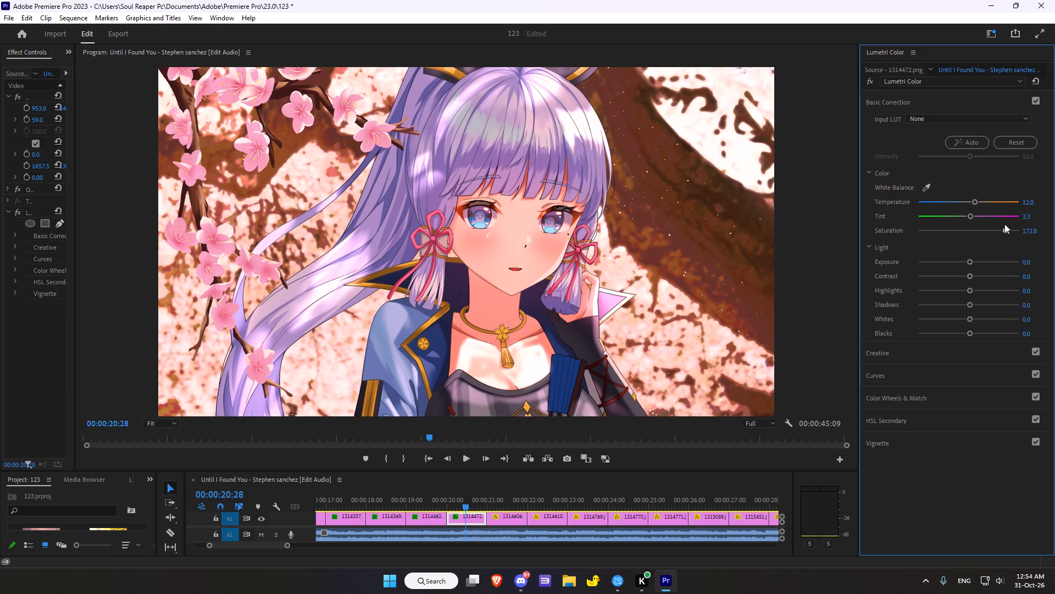
{"action": "left_click_drag", "start_coordinate": [1004, 224], "coordinate": [990, 233]}
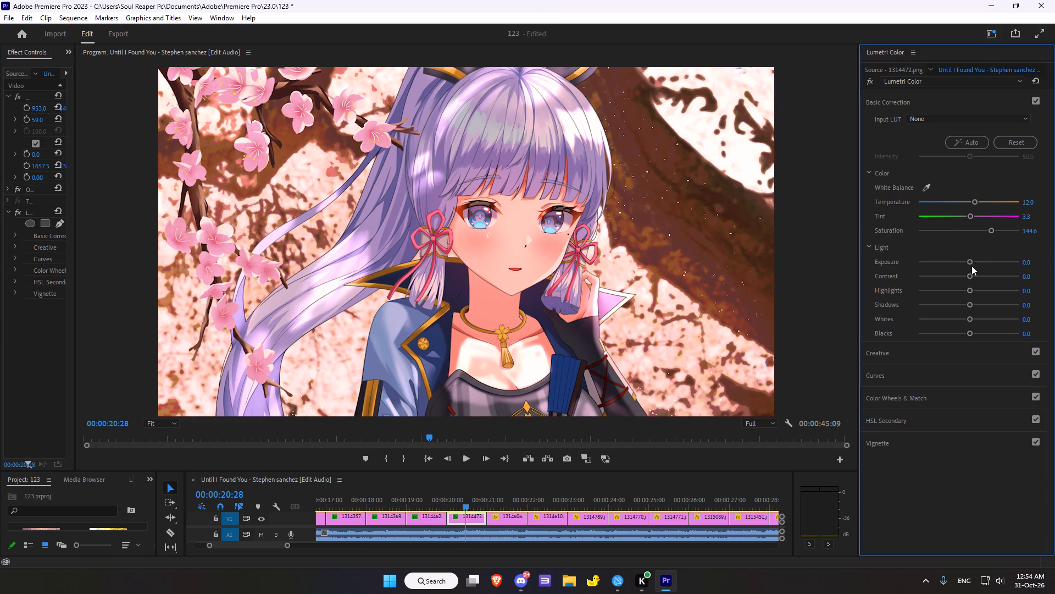
Set the clip's Light values to Exposure -0.4, Contrast -2.2, Shadows 6.5, Whites 7.6 and Blacks 8.7.
{"action": "left_click_drag", "start_coordinate": [968, 264], "coordinate": [953, 263]}
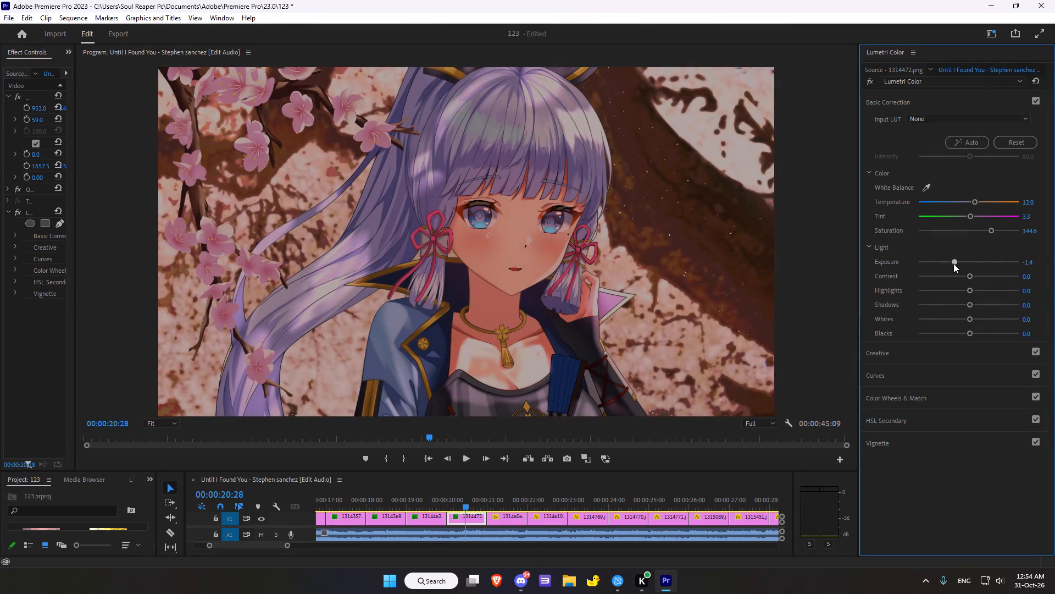
{"action": "left_click_drag", "start_coordinate": [953, 263], "coordinate": [963, 256]}
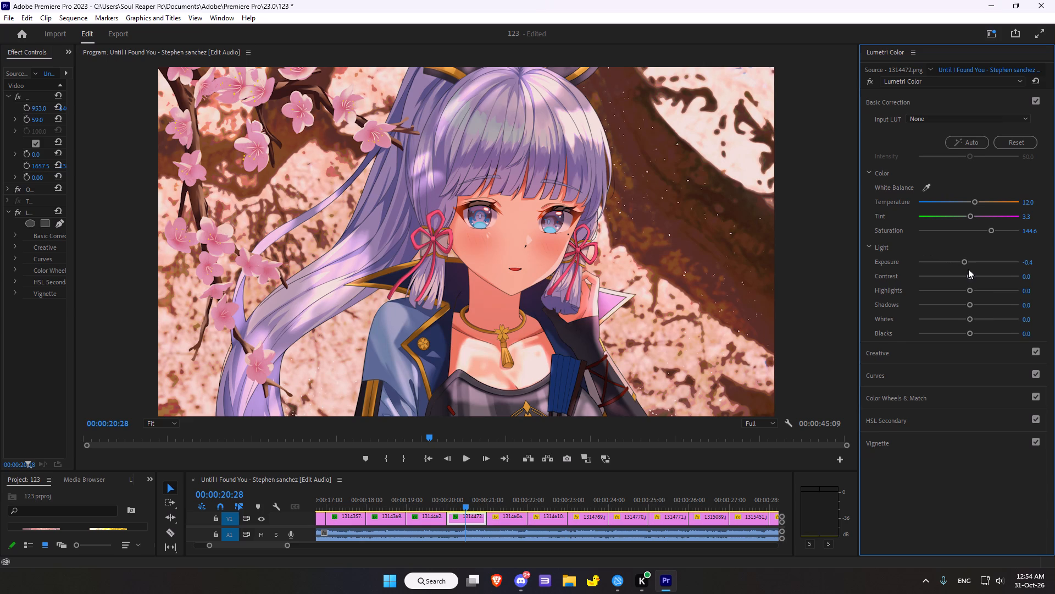
{"action": "left_click_drag", "start_coordinate": [970, 277], "coordinate": [967, 282]}
{"action": "left_click", "coordinate": [973, 301]}
{"action": "left_click", "coordinate": [972, 321]}
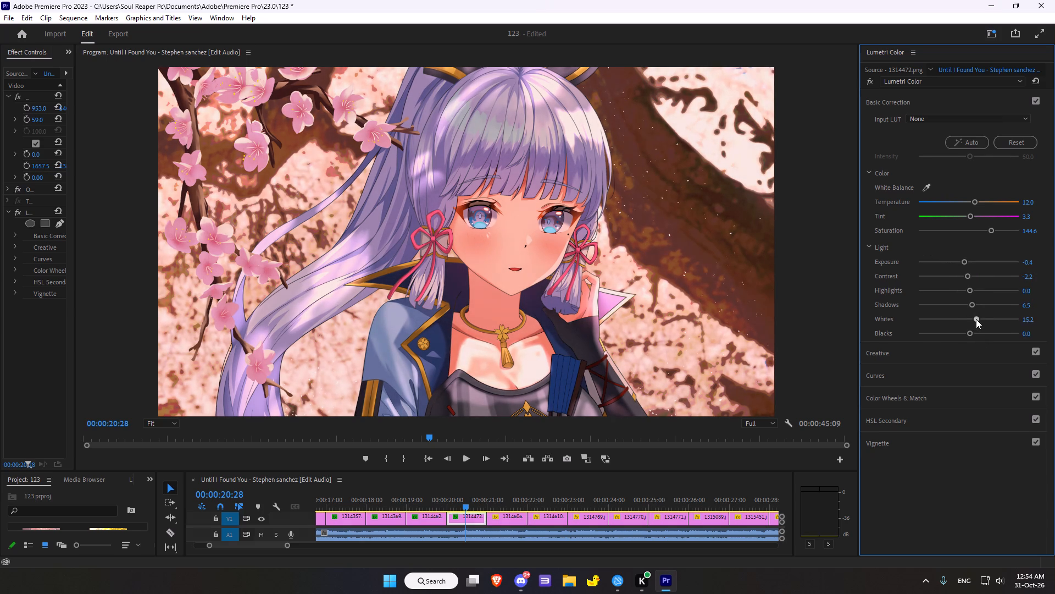
{"action": "left_click", "coordinate": [969, 331]}
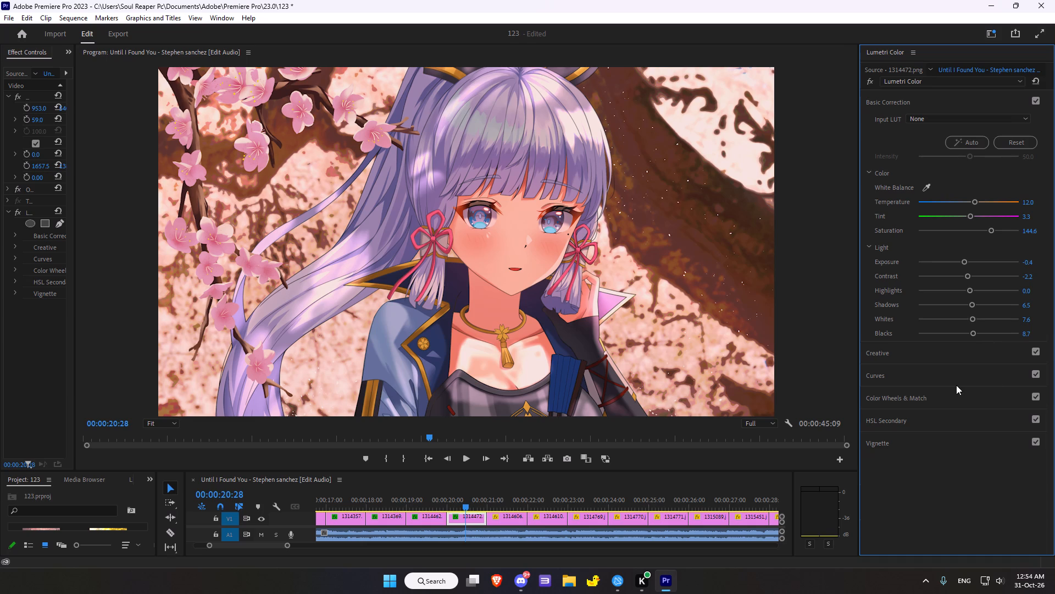
In the Creative adjustments of clip 1314472.png, set Sharpen to 60.9 and Saturation to 91.3.
{"action": "scroll", "coordinate": [968, 382], "scroll_direction": "down", "scroll_amount": 5}
{"action": "scroll", "coordinate": [881, 416], "scroll_direction": "down", "scroll_amount": 7}
{"action": "scroll", "coordinate": [893, 218], "scroll_direction": "up", "scroll_amount": 2}
{"action": "left_click", "coordinate": [881, 354]}
{"action": "scroll", "coordinate": [949, 358], "scroll_direction": "down", "scroll_amount": 2}
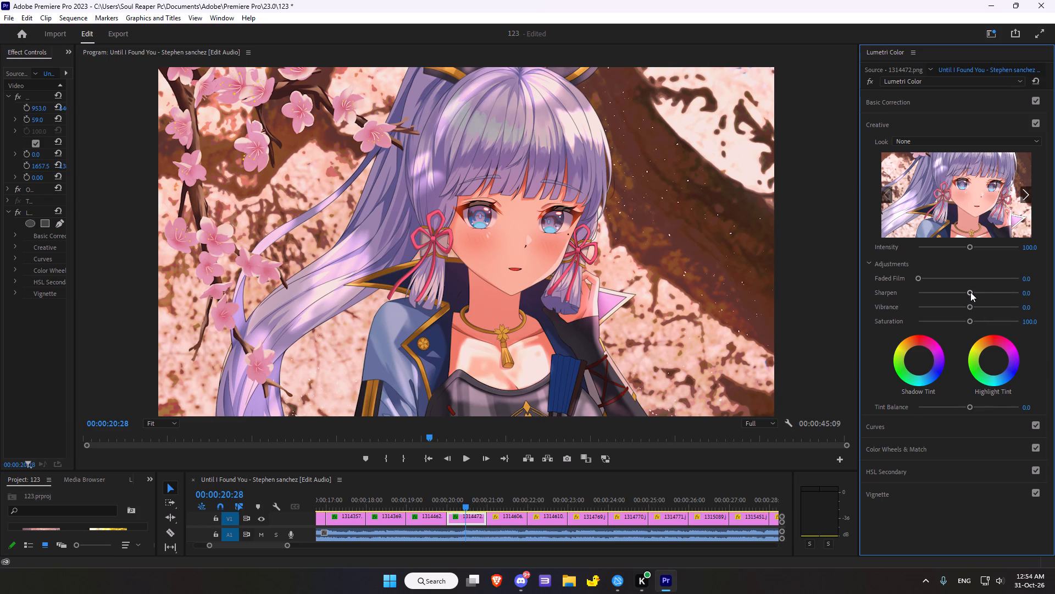
{"action": "left_click_drag", "start_coordinate": [970, 291], "coordinate": [980, 288]}
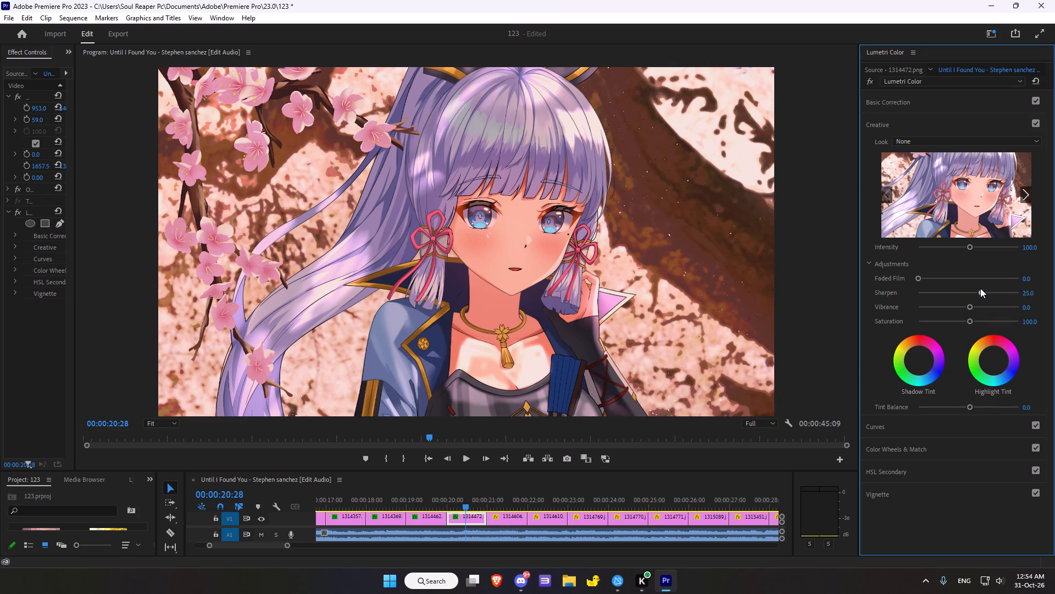
{"action": "left_click_drag", "start_coordinate": [980, 288], "coordinate": [998, 285]}
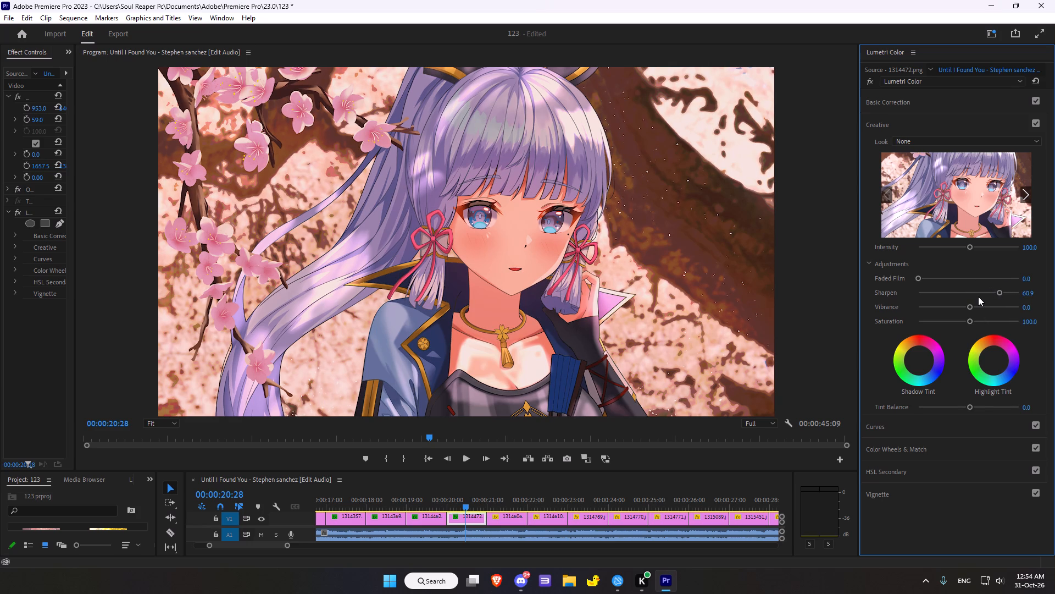
{"action": "scroll", "coordinate": [971, 297], "scroll_direction": "down", "scroll_amount": 4}
{"action": "left_click_drag", "start_coordinate": [970, 321], "coordinate": [989, 317]}
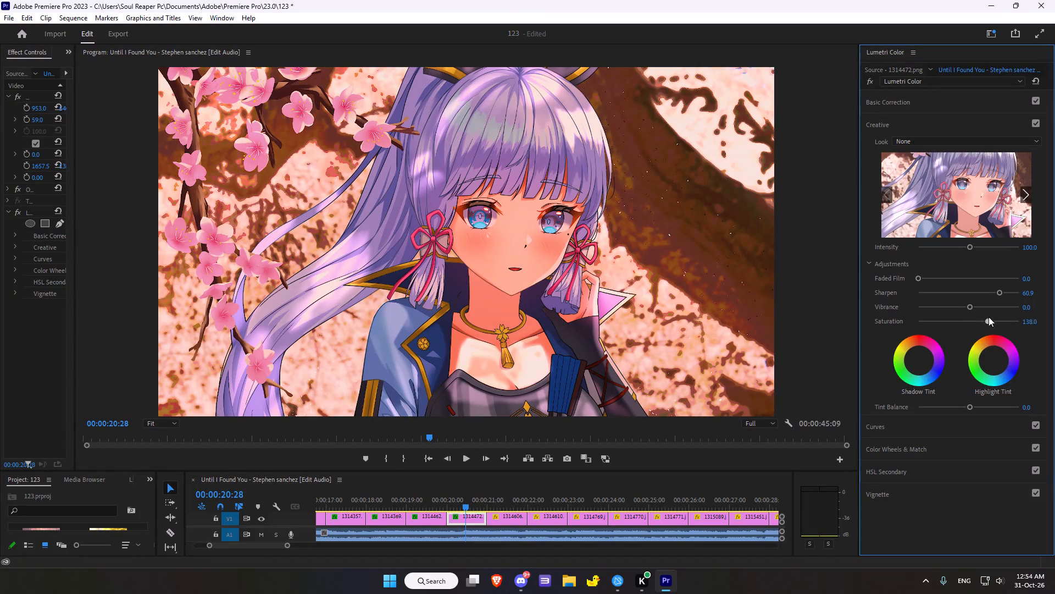
{"action": "left_click_drag", "start_coordinate": [989, 317], "coordinate": [964, 327]}
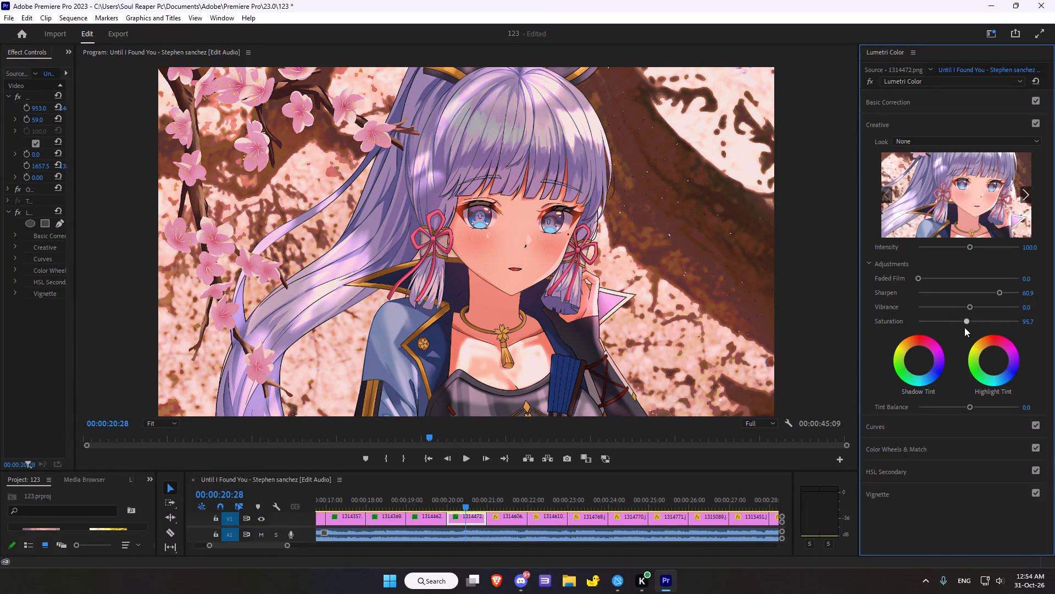
{"action": "left_click_drag", "start_coordinate": [964, 327], "coordinate": [963, 328]}
Add a point near the middle of the white RGB curve and pull it slightly below the diagonal.
{"action": "scroll", "coordinate": [964, 327], "scroll_direction": "down", "scroll_amount": 4}
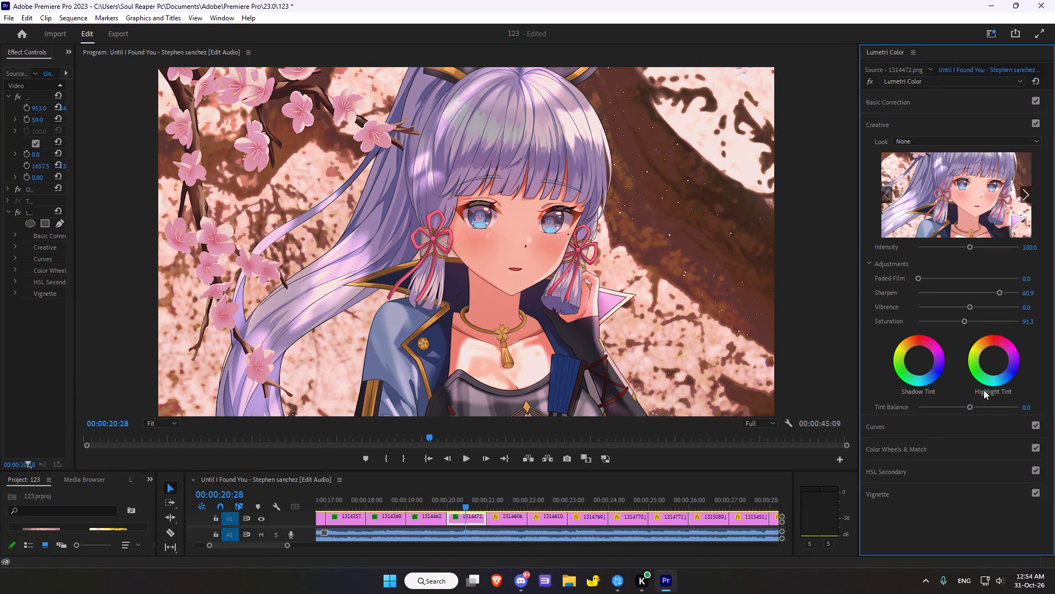
{"action": "left_click", "coordinate": [939, 423]}
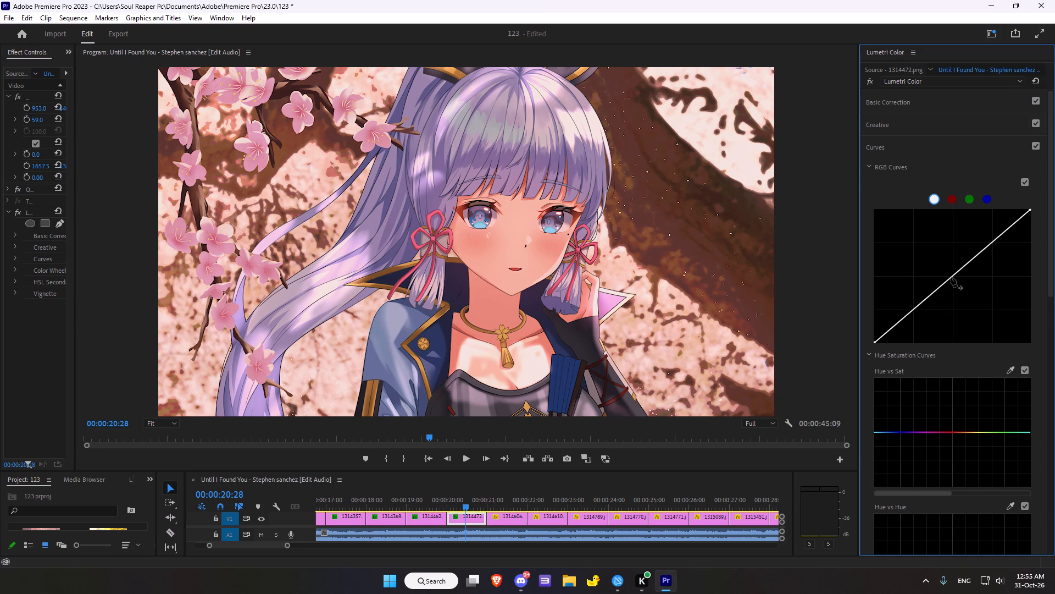
{"action": "left_click_drag", "start_coordinate": [951, 277], "coordinate": [955, 278]}
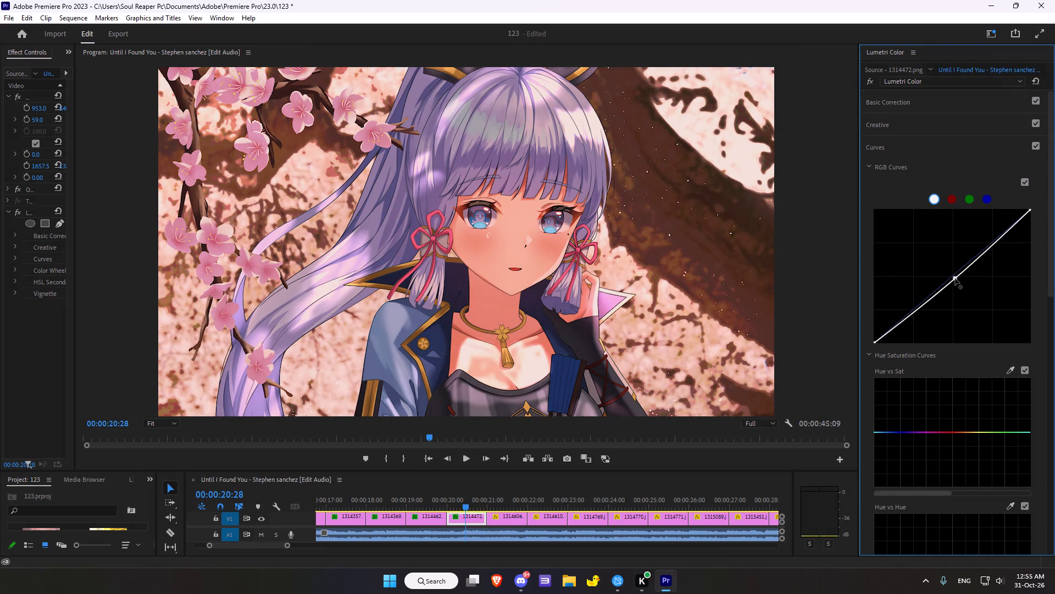
{"action": "left_click_drag", "start_coordinate": [955, 278], "coordinate": [957, 280]}
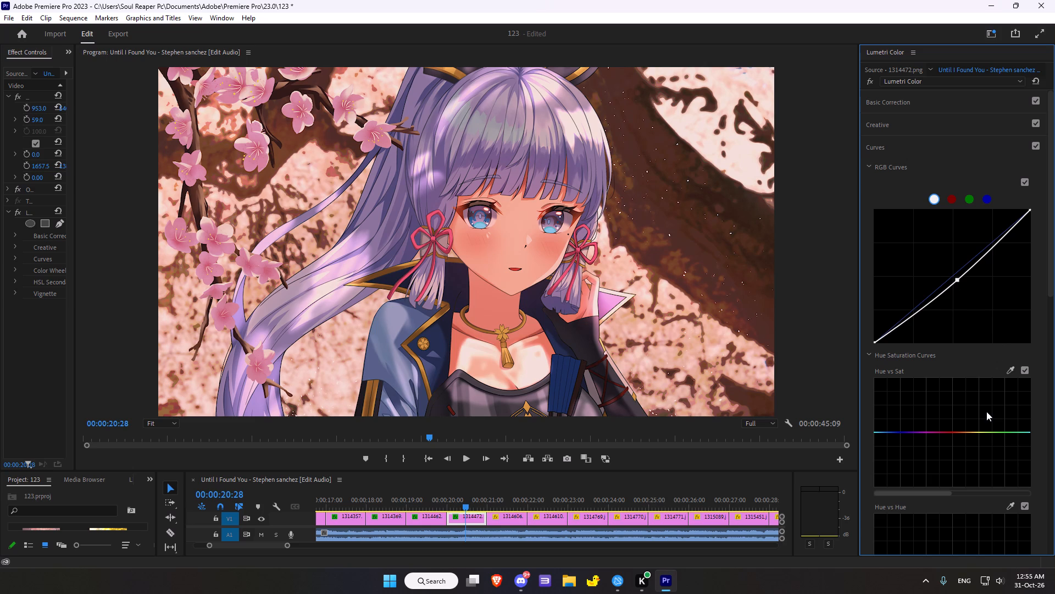
Add a red control point to the Hue vs Sat curve, try various heights, and leave it slightly below the midline.
{"action": "left_click_drag", "start_coordinate": [949, 433], "coordinate": [949, 436]}
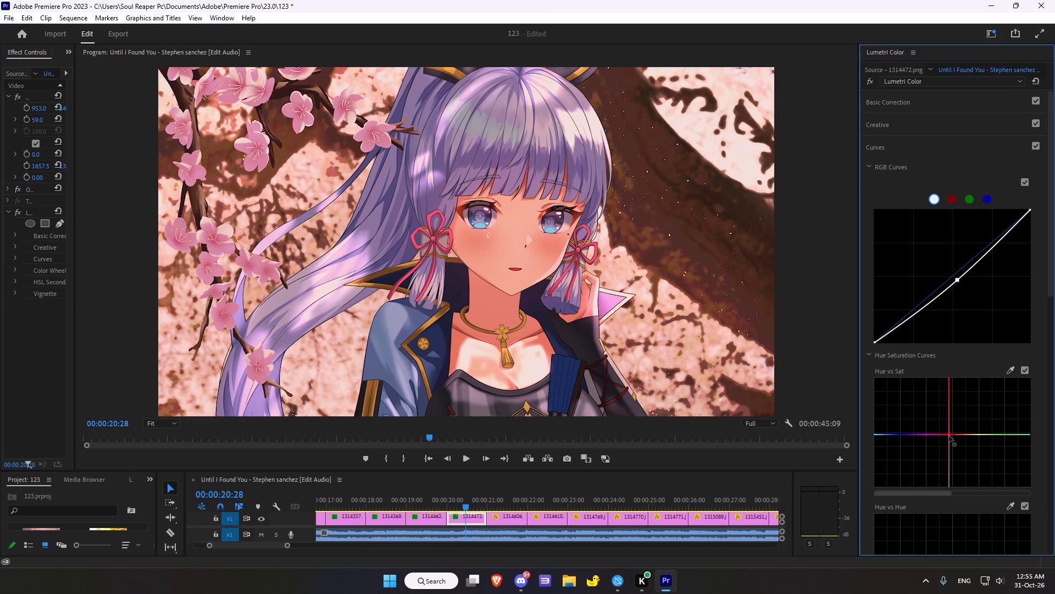
{"action": "left_click_drag", "start_coordinate": [949, 436], "coordinate": [954, 428]}
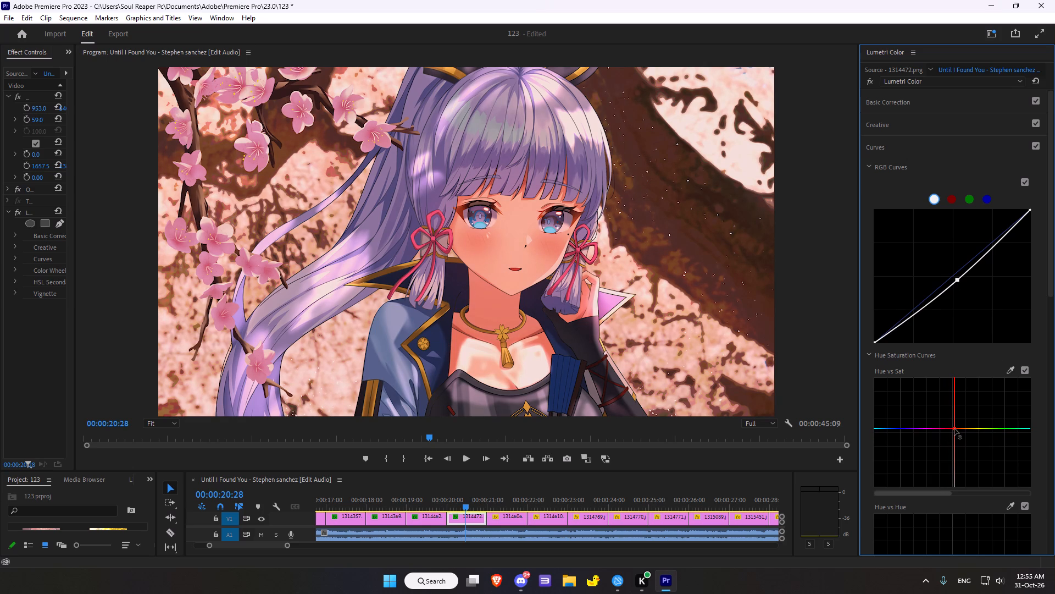
{"action": "left_click_drag", "start_coordinate": [954, 428], "coordinate": [955, 433]}
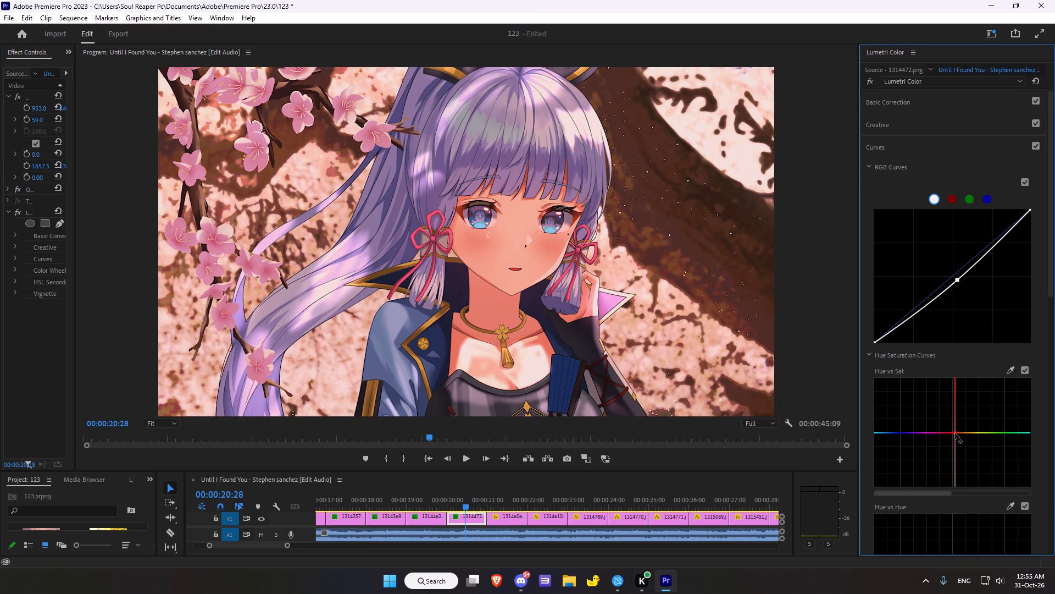
{"action": "left_click_drag", "start_coordinate": [955, 433], "coordinate": [887, 474]}
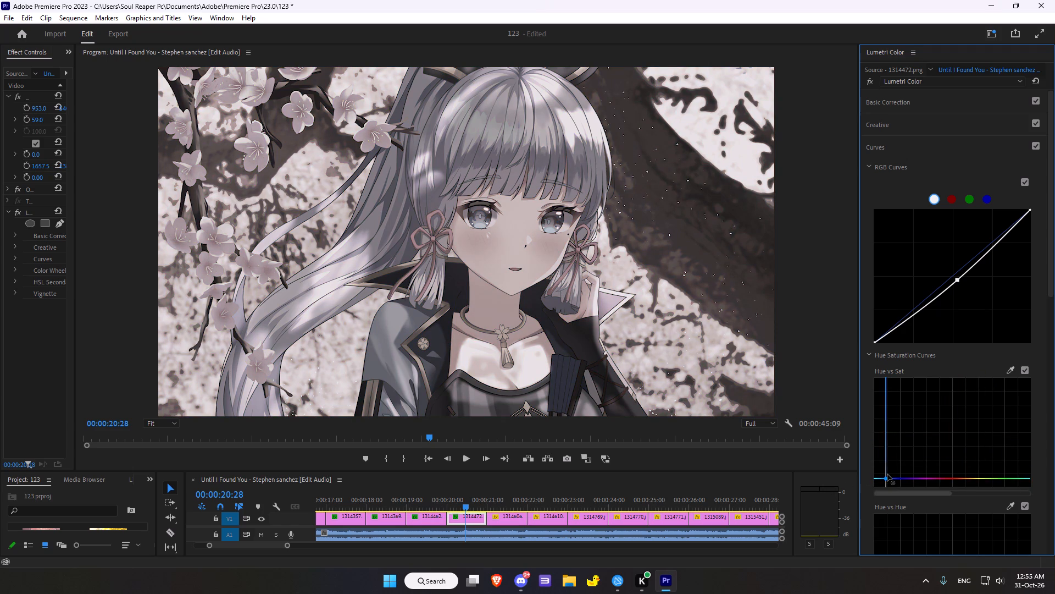
{"action": "left_click_drag", "start_coordinate": [887, 474], "coordinate": [904, 498]}
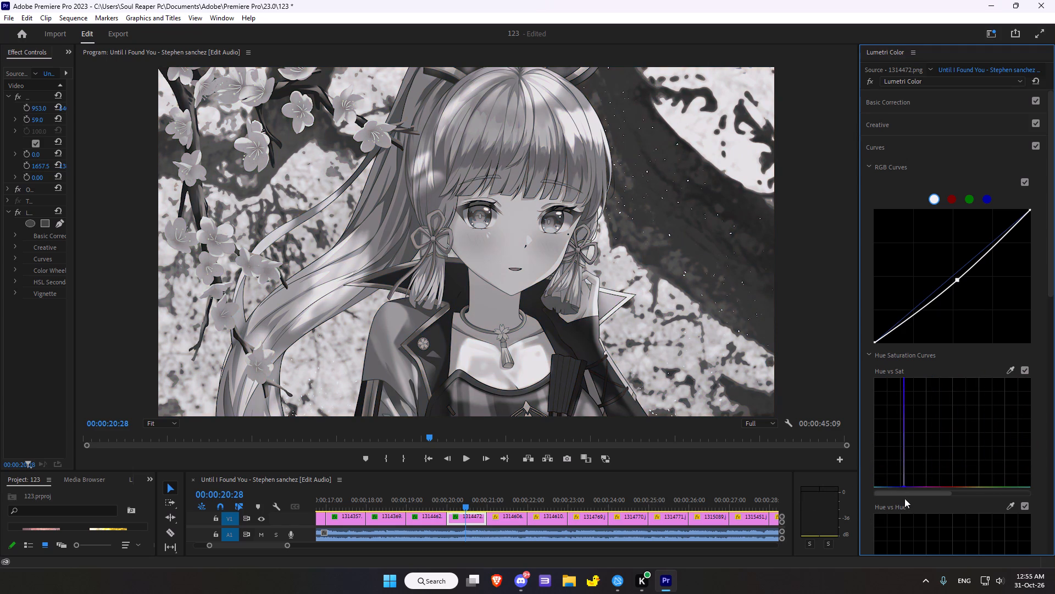
{"action": "left_click_drag", "start_coordinate": [904, 498], "coordinate": [1023, 465]}
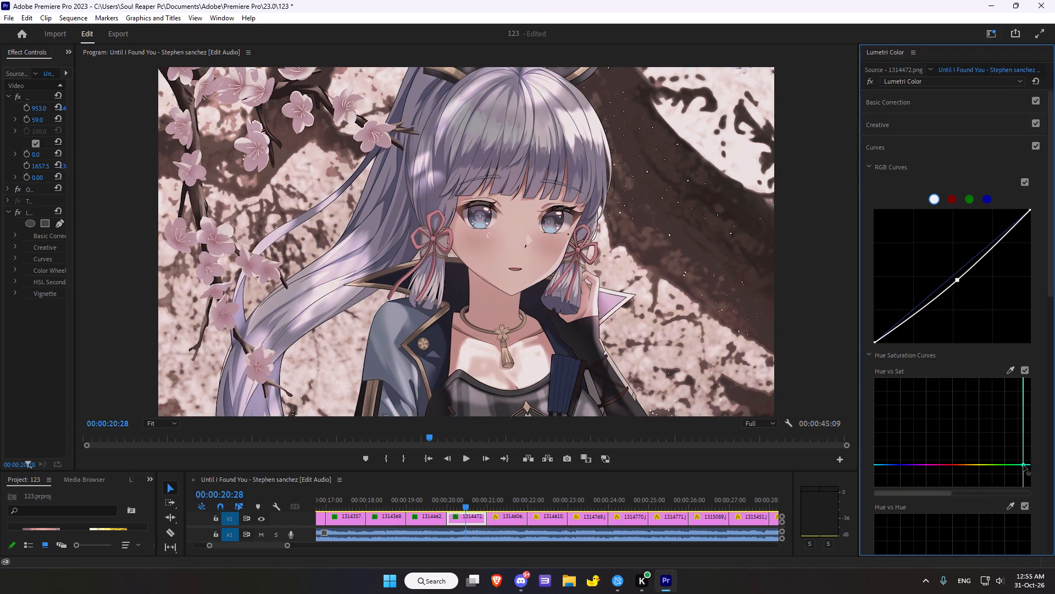
{"action": "left_click_drag", "start_coordinate": [1023, 465], "coordinate": [999, 457]}
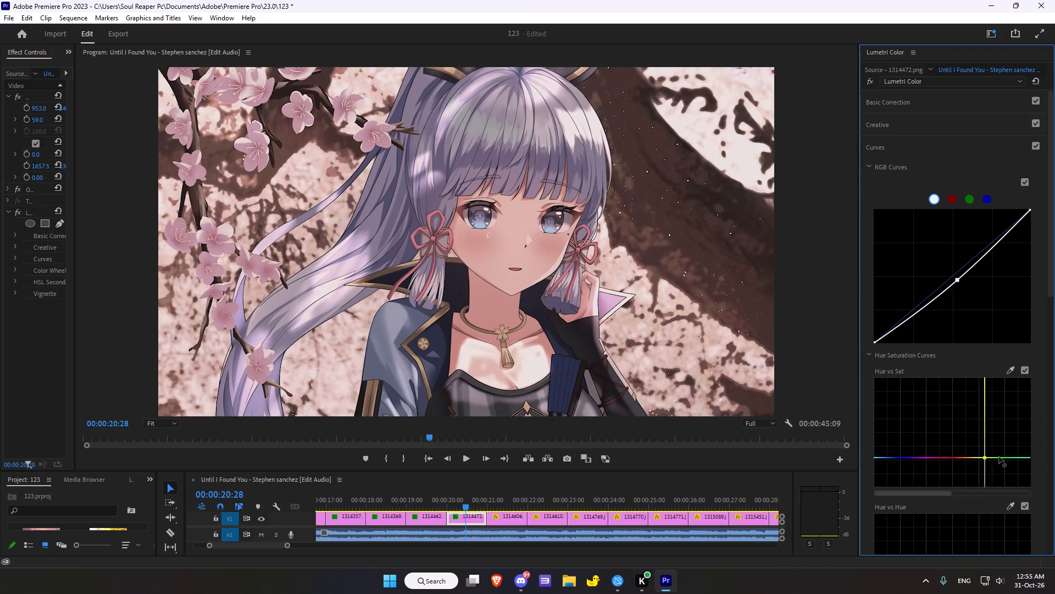
{"action": "left_click_drag", "start_coordinate": [999, 457], "coordinate": [937, 440]}
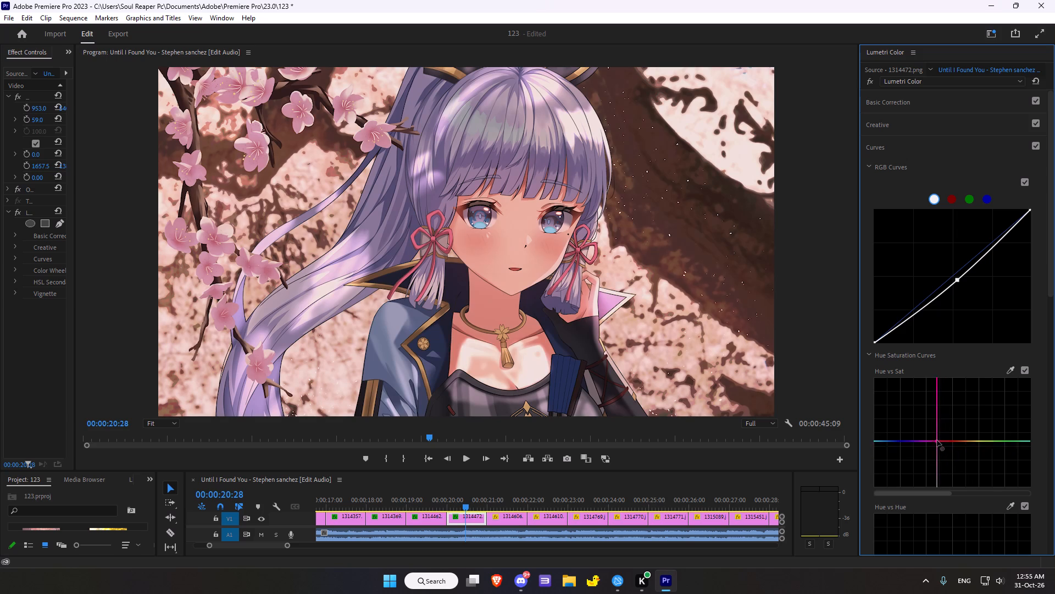
{"action": "left_click_drag", "start_coordinate": [937, 440], "coordinate": [935, 427]}
{"action": "double_click", "coordinate": [935, 427]}
{"action": "left_click_drag", "start_coordinate": [947, 433], "coordinate": [953, 423]}
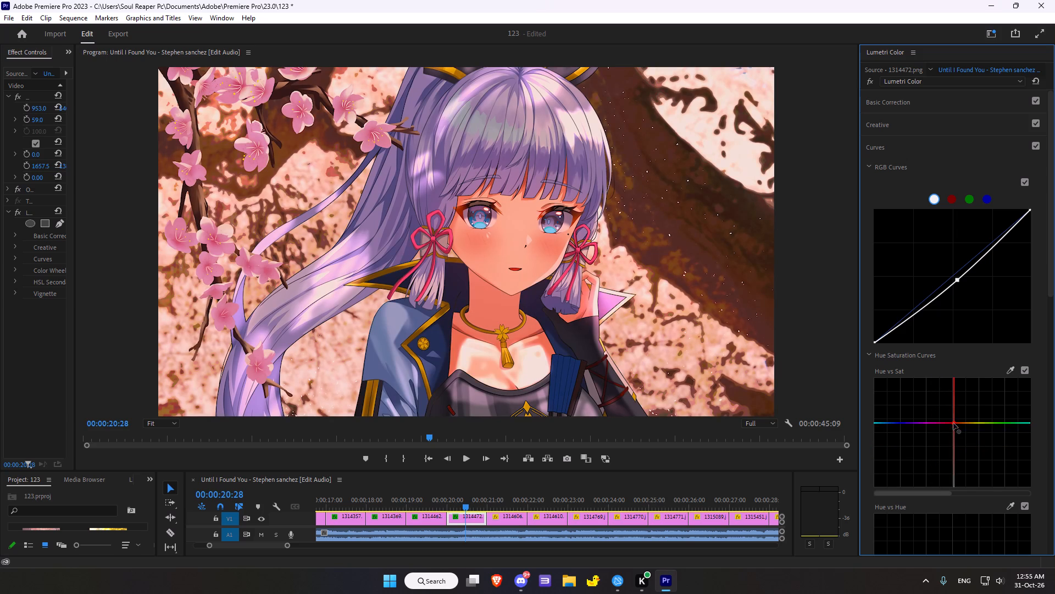
{"action": "left_click_drag", "start_coordinate": [953, 423], "coordinate": [951, 442]}
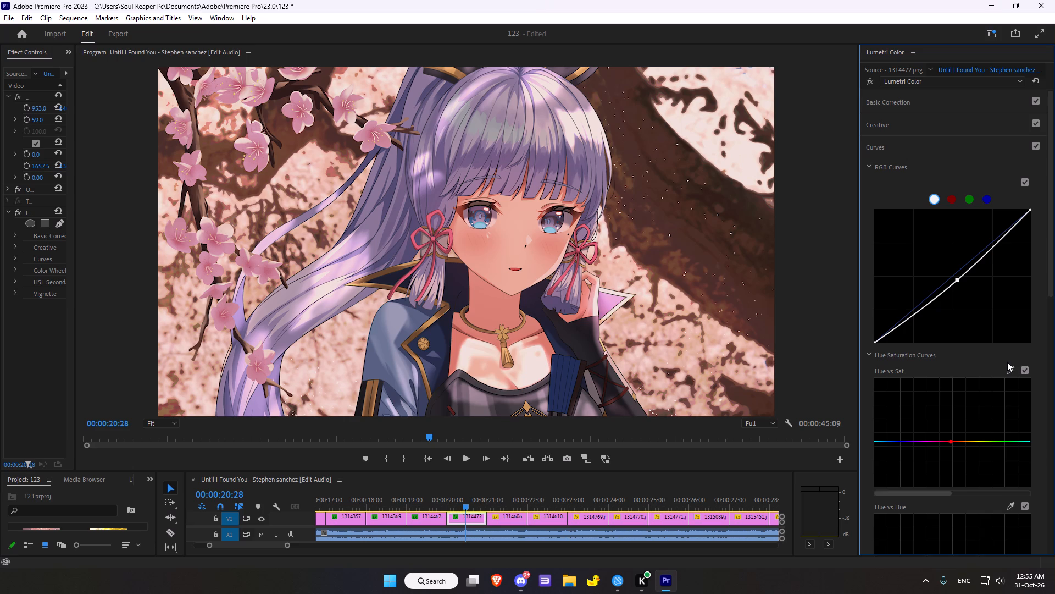
Look through the remaining Hue Saturation Curves of clip 1314472.png, from Hue vs Hue to Sat vs Sat.
{"action": "scroll", "coordinate": [1007, 362], "scroll_direction": "down", "scroll_amount": 9}
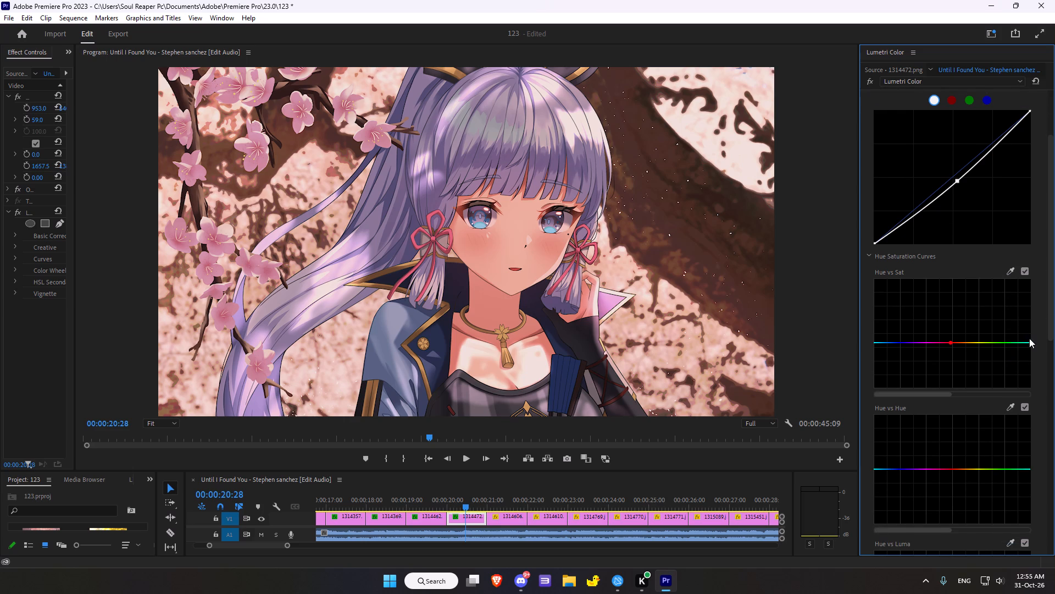
{"action": "scroll", "coordinate": [1029, 338], "scroll_direction": "down", "scroll_amount": 5}
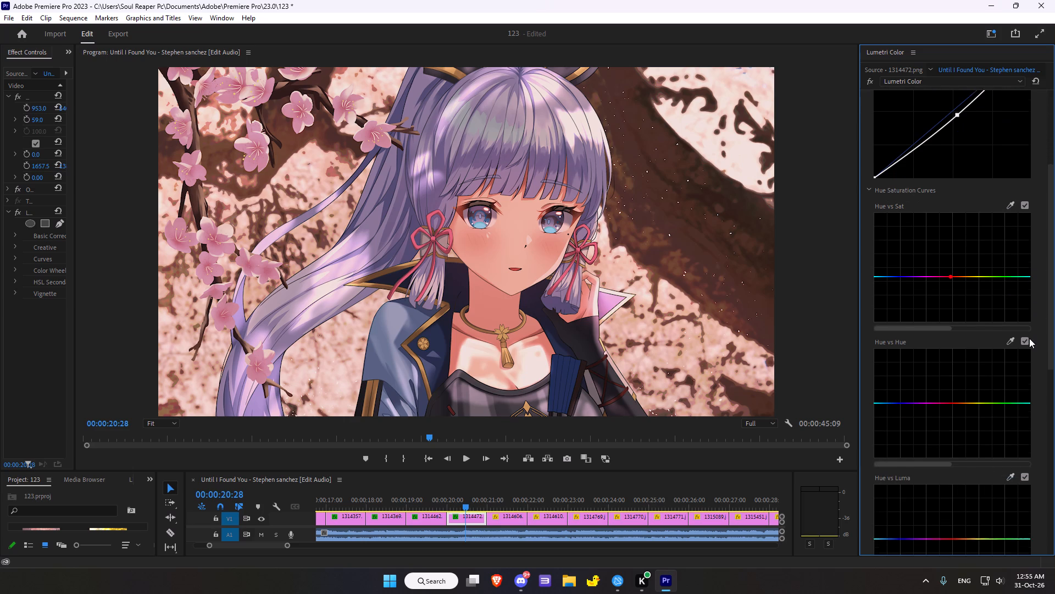
{"action": "scroll", "coordinate": [1029, 338], "scroll_direction": "down", "scroll_amount": 6}
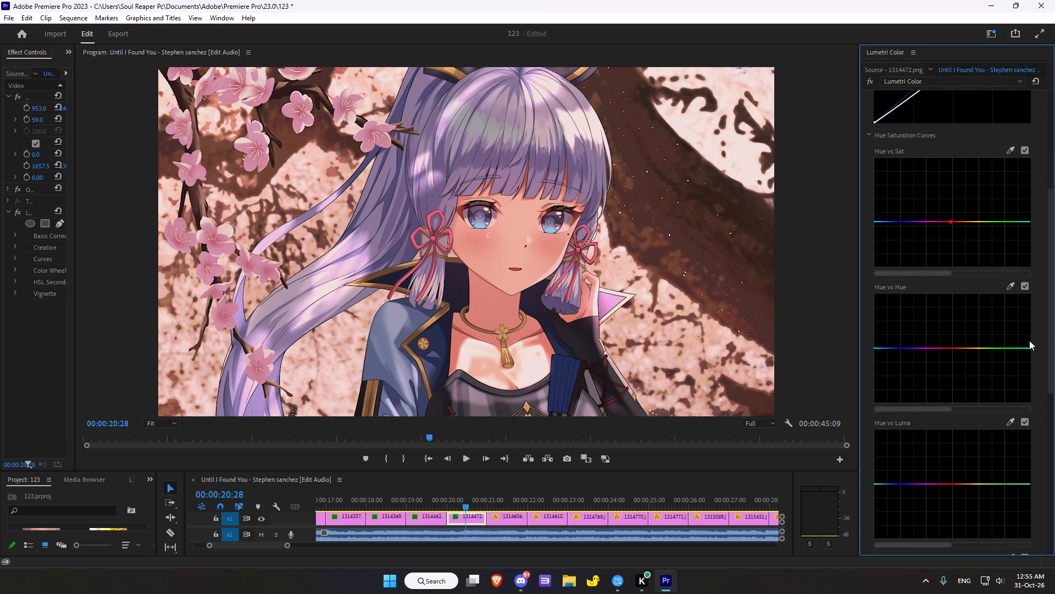
{"action": "scroll", "coordinate": [1029, 340], "scroll_direction": "down", "scroll_amount": 5}
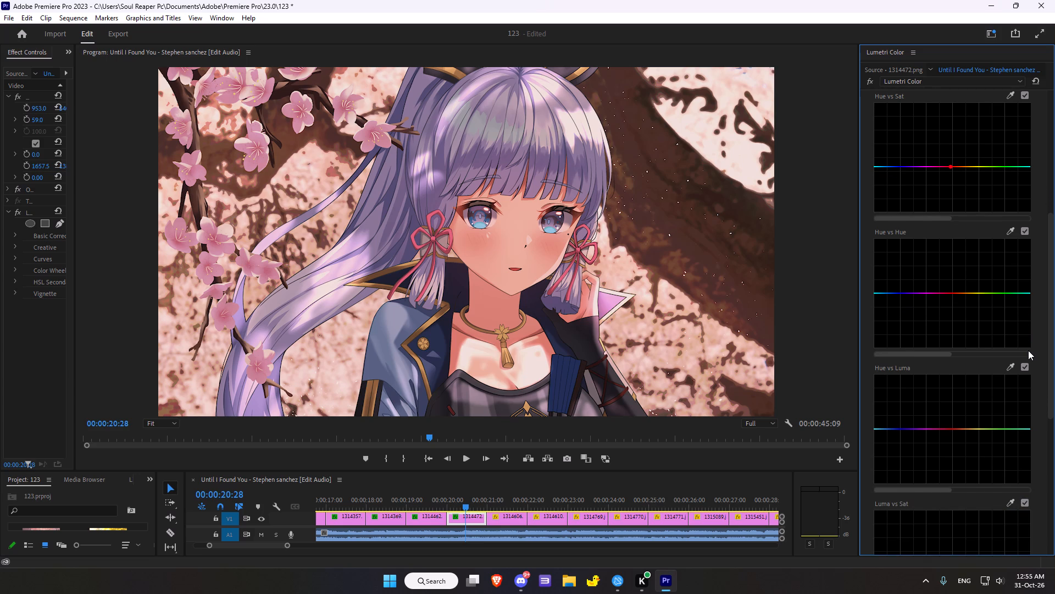
{"action": "scroll", "coordinate": [1028, 350], "scroll_direction": "down", "scroll_amount": 7}
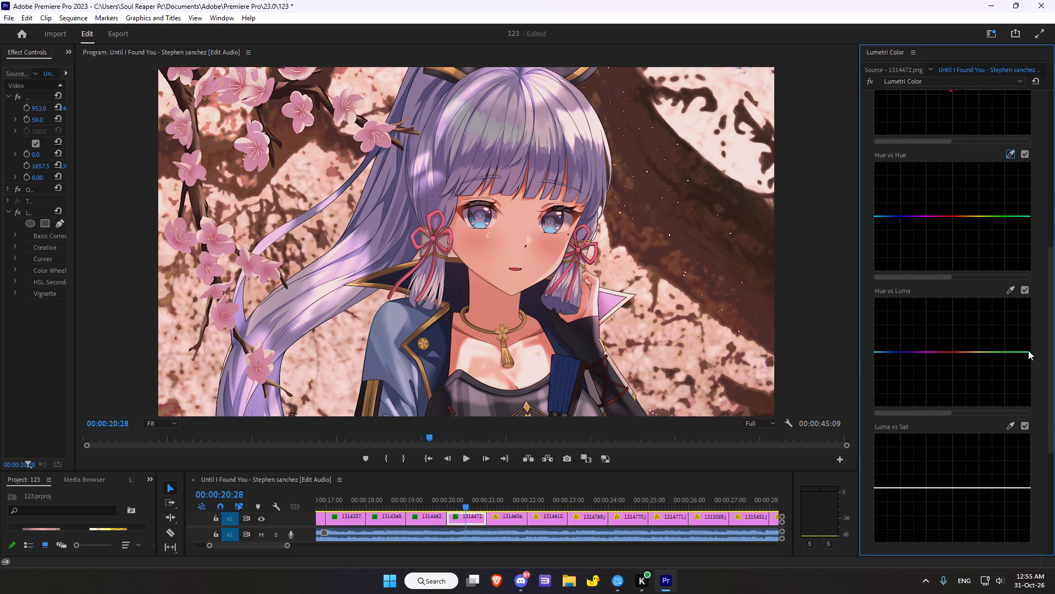
{"action": "scroll", "coordinate": [1028, 350], "scroll_direction": "down", "scroll_amount": 3}
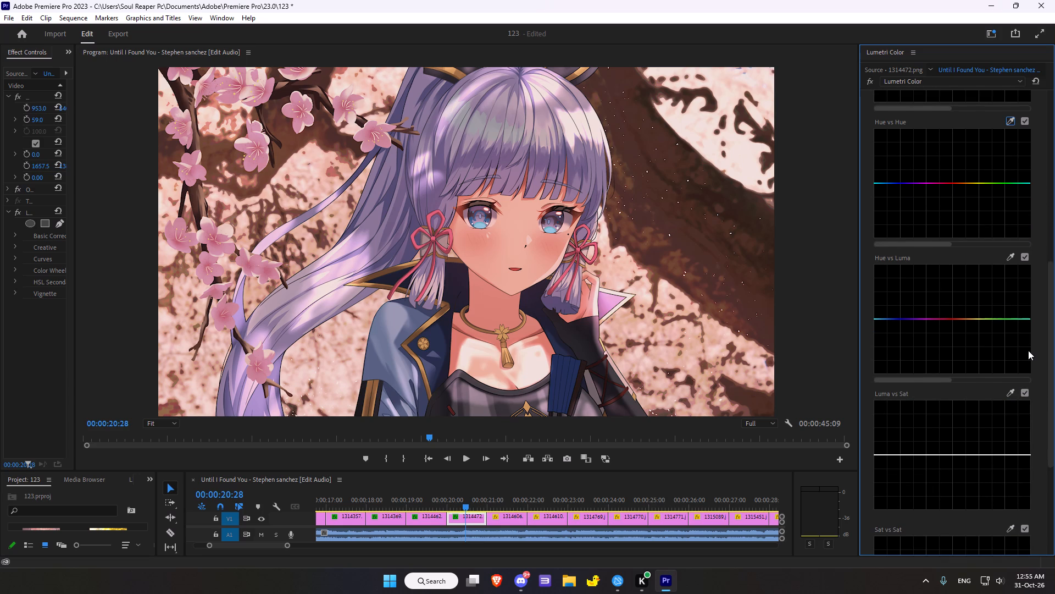
{"action": "scroll", "coordinate": [1028, 350], "scroll_direction": "down", "scroll_amount": 2}
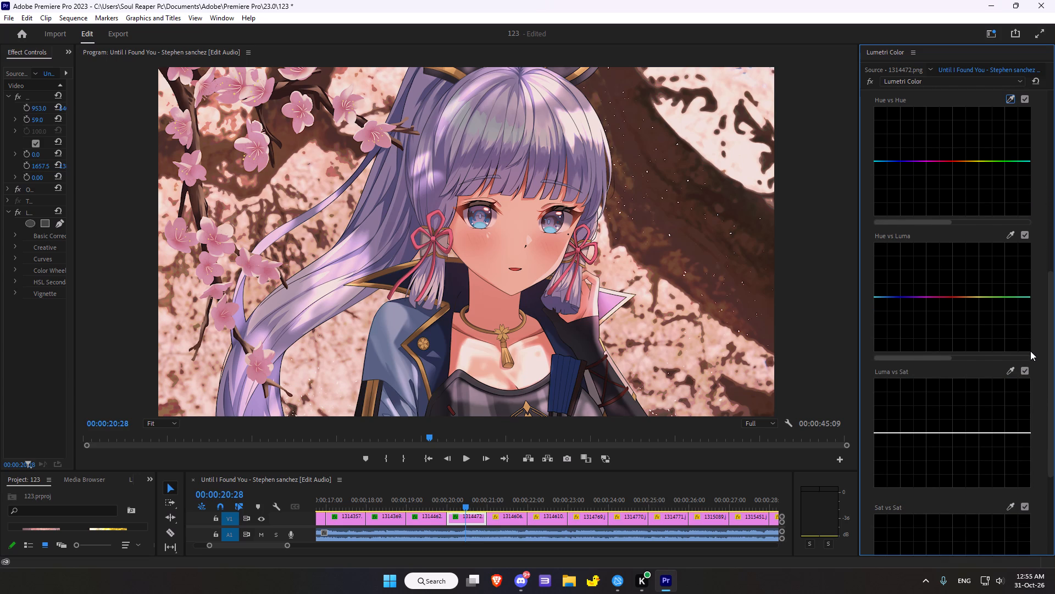
{"action": "scroll", "coordinate": [856, 377], "scroll_direction": "down", "scroll_amount": 2}
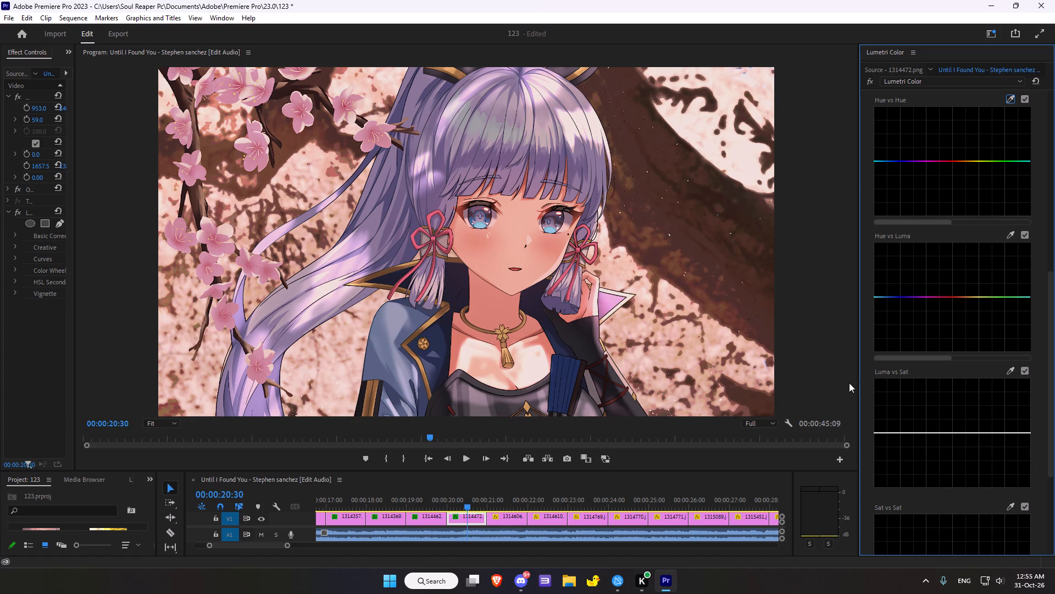
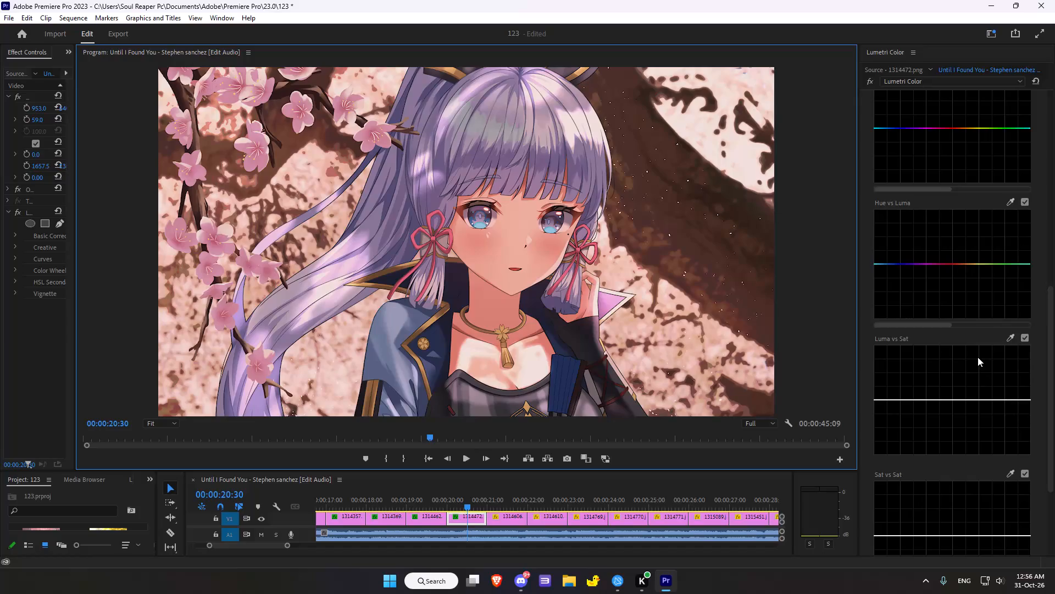
Look over the remaining Hue Saturation Curves of clip 1314472.png, down to Luma vs Sat and Sat vs Sat.
{"action": "scroll", "coordinate": [982, 372], "scroll_direction": "up", "scroll_amount": 3}
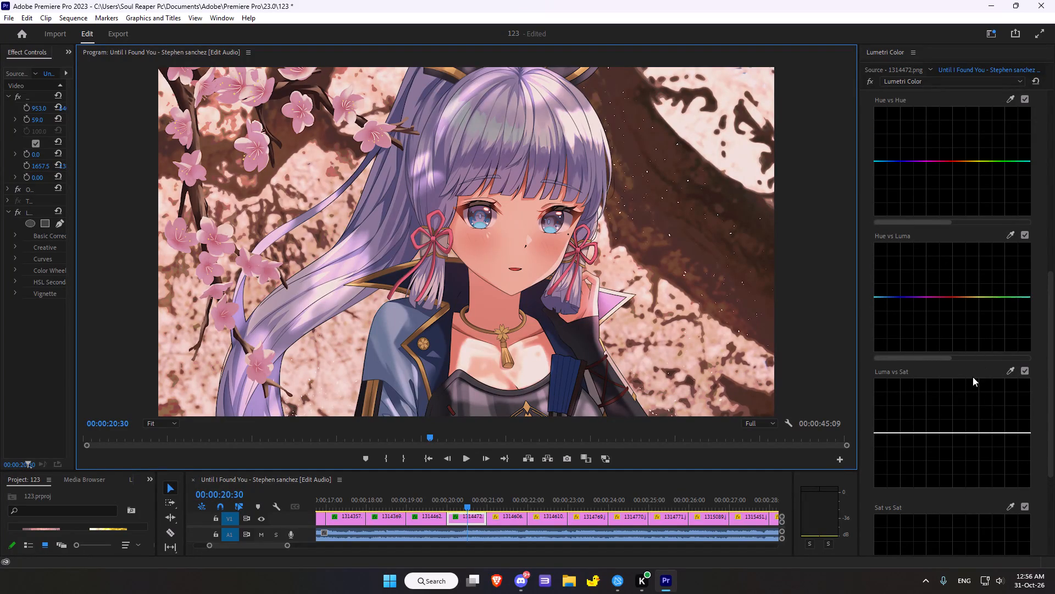
{"action": "scroll", "coordinate": [943, 365], "scroll_direction": "down", "scroll_amount": 3}
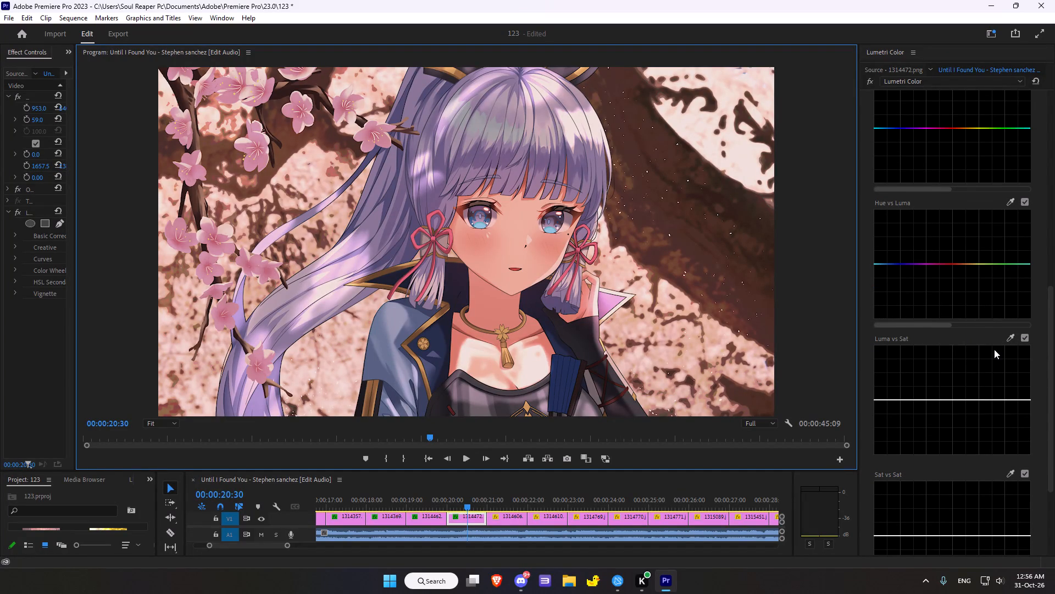
{"action": "scroll", "coordinate": [994, 349], "scroll_direction": "down", "scroll_amount": 1}
{"action": "scroll", "coordinate": [926, 292], "scroll_direction": "down", "scroll_amount": 6}
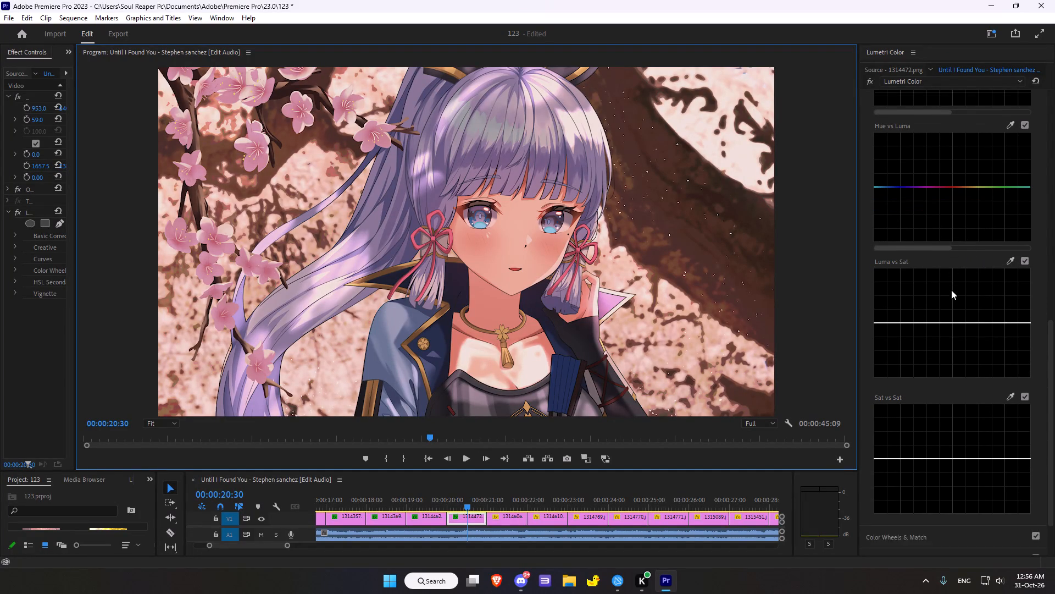
{"action": "scroll", "coordinate": [951, 290], "scroll_direction": "down", "scroll_amount": 9}
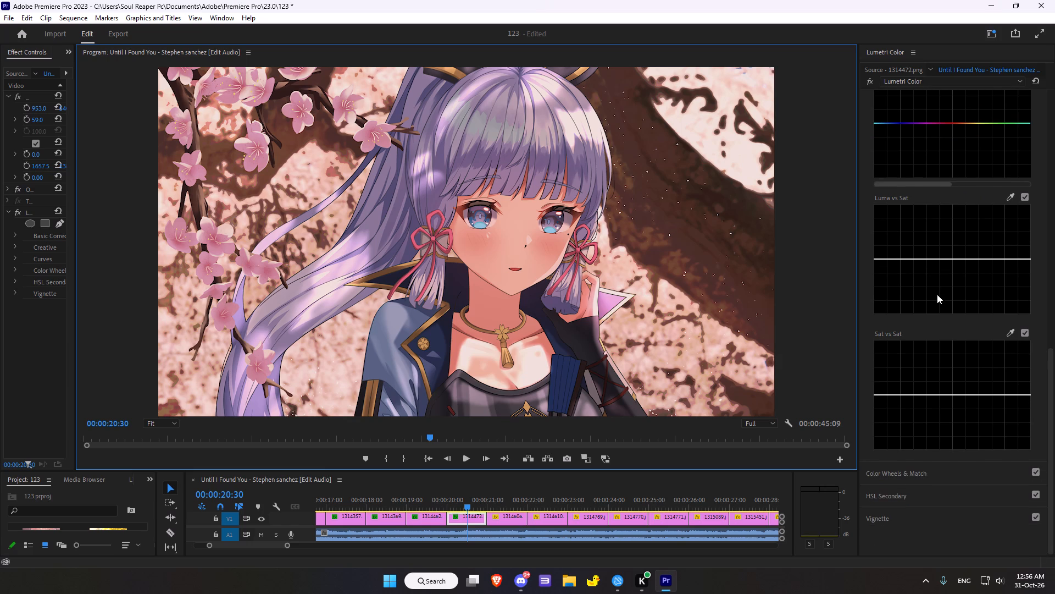
{"action": "scroll", "coordinate": [937, 294], "scroll_direction": "down", "scroll_amount": 20}
In Color Wheels & Match for clip 1314472.png, try small tint shifts on the Midtones wheel and leave it close to neutral.
{"action": "left_click", "coordinate": [906, 469]}
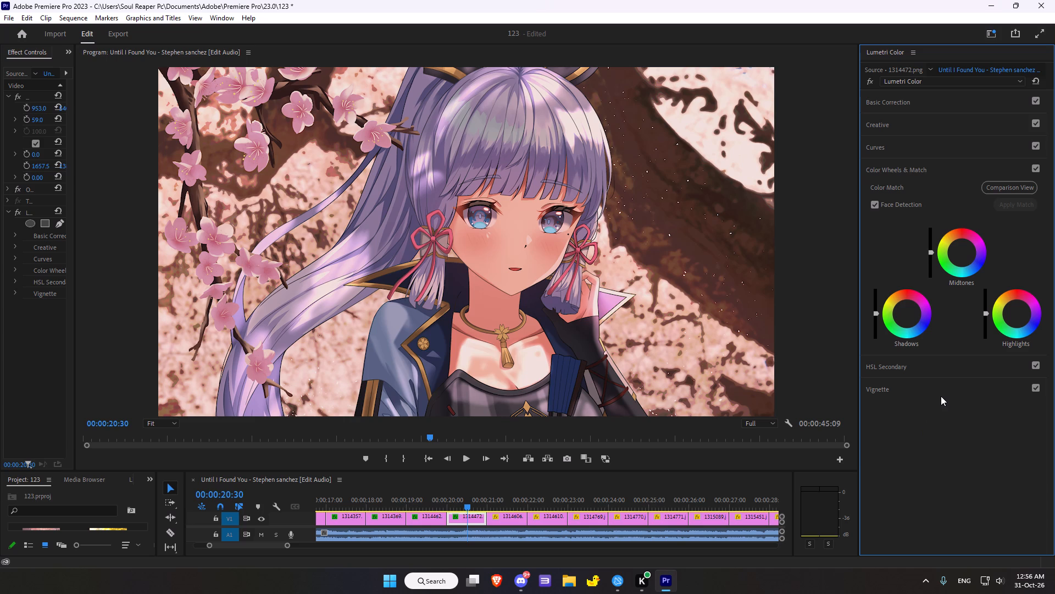
{"action": "left_click_drag", "start_coordinate": [962, 252], "coordinate": [935, 241]}
{"action": "left_click_drag", "start_coordinate": [935, 241], "coordinate": [962, 252]}
{"action": "left_click_drag", "start_coordinate": [962, 252], "coordinate": [975, 252]}
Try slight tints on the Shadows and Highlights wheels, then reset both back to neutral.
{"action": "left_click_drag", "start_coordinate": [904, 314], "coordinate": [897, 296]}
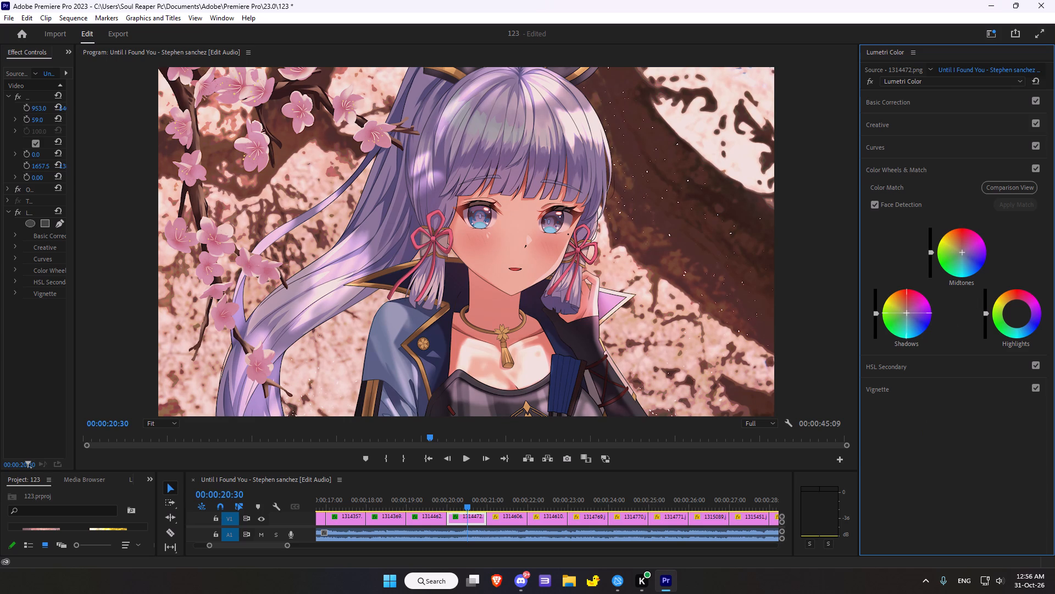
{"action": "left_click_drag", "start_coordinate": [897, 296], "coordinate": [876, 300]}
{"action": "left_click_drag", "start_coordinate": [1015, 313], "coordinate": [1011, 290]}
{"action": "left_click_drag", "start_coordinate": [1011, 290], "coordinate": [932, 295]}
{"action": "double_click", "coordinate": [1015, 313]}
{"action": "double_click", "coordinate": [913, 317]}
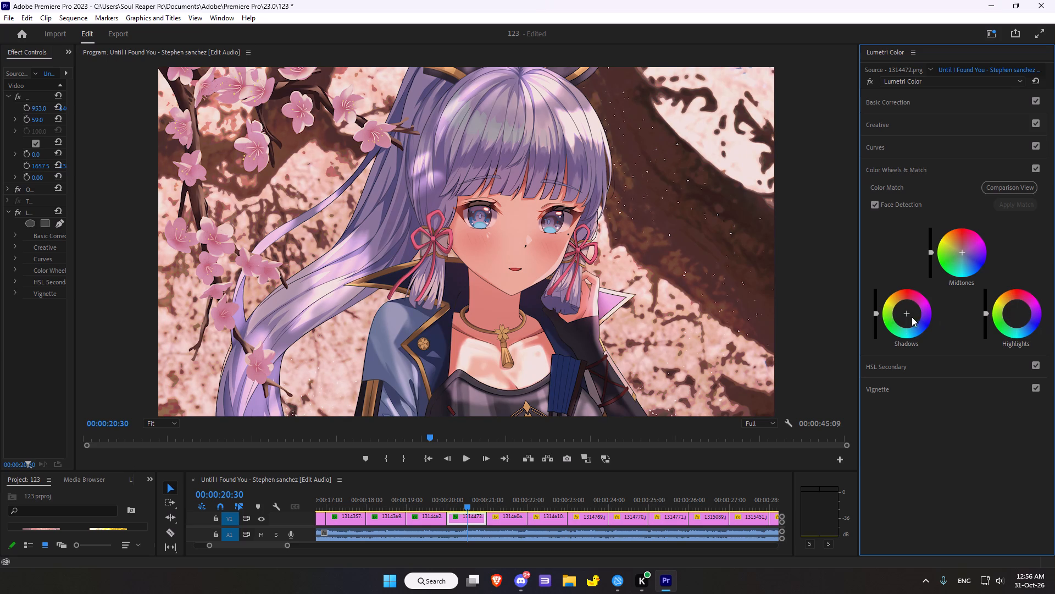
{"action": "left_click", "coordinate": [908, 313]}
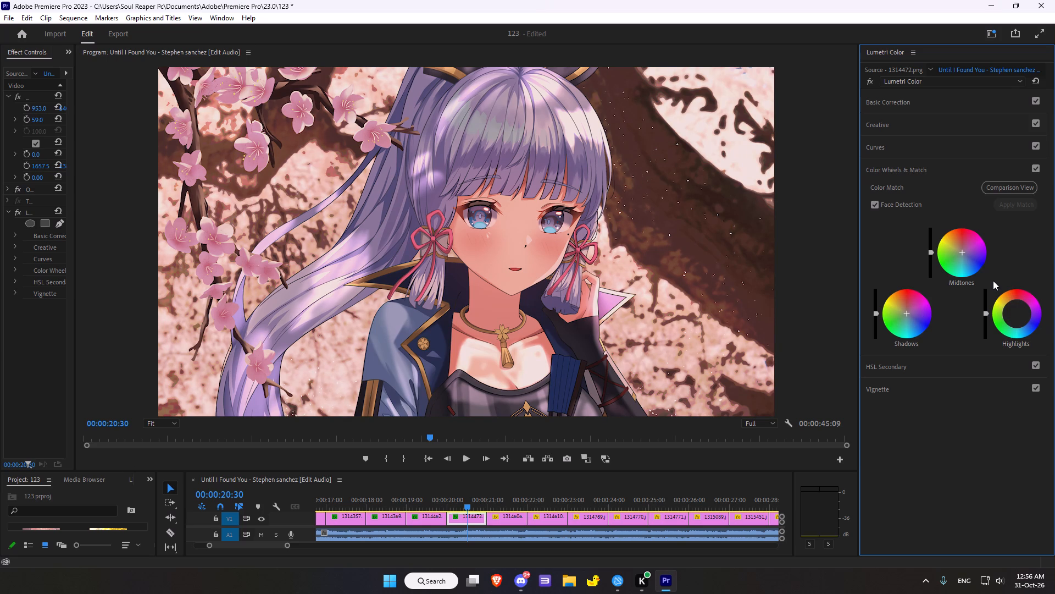
Add a vignette to clip 1314472.png with Amount -1.5, Midpoint 31.5, Roundness 8.7 and Feather 34.2.
{"action": "scroll", "coordinate": [972, 326], "scroll_direction": "down", "scroll_amount": 6}
{"action": "left_click", "coordinate": [885, 388]}
{"action": "left_click_drag", "start_coordinate": [967, 230], "coordinate": [958, 231]}
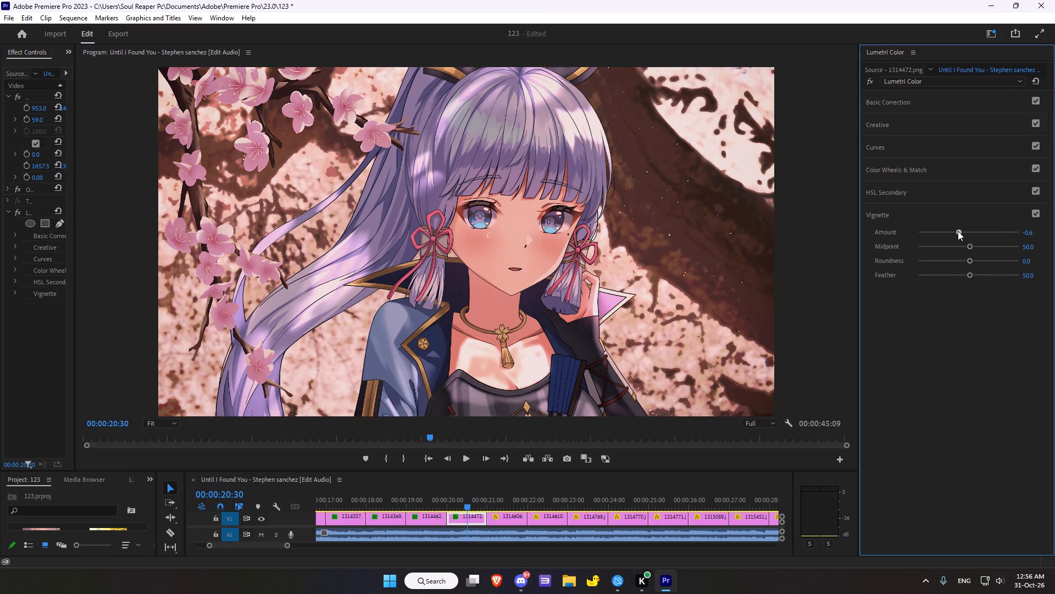
{"action": "left_click_drag", "start_coordinate": [958, 231], "coordinate": [953, 235]}
{"action": "left_click_drag", "start_coordinate": [953, 235], "coordinate": [942, 239]}
{"action": "left_click_drag", "start_coordinate": [971, 245], "coordinate": [949, 252]}
{"action": "left_click", "coordinate": [968, 262]}
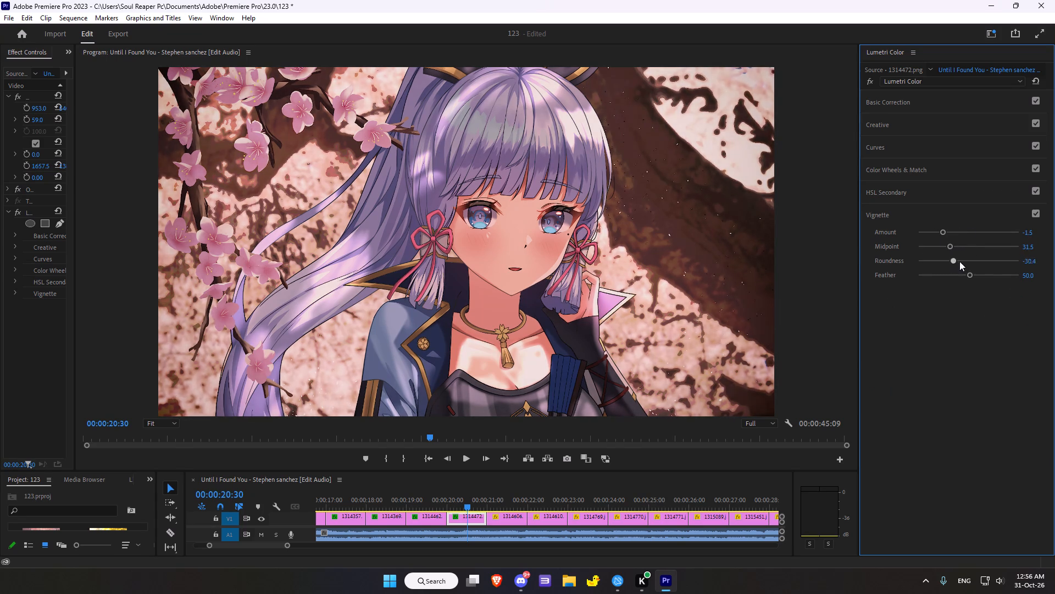
{"action": "left_click_drag", "start_coordinate": [969, 271], "coordinate": [957, 272]}
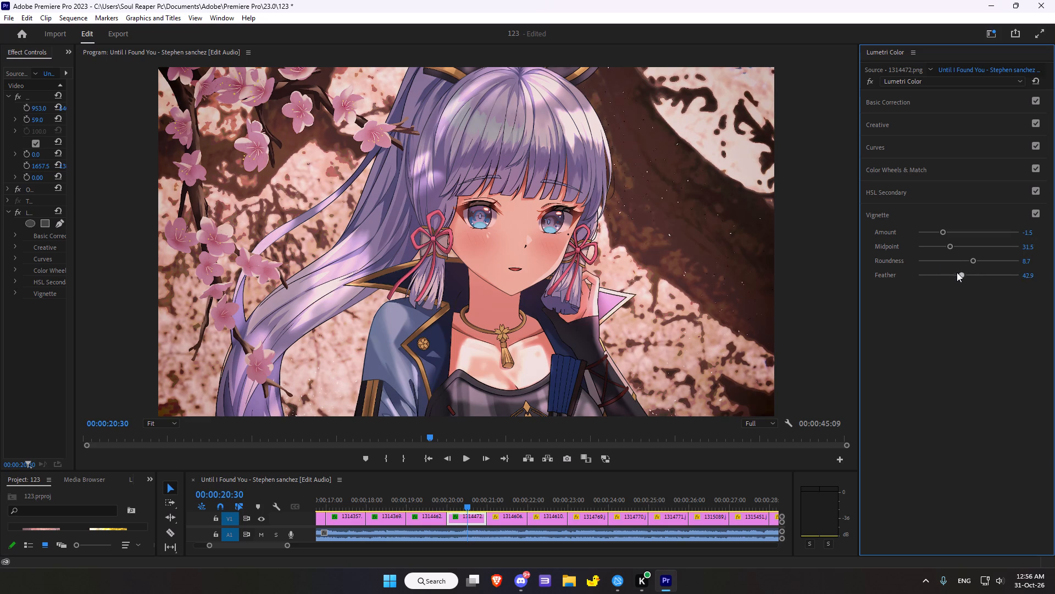
{"action": "left_click_drag", "start_coordinate": [957, 272], "coordinate": [952, 272]}
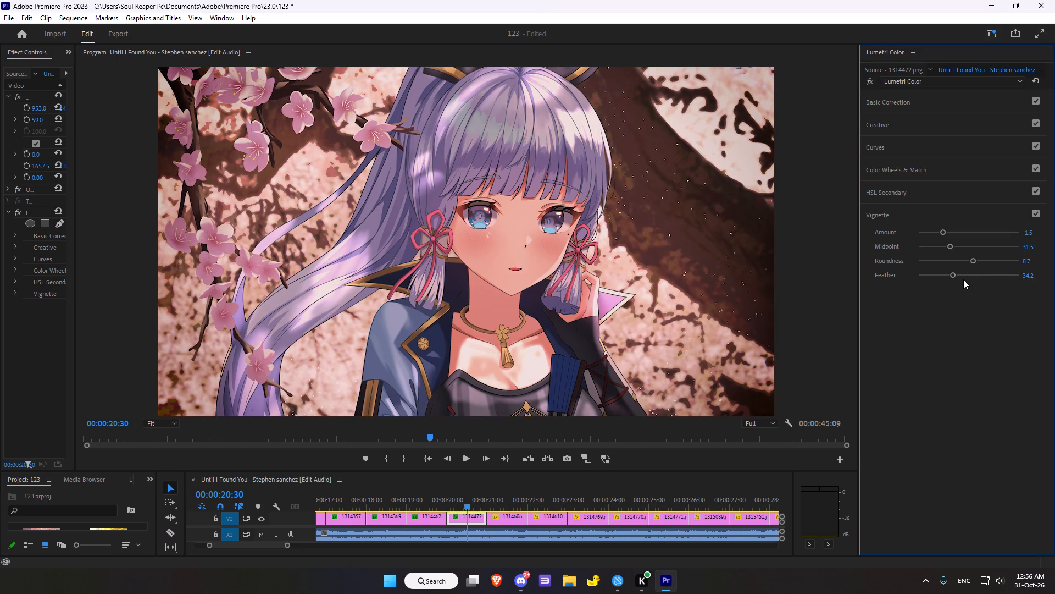
{"action": "scroll", "coordinate": [504, 442], "scroll_direction": "down", "scroll_amount": 1}
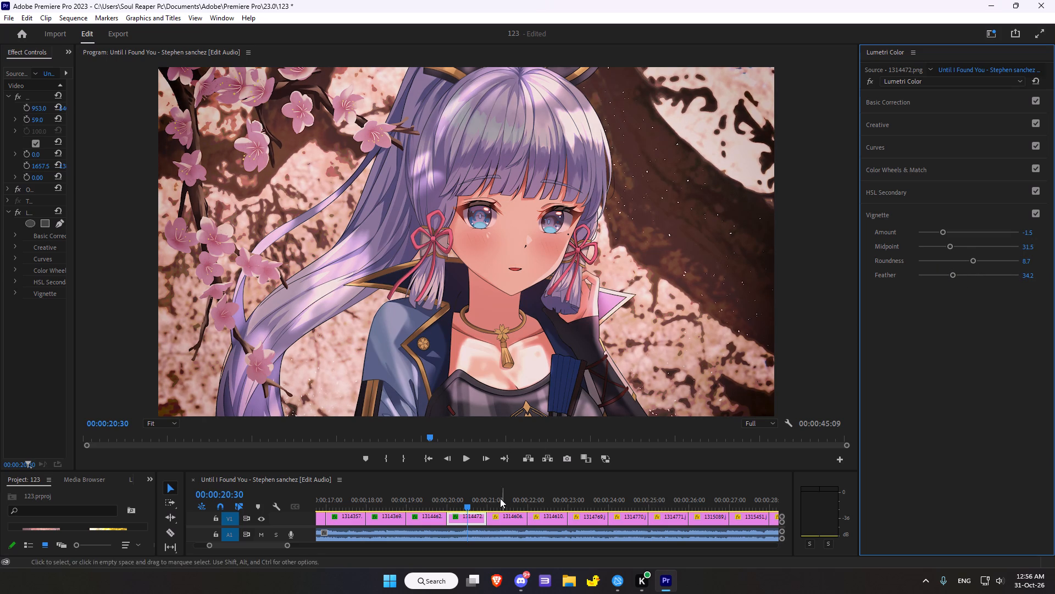
Move the playhead onto clip 1314606.png and, in Basic Correction, set Temperature to 34.8, Tint to -1.1 and Saturation to 95.7.
{"action": "left_click", "coordinate": [500, 498]}
{"action": "left_click_drag", "start_coordinate": [495, 503], "coordinate": [508, 500]}
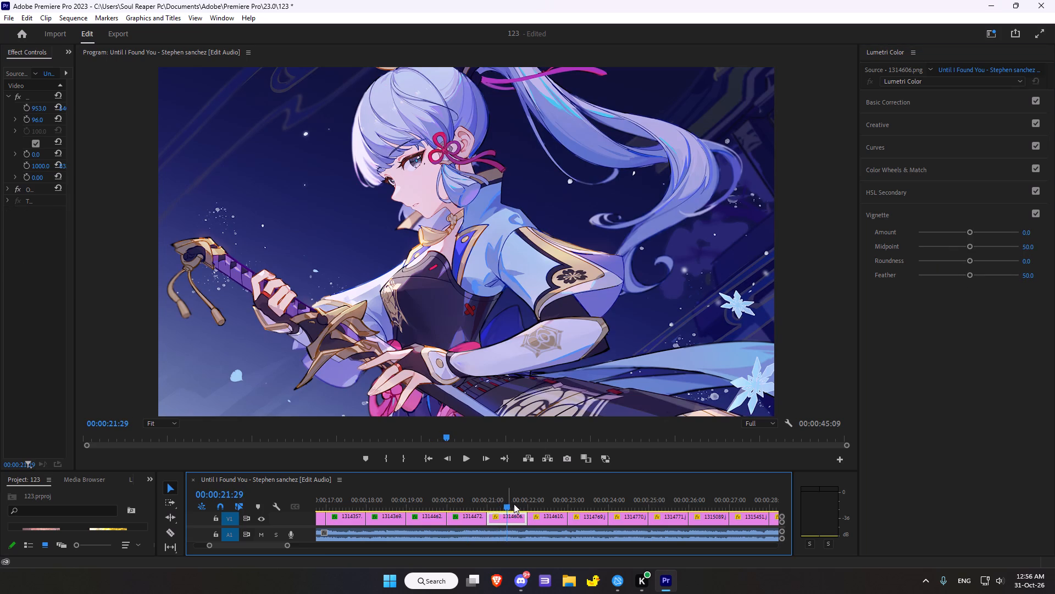
{"action": "left_click", "coordinate": [913, 100]}
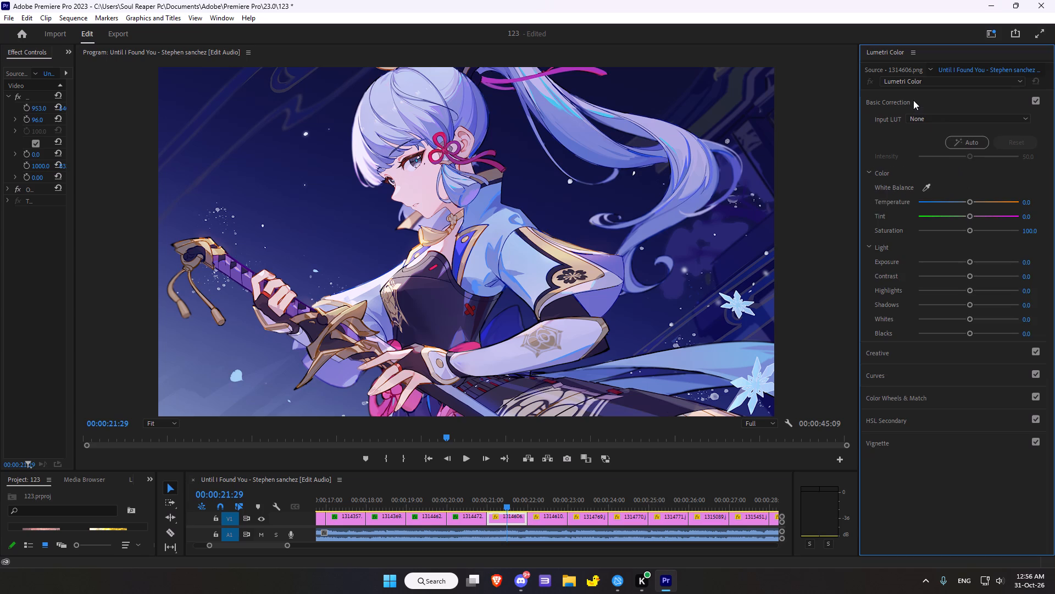
{"action": "left_click_drag", "start_coordinate": [971, 204], "coordinate": [985, 198]}
{"action": "left_click", "coordinate": [968, 214]}
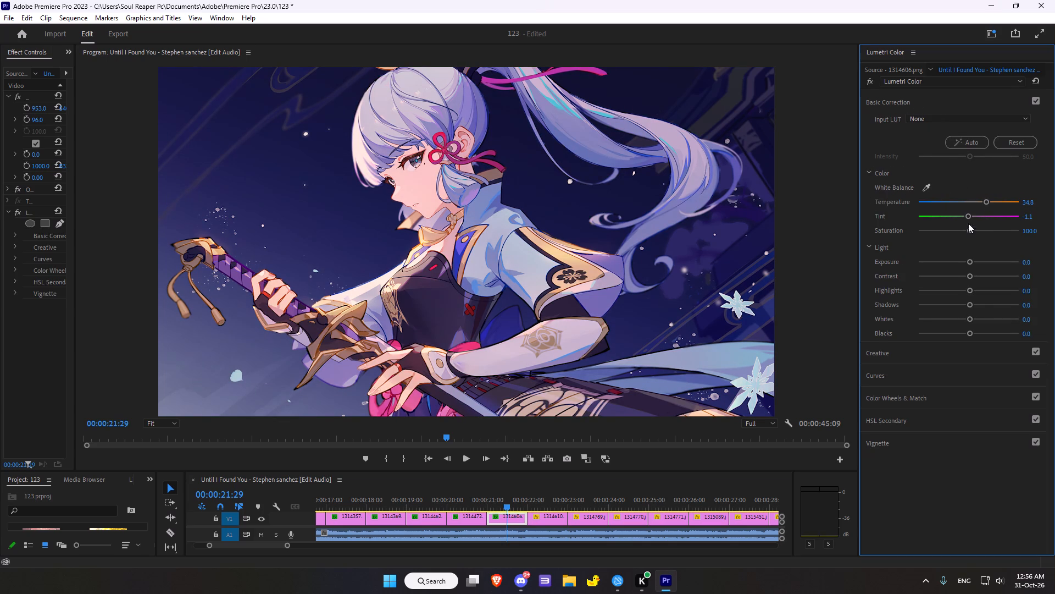
{"action": "left_click", "coordinate": [969, 232]}
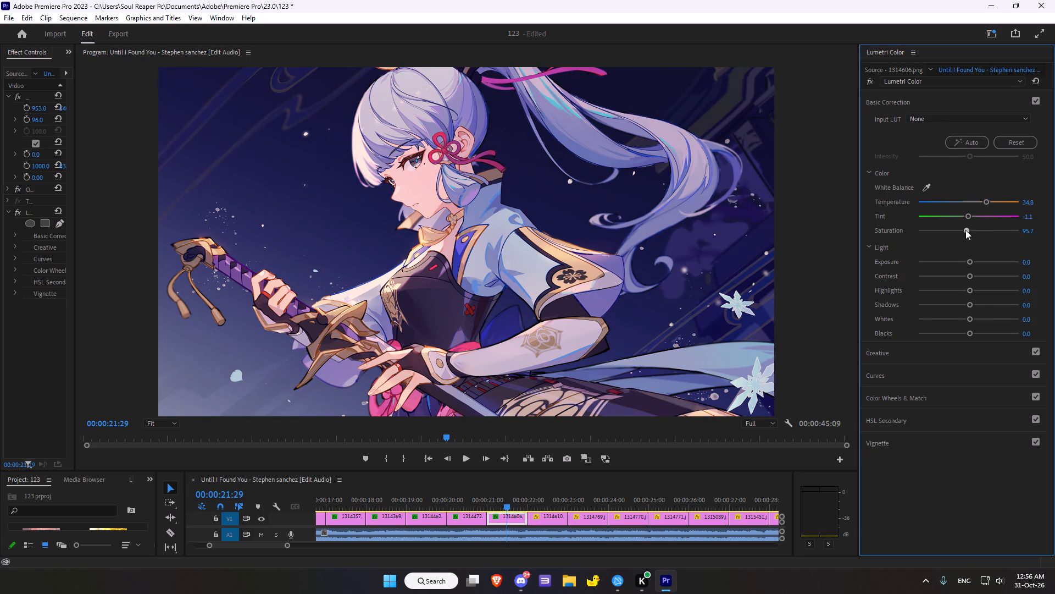
In the Light settings of clip 1314606.png, set Exposure to -0.1, Contrast 14.1, Highlights -16.3, Shadows -4.3, Whites -1.1 and Blacks -2.2.
{"action": "left_click", "coordinate": [971, 260]}
{"action": "left_click_drag", "start_coordinate": [970, 276], "coordinate": [974, 275]}
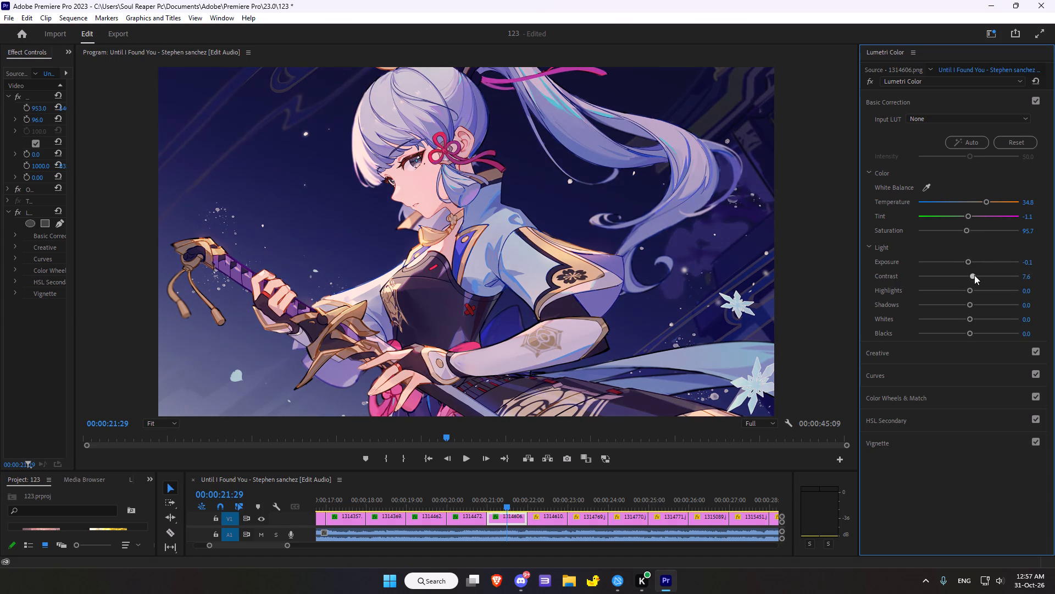
{"action": "left_click_drag", "start_coordinate": [974, 275], "coordinate": [975, 271]}
{"action": "left_click_drag", "start_coordinate": [971, 290], "coordinate": [968, 291]}
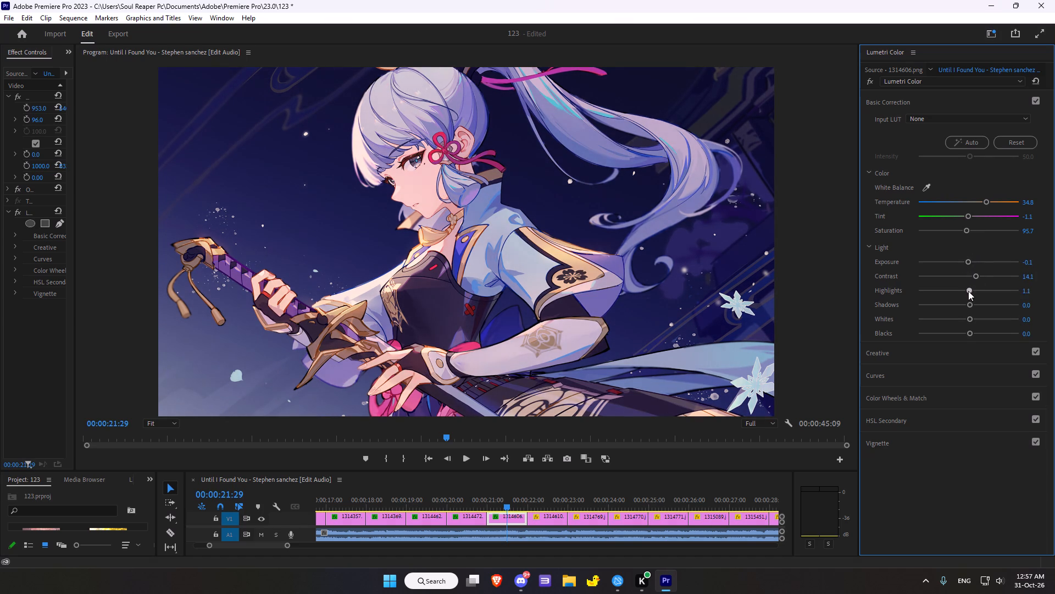
{"action": "left_click_drag", "start_coordinate": [968, 291], "coordinate": [959, 289]}
{"action": "left_click", "coordinate": [968, 302]}
{"action": "left_click_drag", "start_coordinate": [971, 321], "coordinate": [967, 316]}
{"action": "left_click", "coordinate": [970, 329]}
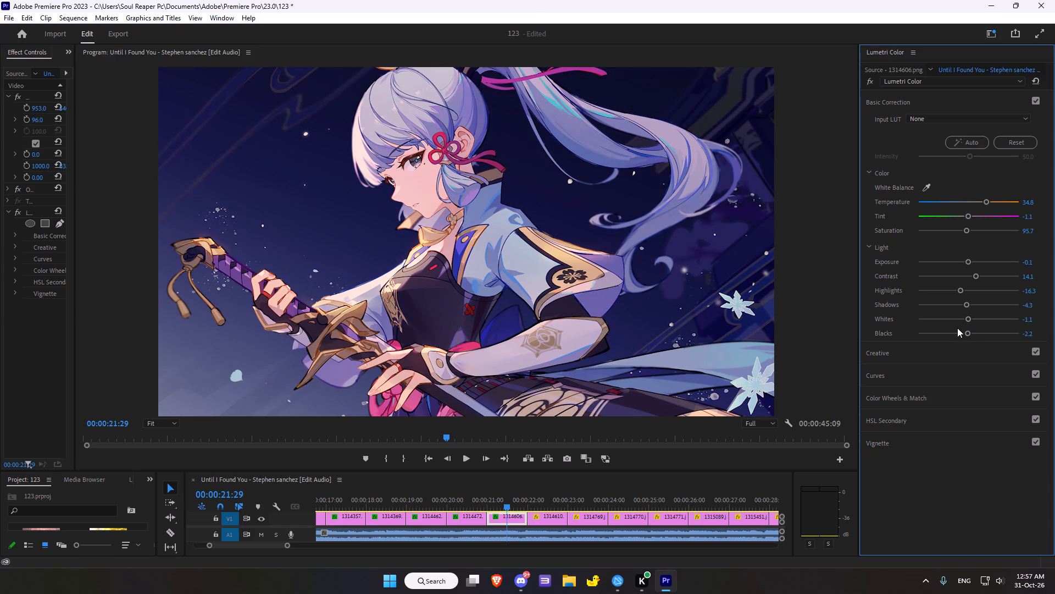
Add a point near the middle of the white RGB curve of clip 1314606.png and pull it slightly below the diagonal.
{"action": "scroll", "coordinate": [957, 328], "scroll_direction": "down", "scroll_amount": 2}
{"action": "left_click", "coordinate": [889, 356]}
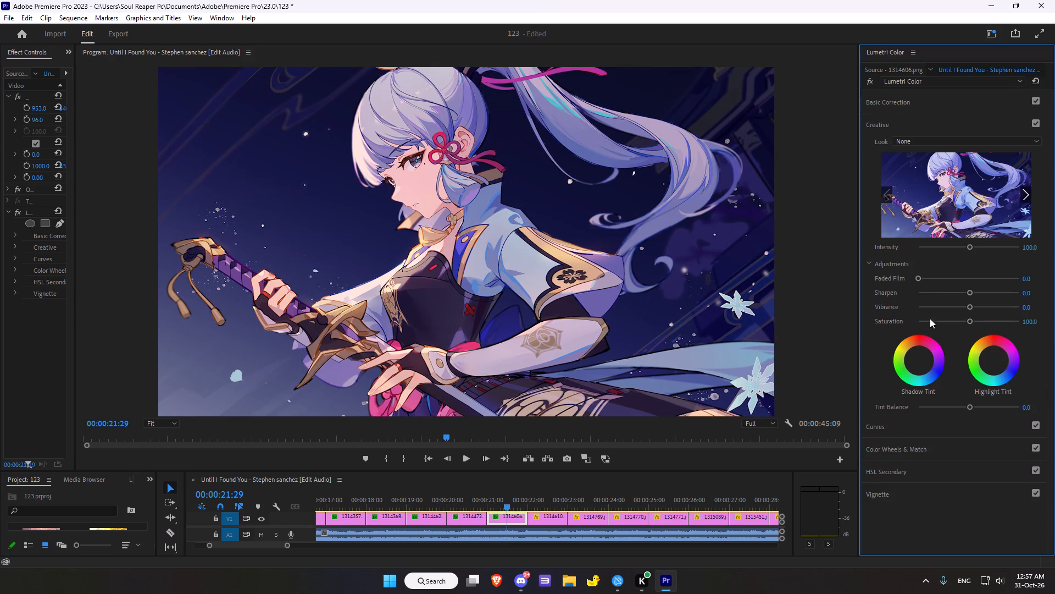
{"action": "scroll", "coordinate": [956, 282], "scroll_direction": "down", "scroll_amount": 4}
{"action": "left_click", "coordinate": [886, 425]}
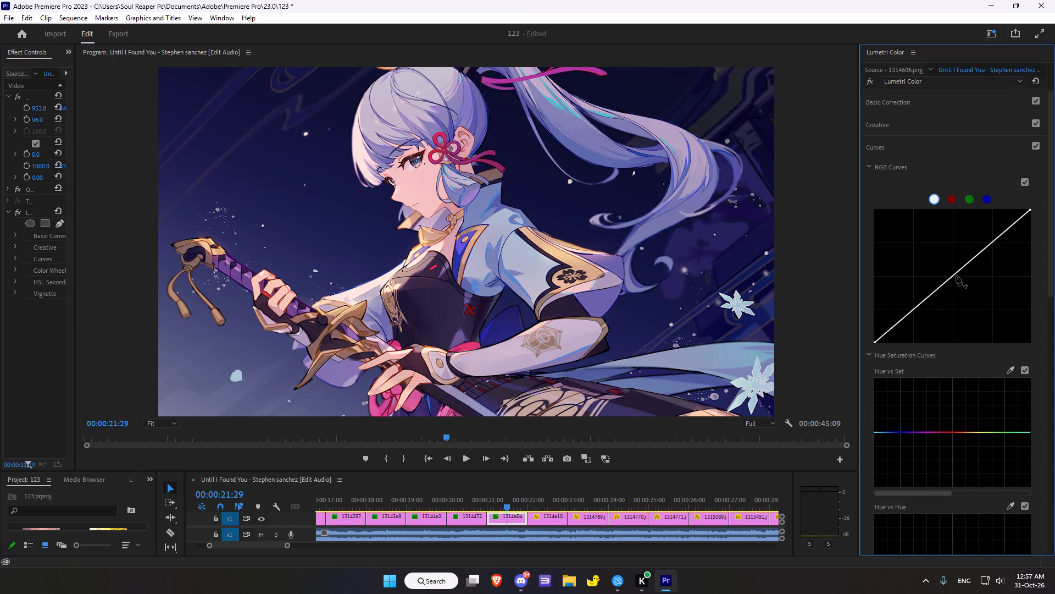
{"action": "left_click_drag", "start_coordinate": [953, 277], "coordinate": [963, 273]}
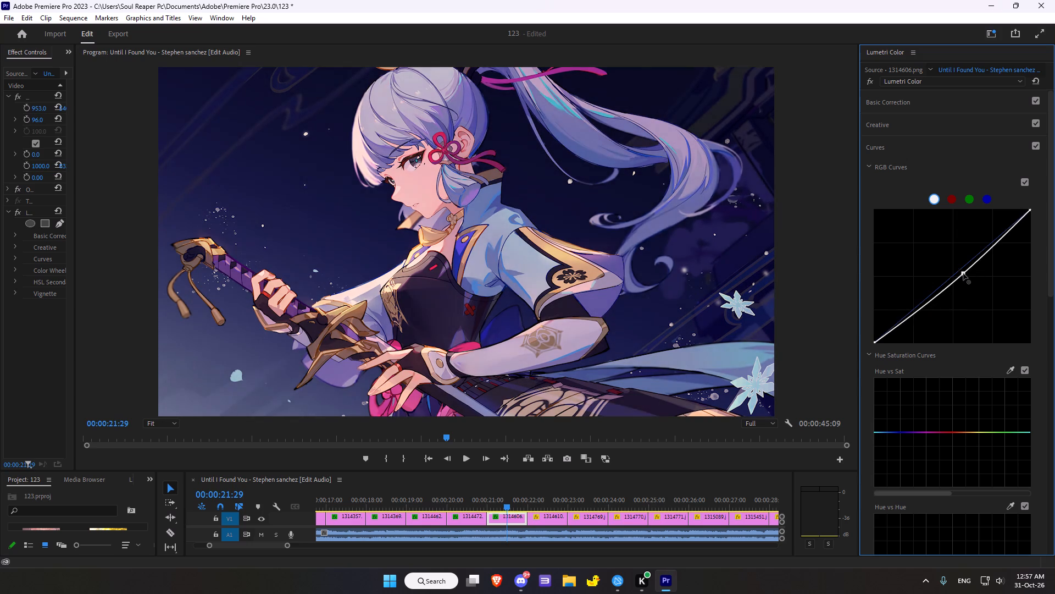
{"action": "left_click_drag", "start_coordinate": [963, 273], "coordinate": [960, 279]}
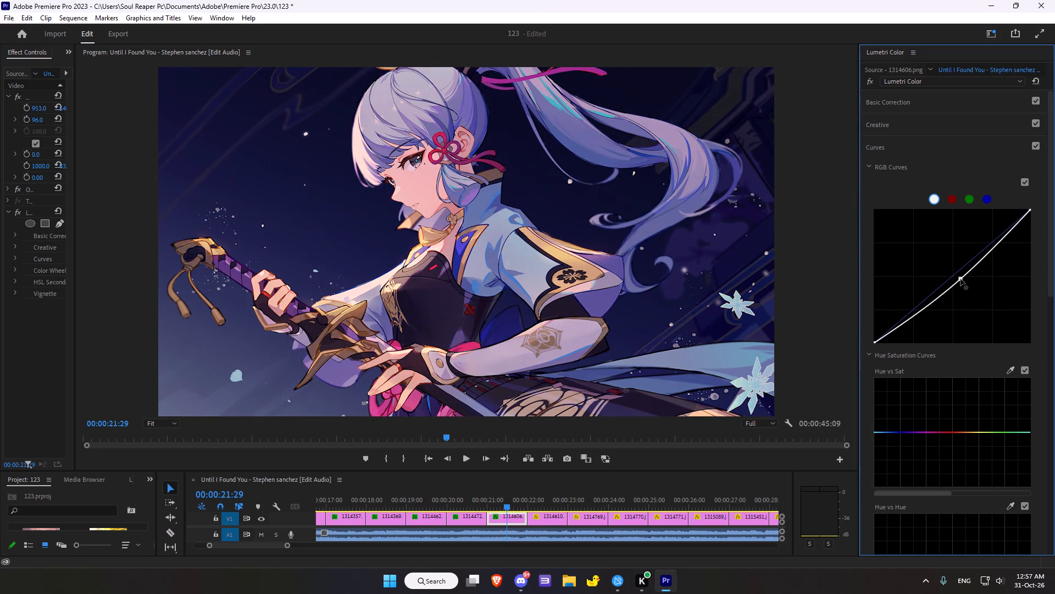
{"action": "left_click_drag", "start_coordinate": [960, 279], "coordinate": [956, 283]}
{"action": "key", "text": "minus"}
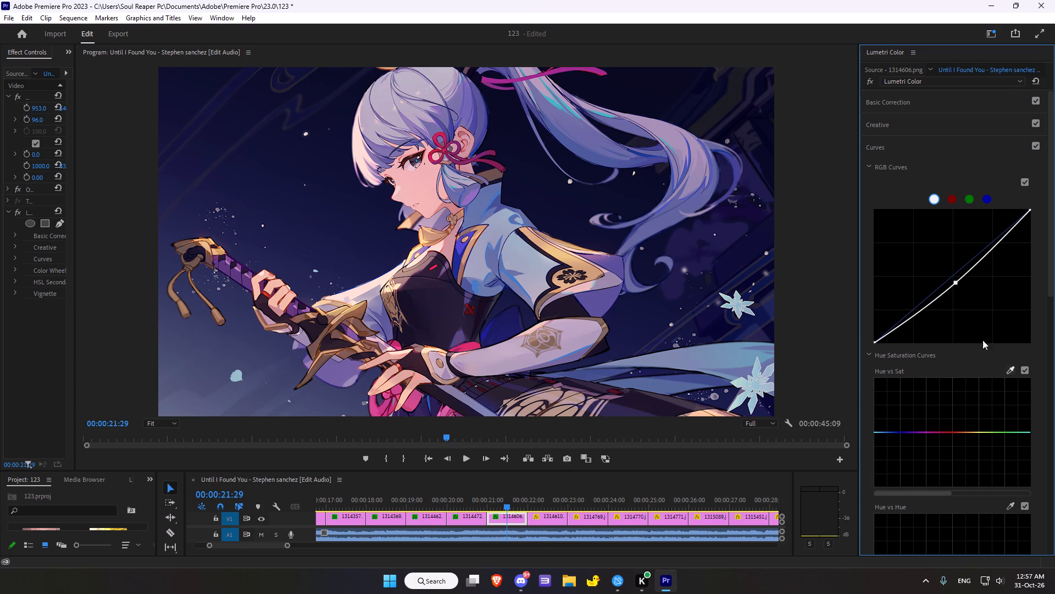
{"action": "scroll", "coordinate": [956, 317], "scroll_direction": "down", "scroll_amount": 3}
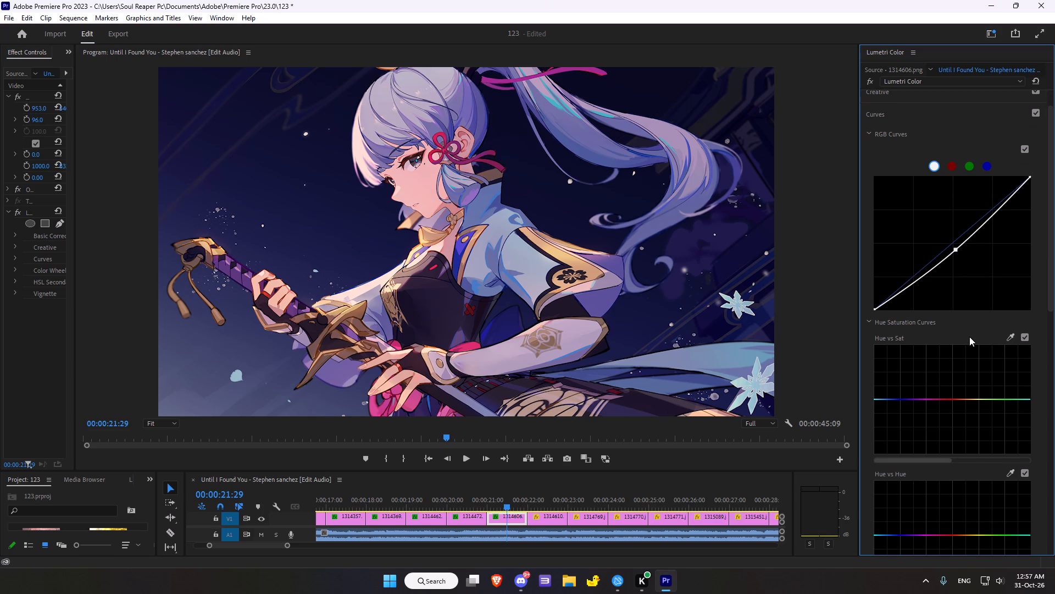
In the Vignette settings of clip 1314606.png, try darker and lighter edges, settling on an Amount of -1.2.
{"action": "scroll", "coordinate": [1024, 383], "scroll_direction": "down", "scroll_amount": 3}
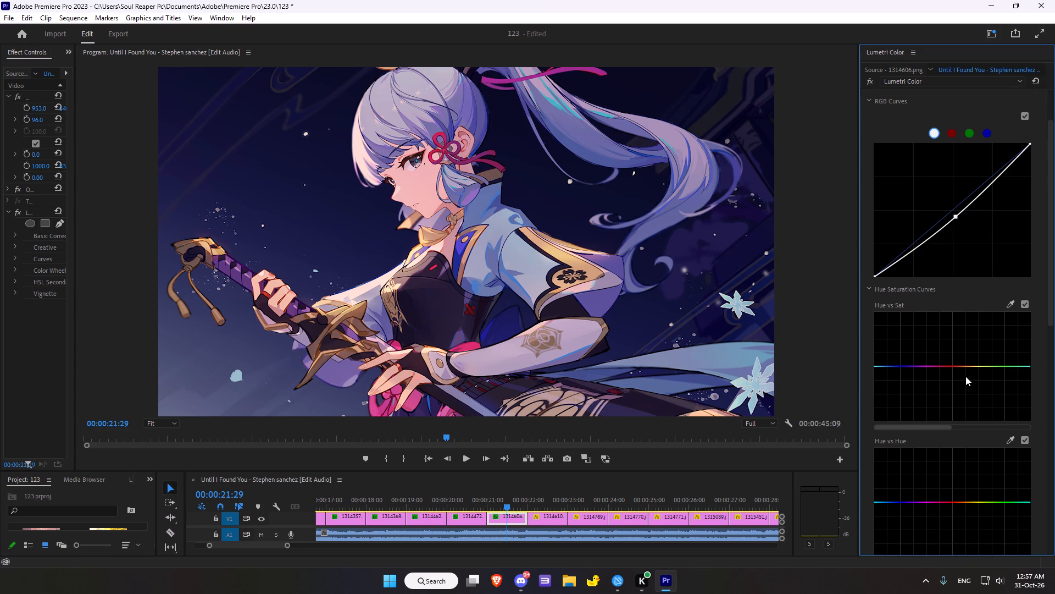
{"action": "scroll", "coordinate": [988, 383], "scroll_direction": "down", "scroll_amount": 2}
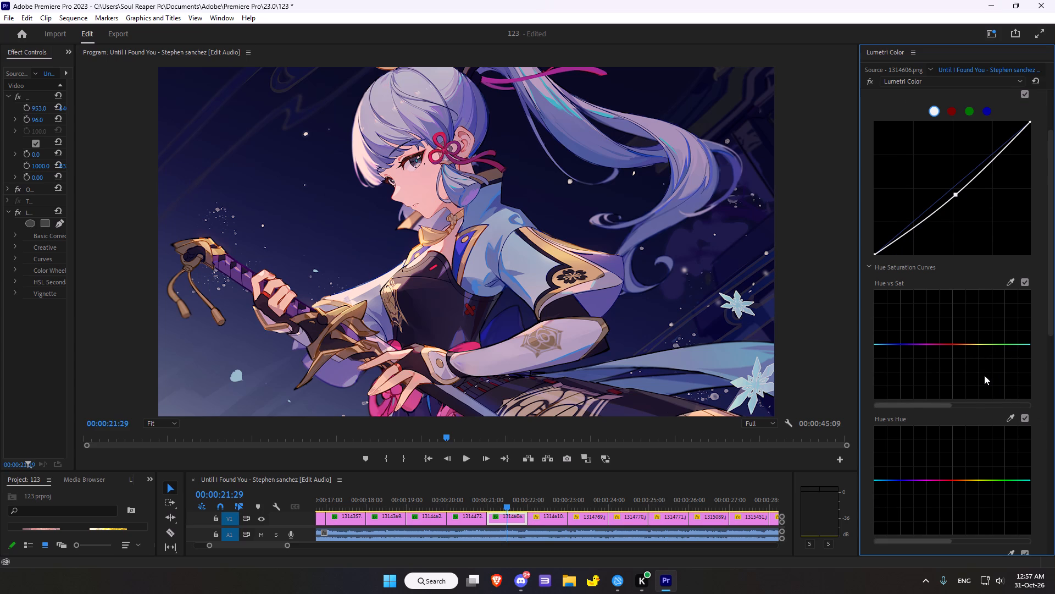
{"action": "scroll", "coordinate": [984, 375], "scroll_direction": "down", "scroll_amount": 2}
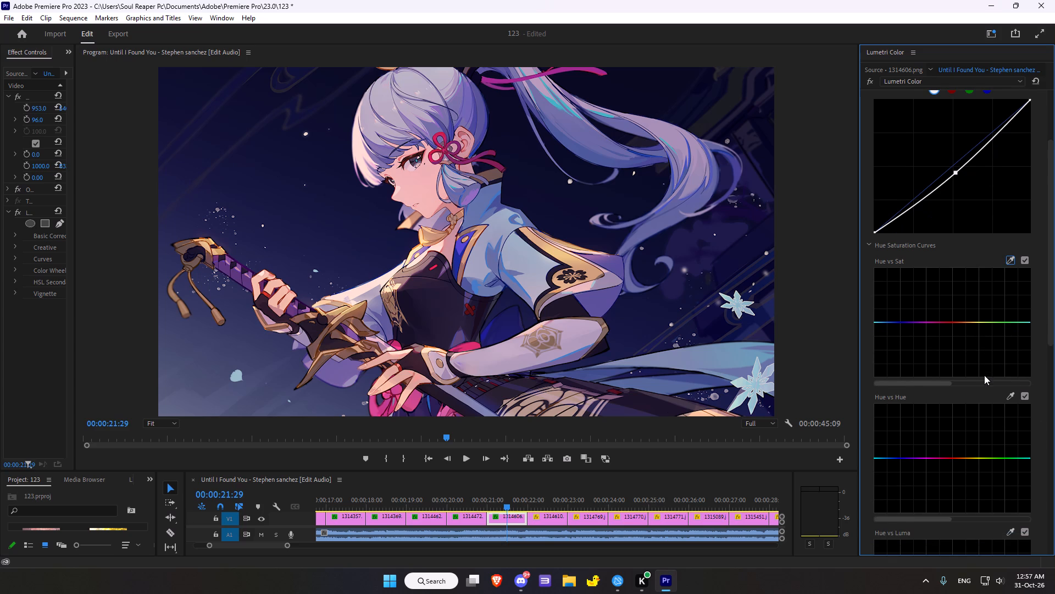
{"action": "scroll", "coordinate": [1050, 258], "scroll_direction": "down", "scroll_amount": 1}
{"action": "scroll", "coordinate": [993, 280], "scroll_direction": "down", "scroll_amount": 2}
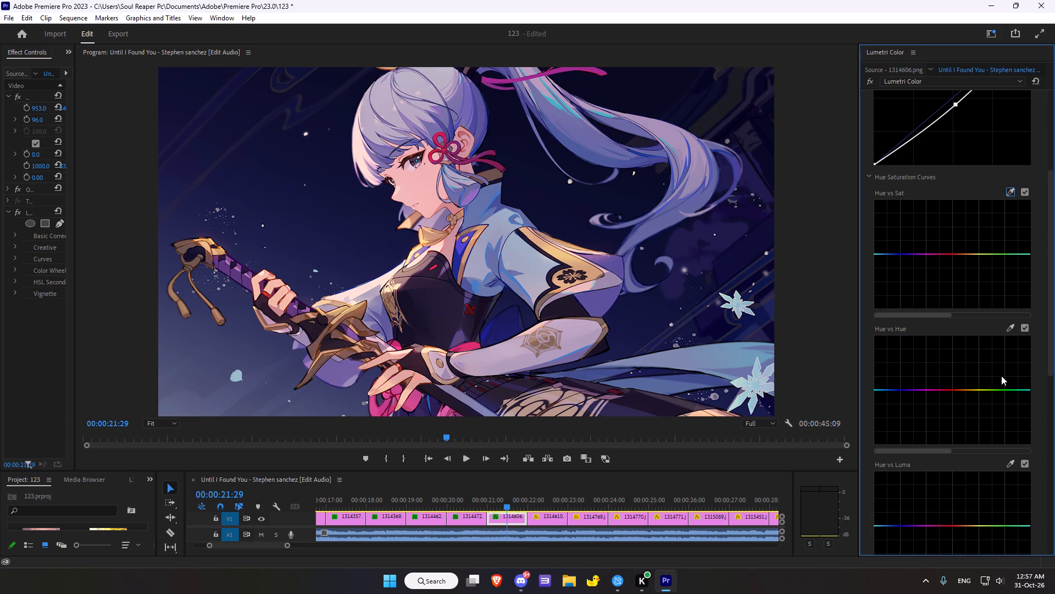
{"action": "scroll", "coordinate": [1001, 376], "scroll_direction": "down", "scroll_amount": 6}
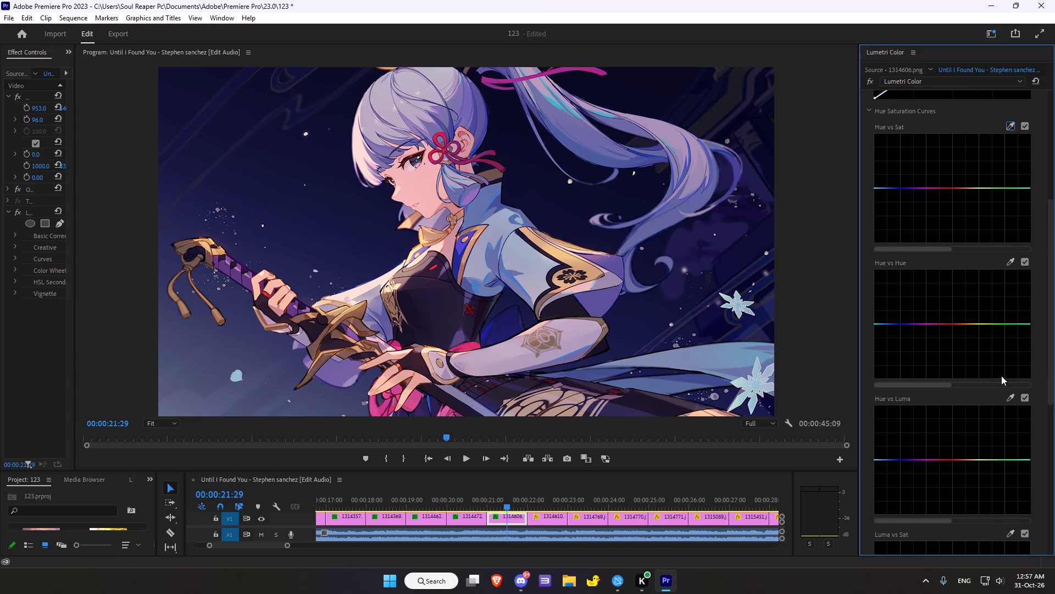
{"action": "scroll", "coordinate": [936, 328], "scroll_direction": "down", "scroll_amount": 1}
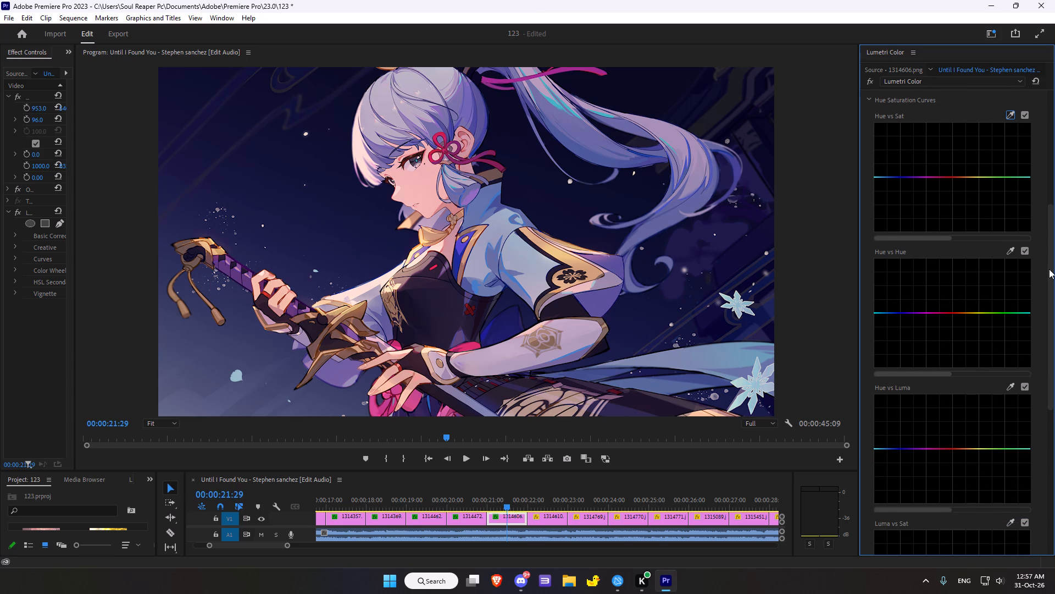
{"action": "scroll", "coordinate": [948, 287], "scroll_direction": "down", "scroll_amount": 2}
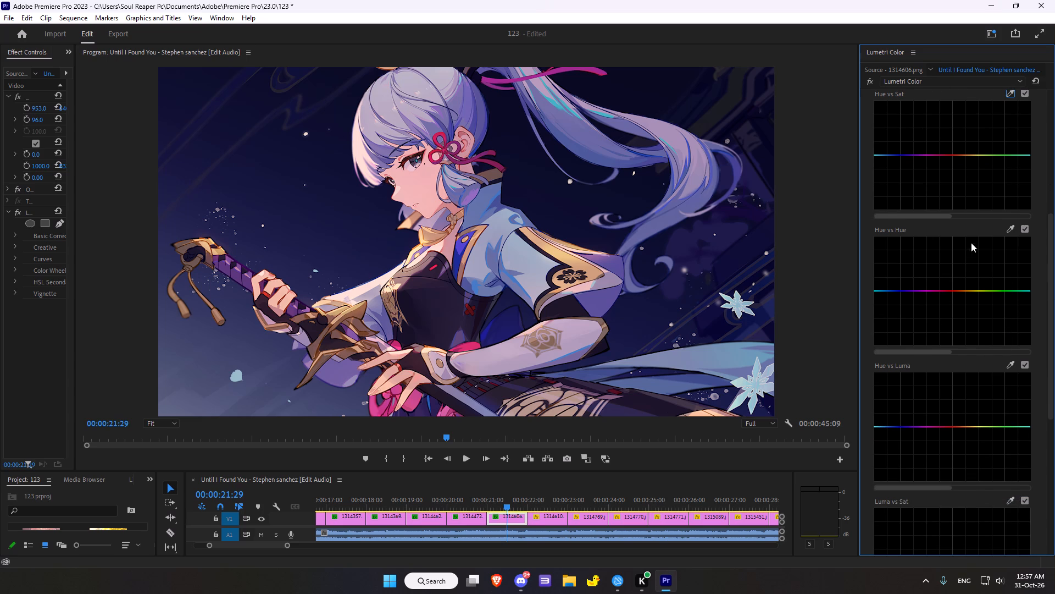
{"action": "scroll", "coordinate": [976, 295], "scroll_direction": "down", "scroll_amount": 3}
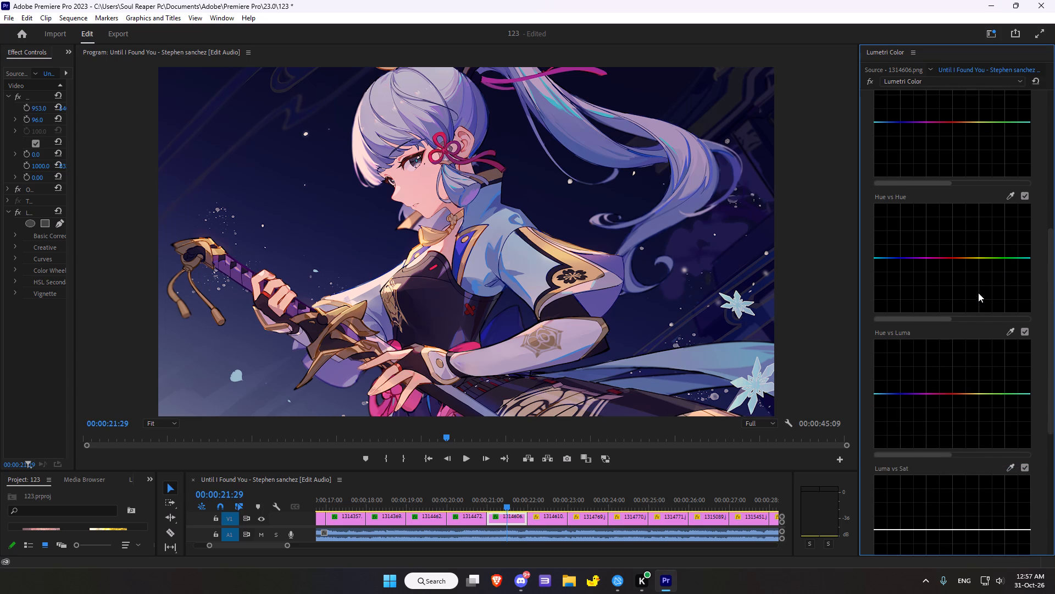
{"action": "scroll", "coordinate": [981, 276], "scroll_direction": "down", "scroll_amount": 2}
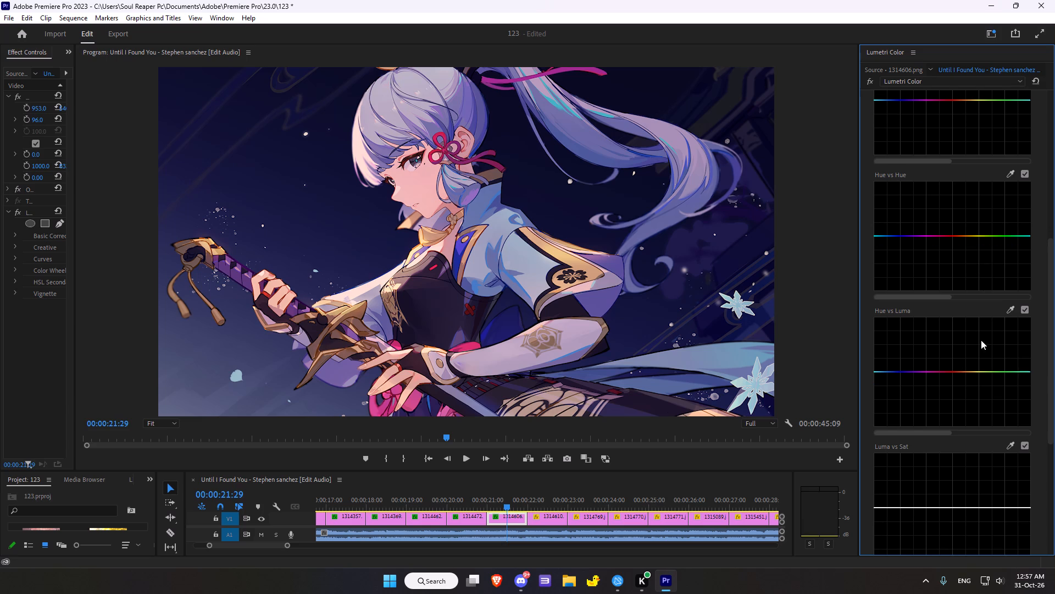
{"action": "scroll", "coordinate": [984, 308], "scroll_direction": "down", "scroll_amount": 3}
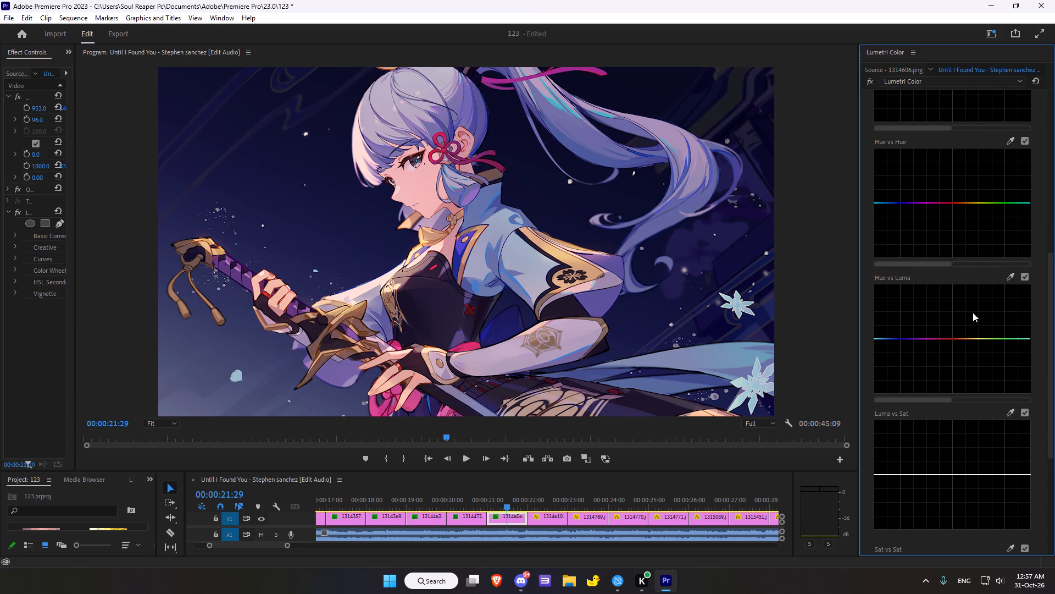
{"action": "scroll", "coordinate": [973, 314], "scroll_direction": "down", "scroll_amount": 6}
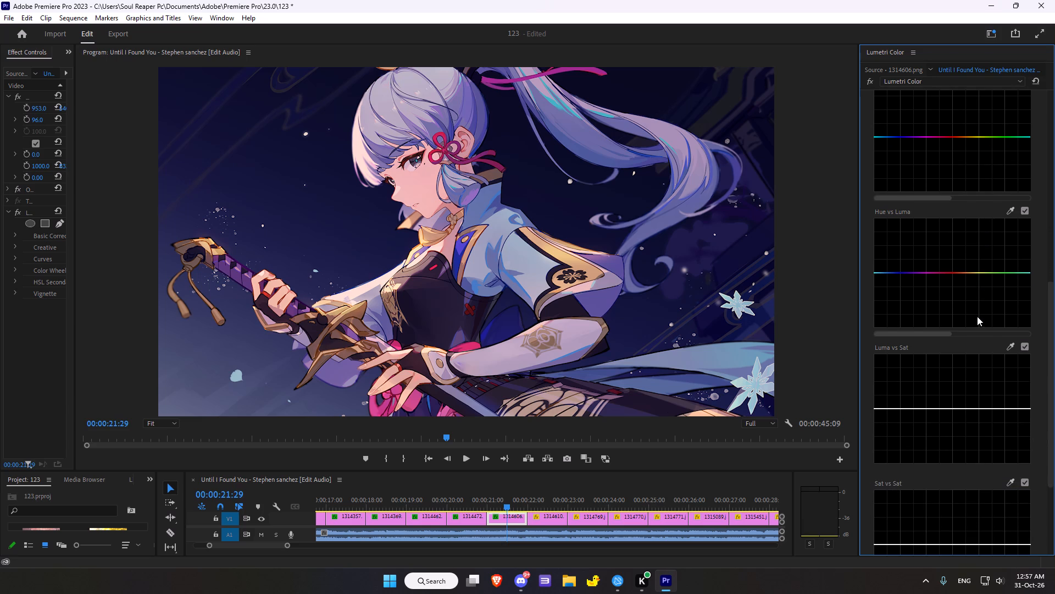
{"action": "scroll", "coordinate": [977, 316], "scroll_direction": "down", "scroll_amount": 7}
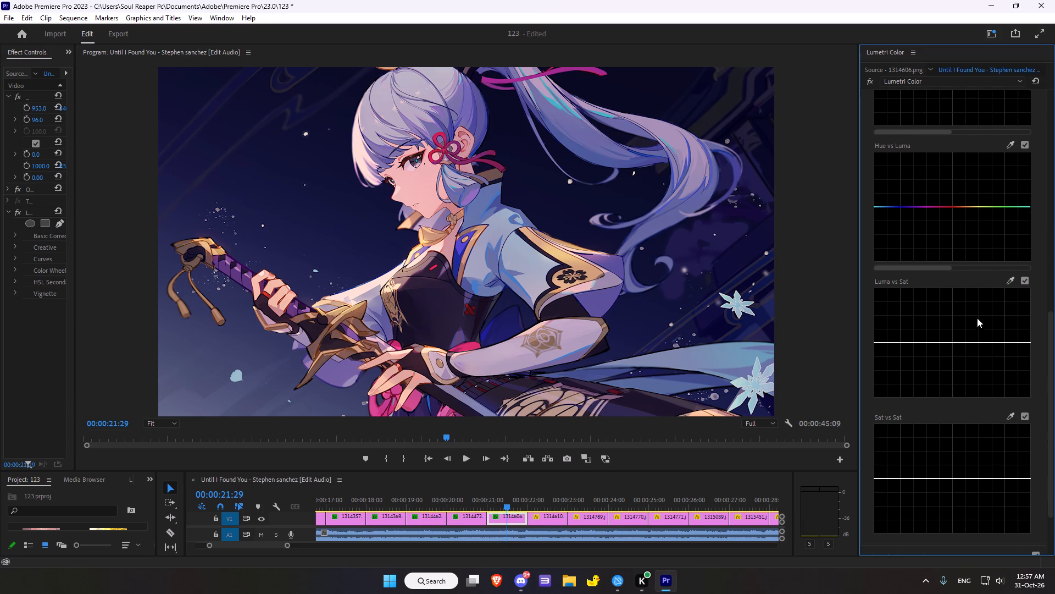
{"action": "scroll", "coordinate": [977, 318], "scroll_direction": "down", "scroll_amount": 15}
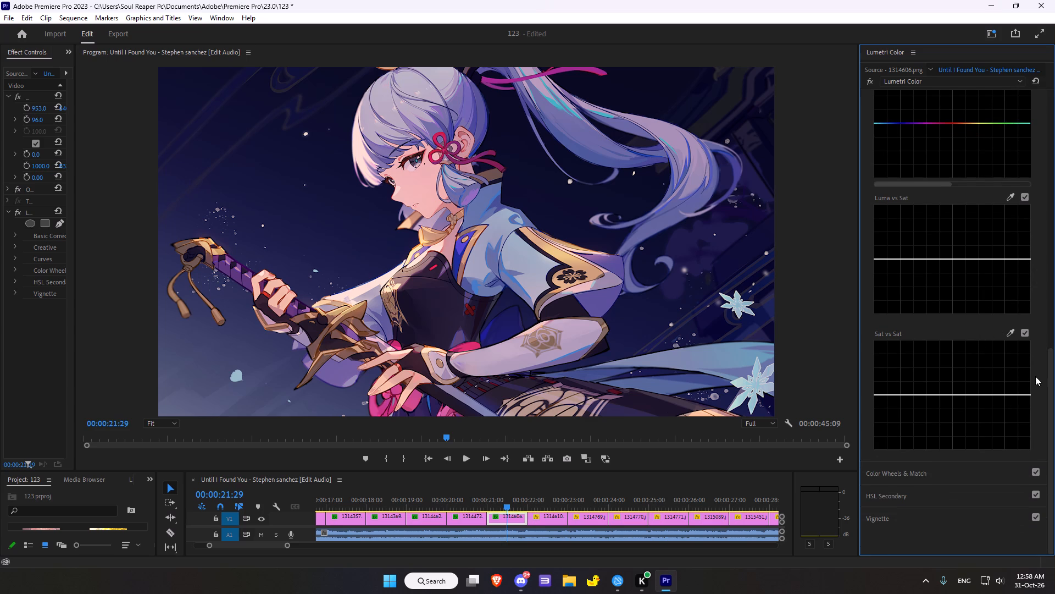
{"action": "scroll", "coordinate": [931, 373], "scroll_direction": "down", "scroll_amount": 3}
{"action": "scroll", "coordinate": [894, 315], "scroll_direction": "down", "scroll_amount": 4}
{"action": "left_click", "coordinate": [882, 519]}
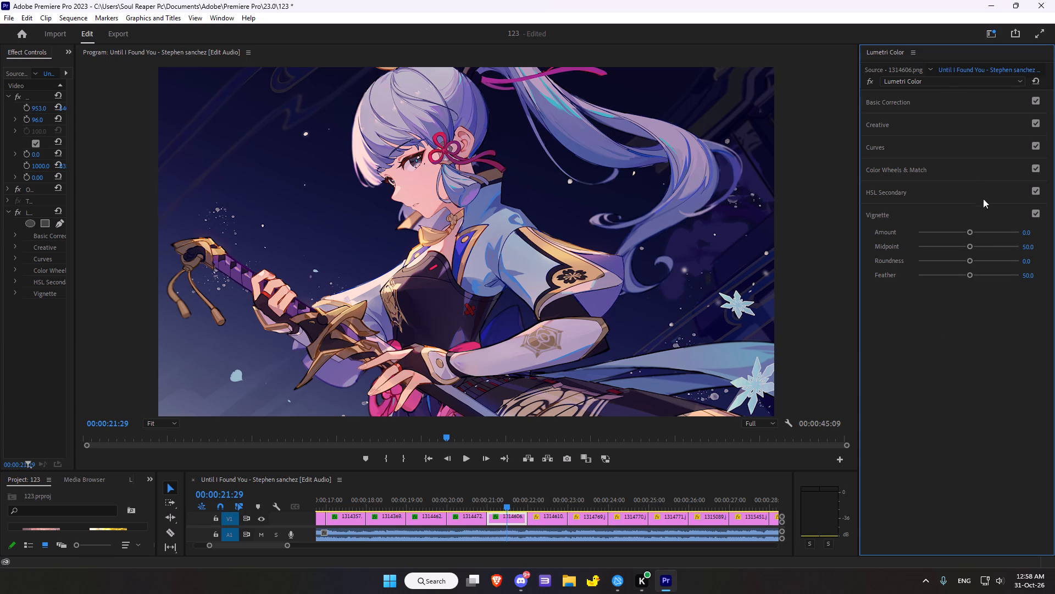
{"action": "left_click_drag", "start_coordinate": [969, 229], "coordinate": [953, 233]}
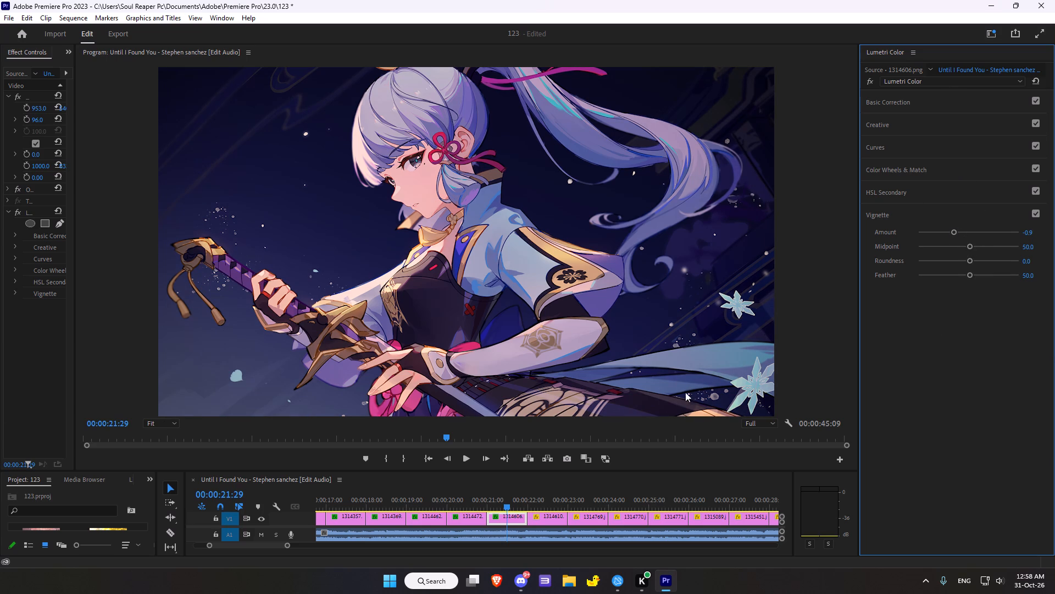
{"action": "left_click_drag", "start_coordinate": [958, 233], "coordinate": [968, 232]}
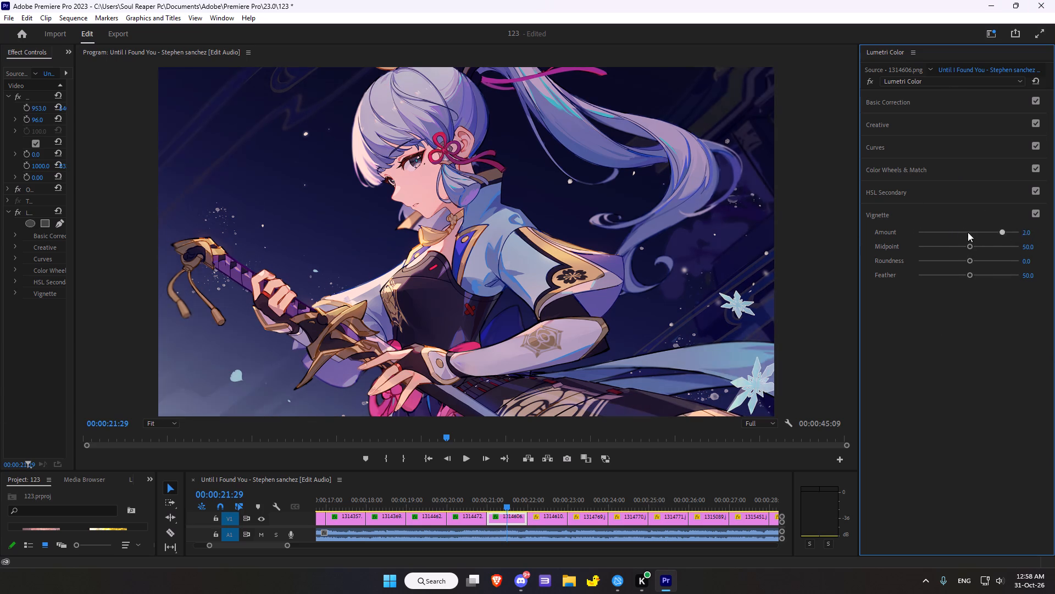
{"action": "left_click_drag", "start_coordinate": [968, 232], "coordinate": [947, 233]}
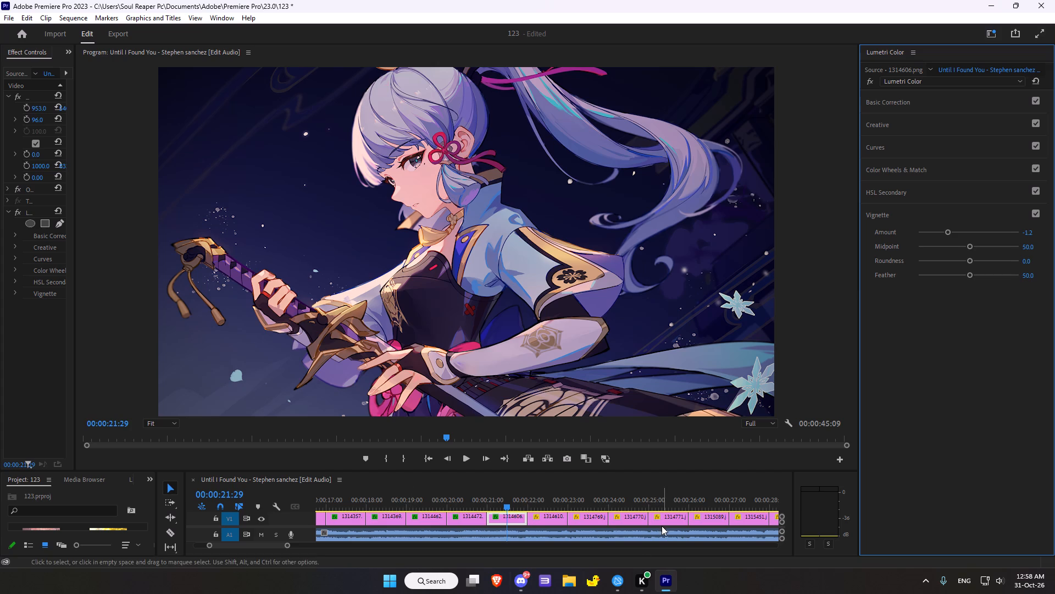
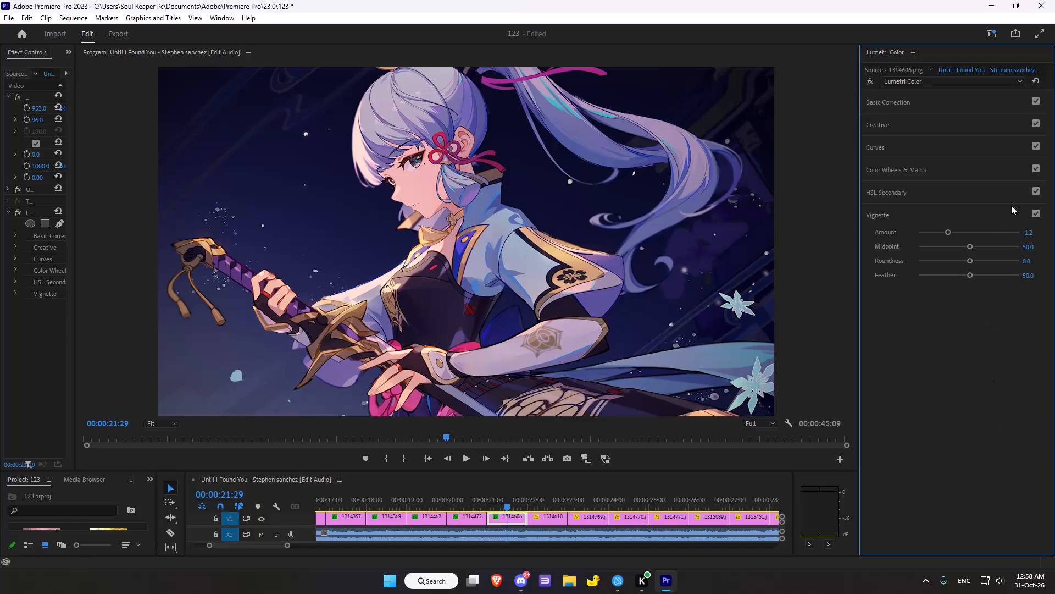
In the Vignette settings of clip 1314606.png, set Midpoint to 44.0 and Feather to 21.7, keeping the Amount at -1.2.
{"action": "left_click_drag", "start_coordinate": [969, 242], "coordinate": [977, 240]}
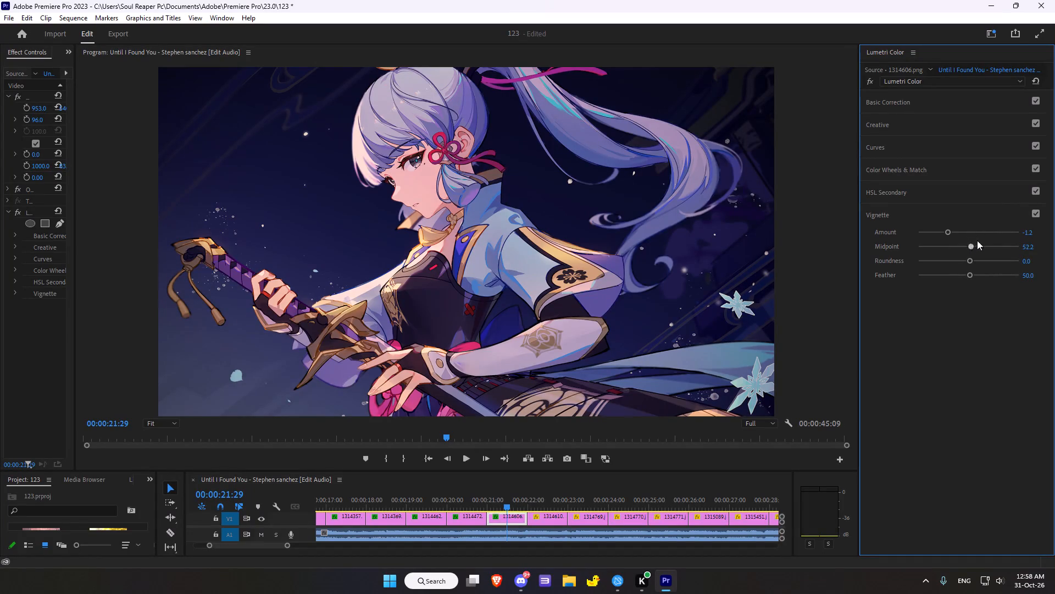
{"action": "left_click_drag", "start_coordinate": [977, 240], "coordinate": [961, 243]}
{"action": "left_click", "coordinate": [948, 232]}
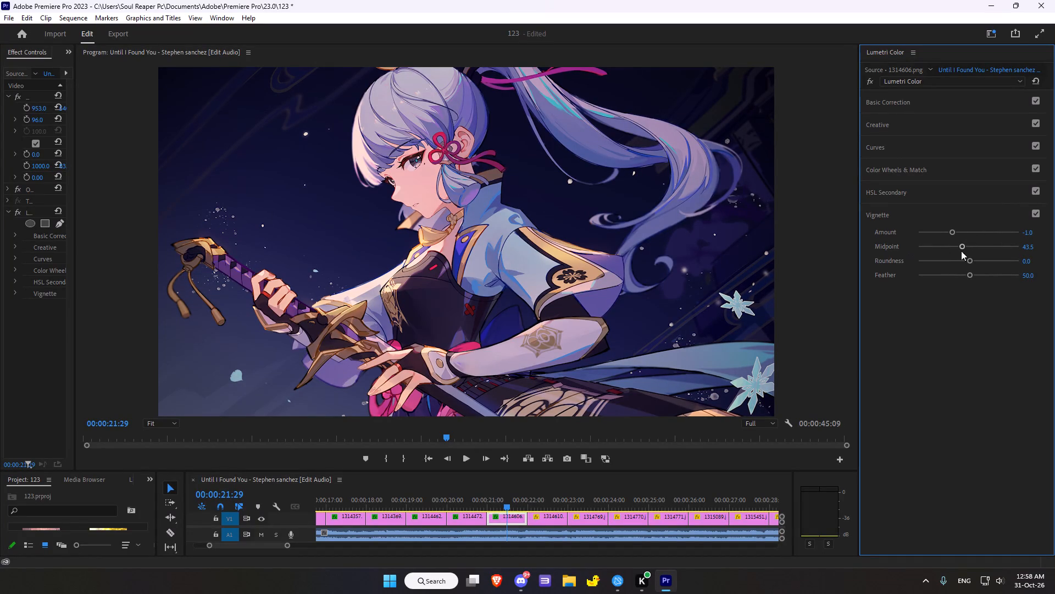
{"action": "left_click", "coordinate": [952, 233]}
{"action": "left_click", "coordinate": [962, 249]}
{"action": "left_click_drag", "start_coordinate": [969, 270], "coordinate": [958, 272]}
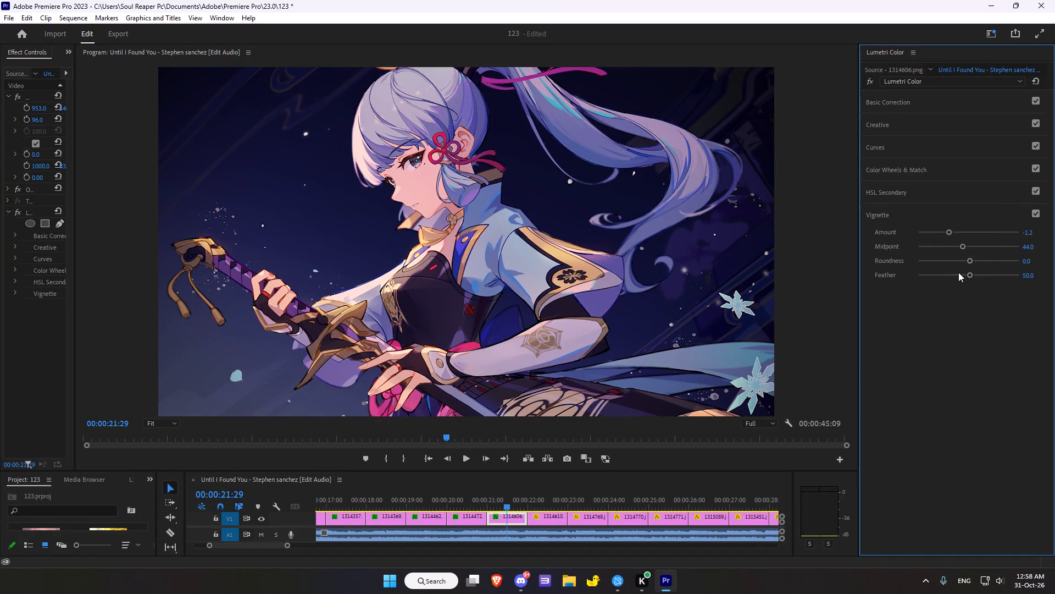
{"action": "left_click_drag", "start_coordinate": [958, 272], "coordinate": [959, 272]}
{"action": "left_click_drag", "start_coordinate": [978, 290], "coordinate": [973, 288]}
{"action": "left_click", "coordinate": [965, 279]}
{"action": "left_click", "coordinate": [886, 221]}
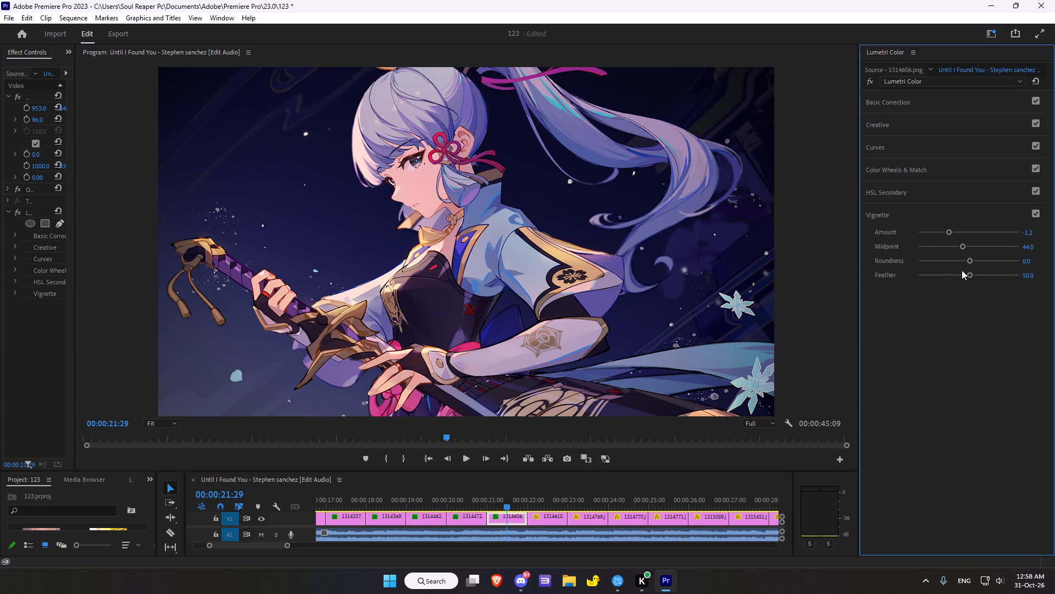
{"action": "left_click_drag", "start_coordinate": [971, 276], "coordinate": [937, 279]}
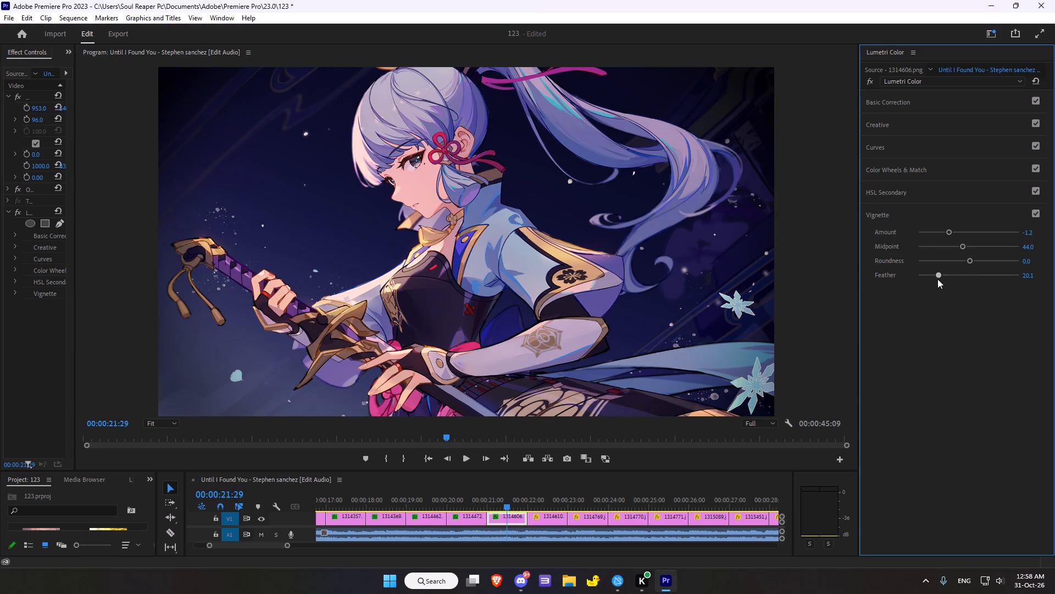
{"action": "left_click_drag", "start_coordinate": [937, 279], "coordinate": [939, 279]}
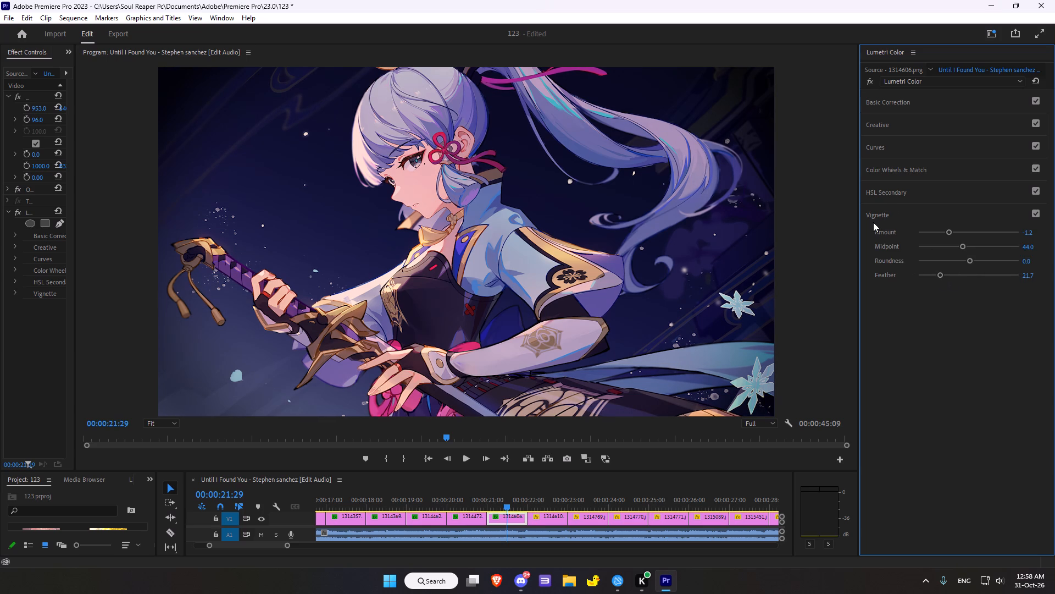
{"action": "scroll", "coordinate": [738, 186], "scroll_direction": "down", "scroll_amount": 6}
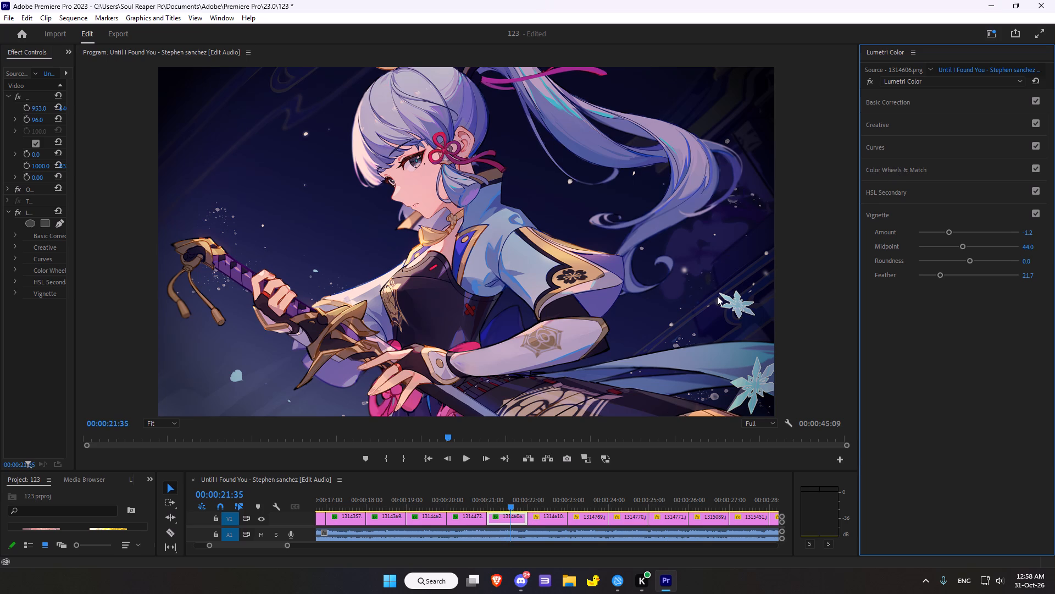
{"action": "key", "text": "Escape"}
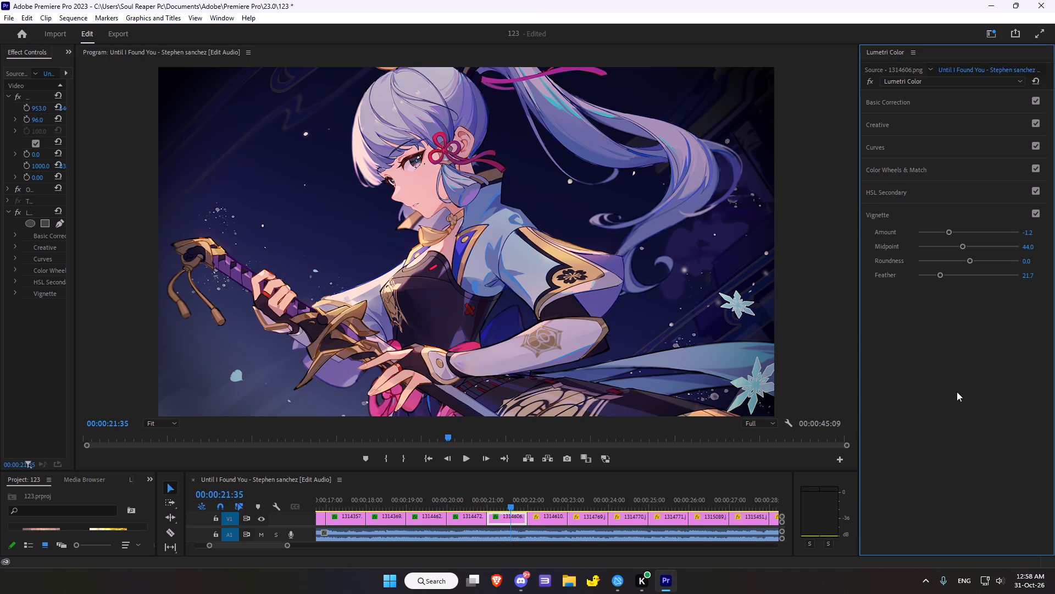
{"action": "key", "text": "Escape"}
Move the playhead onto clip 1314610.png and open its Basic Correction settings.
{"action": "left_click", "coordinate": [552, 501]}
{"action": "left_click", "coordinate": [899, 105]}
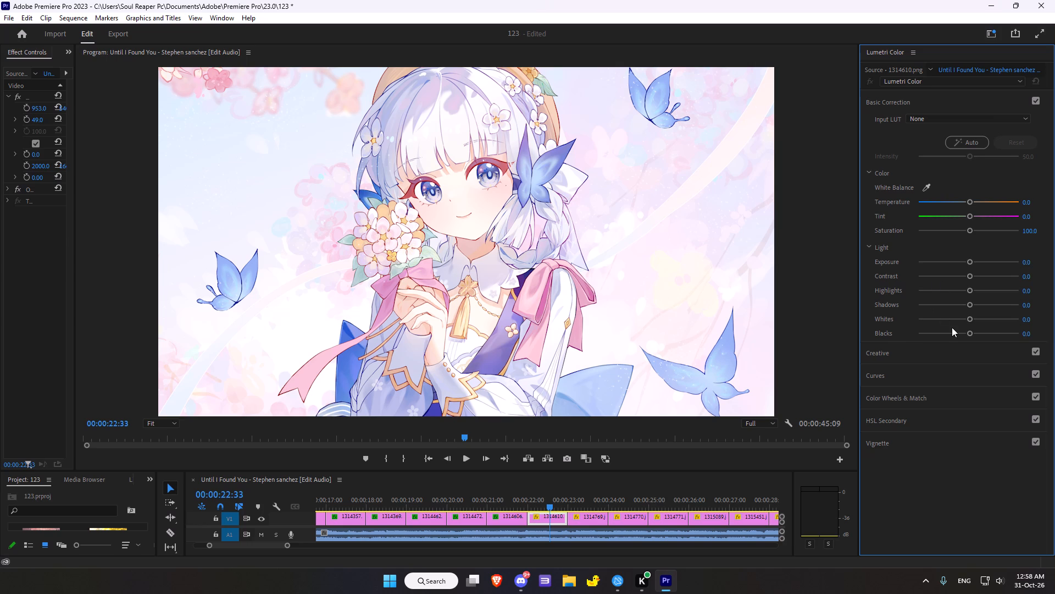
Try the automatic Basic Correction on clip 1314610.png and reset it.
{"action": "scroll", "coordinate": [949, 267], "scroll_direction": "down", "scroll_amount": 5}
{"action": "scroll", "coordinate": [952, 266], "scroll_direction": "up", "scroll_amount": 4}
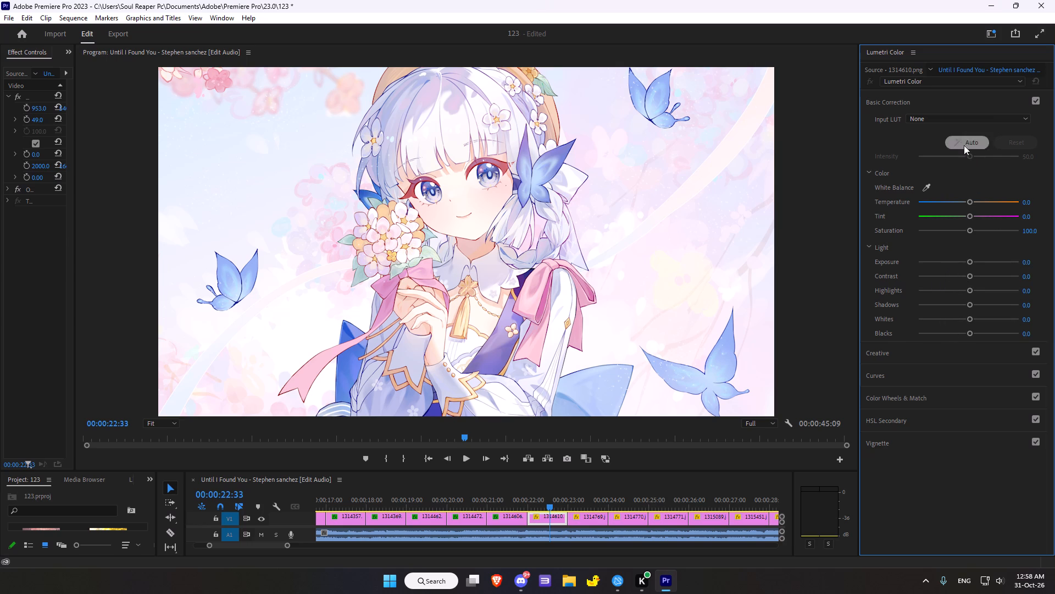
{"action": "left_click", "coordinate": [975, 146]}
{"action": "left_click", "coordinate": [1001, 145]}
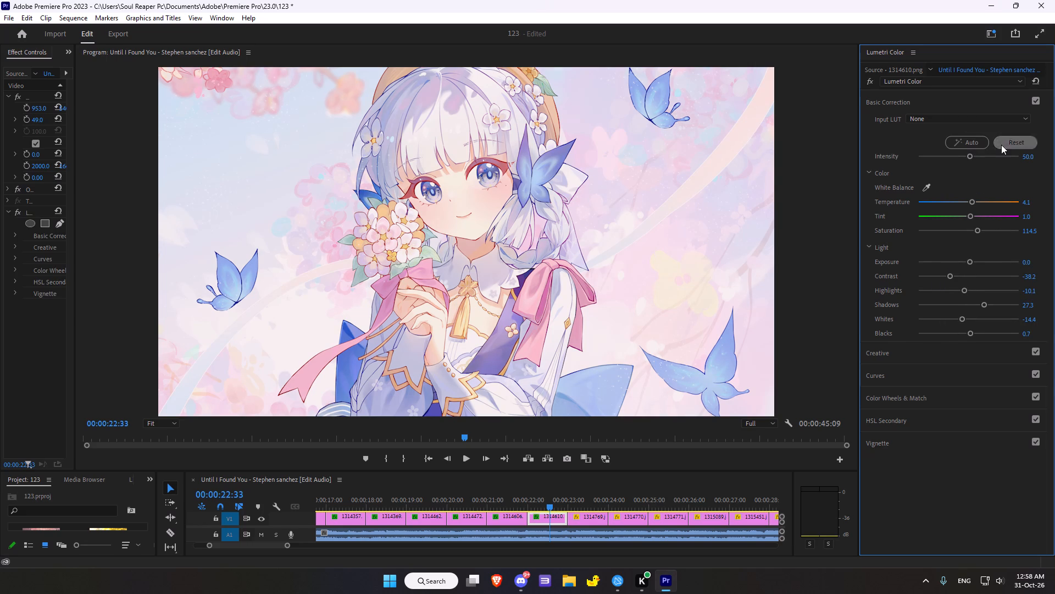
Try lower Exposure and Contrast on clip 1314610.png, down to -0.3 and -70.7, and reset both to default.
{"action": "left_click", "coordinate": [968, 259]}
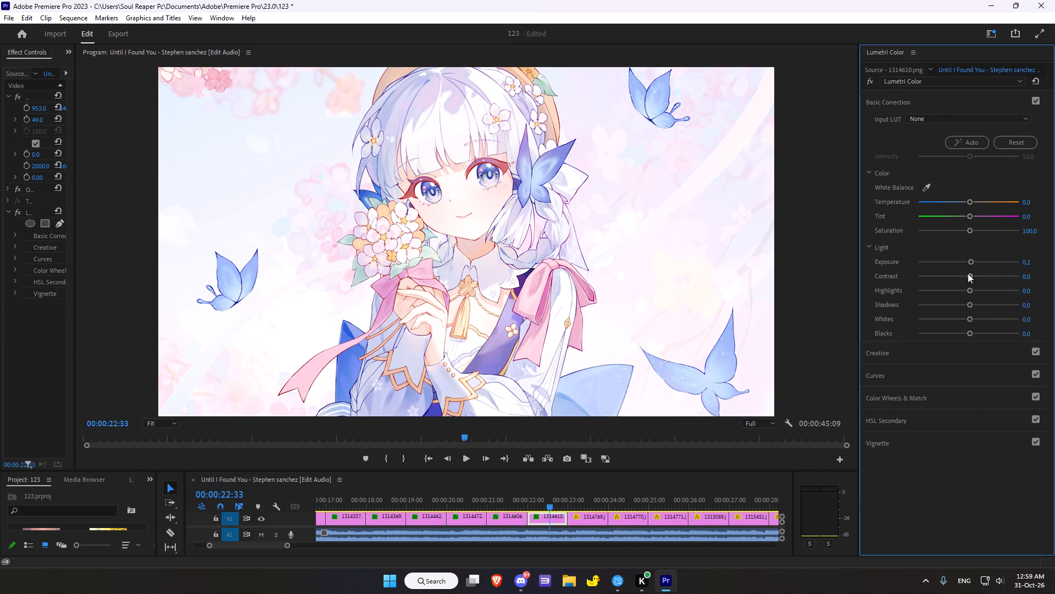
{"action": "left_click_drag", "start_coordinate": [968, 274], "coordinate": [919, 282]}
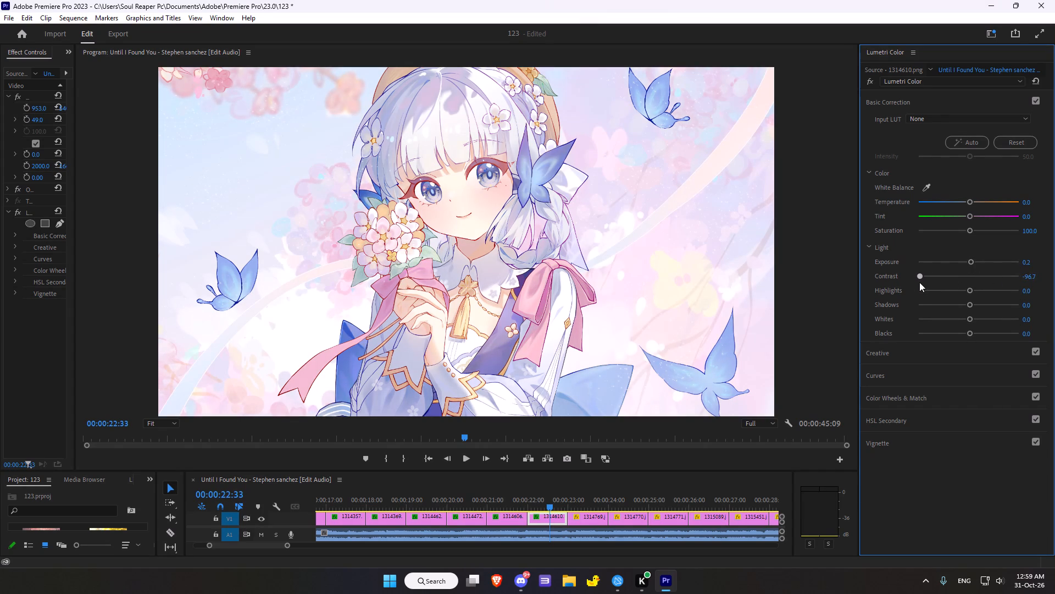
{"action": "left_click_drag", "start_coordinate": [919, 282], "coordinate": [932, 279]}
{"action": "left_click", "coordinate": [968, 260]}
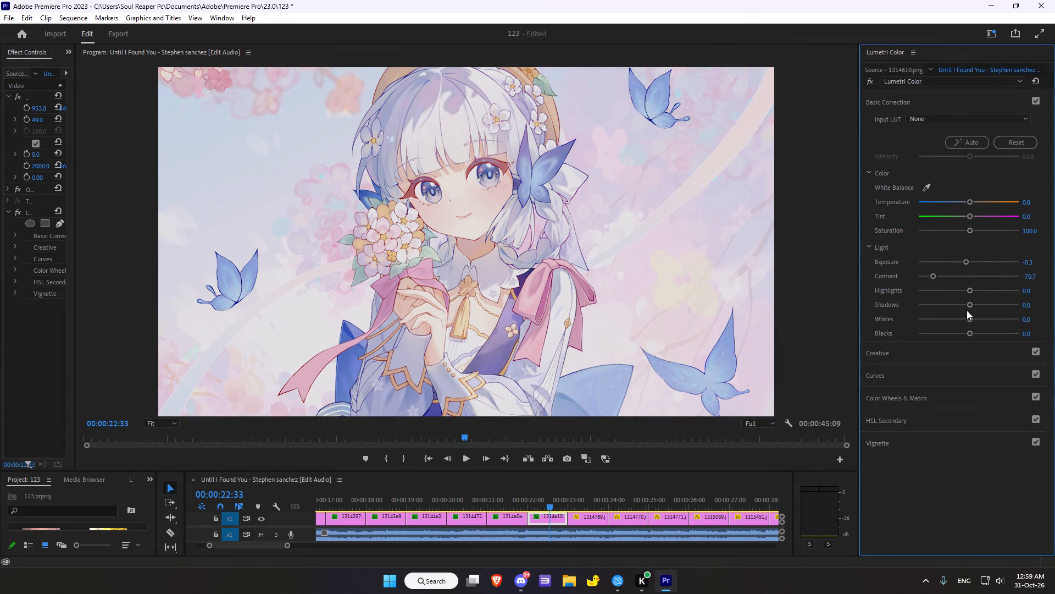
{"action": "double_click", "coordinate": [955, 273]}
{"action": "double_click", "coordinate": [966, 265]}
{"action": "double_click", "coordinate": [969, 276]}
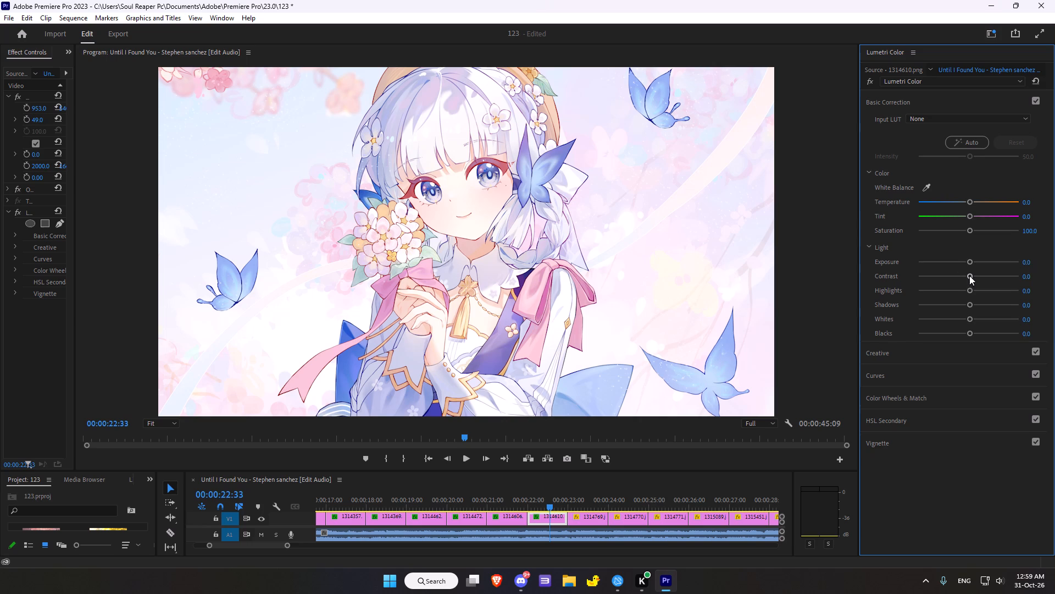
In the Light settings of clip 1314610.png, set Contrast to -100, Shadows -100, Whites -28.3 and Blacks -100, leaving Exposure at 0.
{"action": "left_click_drag", "start_coordinate": [969, 276], "coordinate": [957, 279]}
{"action": "left_click_drag", "start_coordinate": [969, 278], "coordinate": [984, 273]}
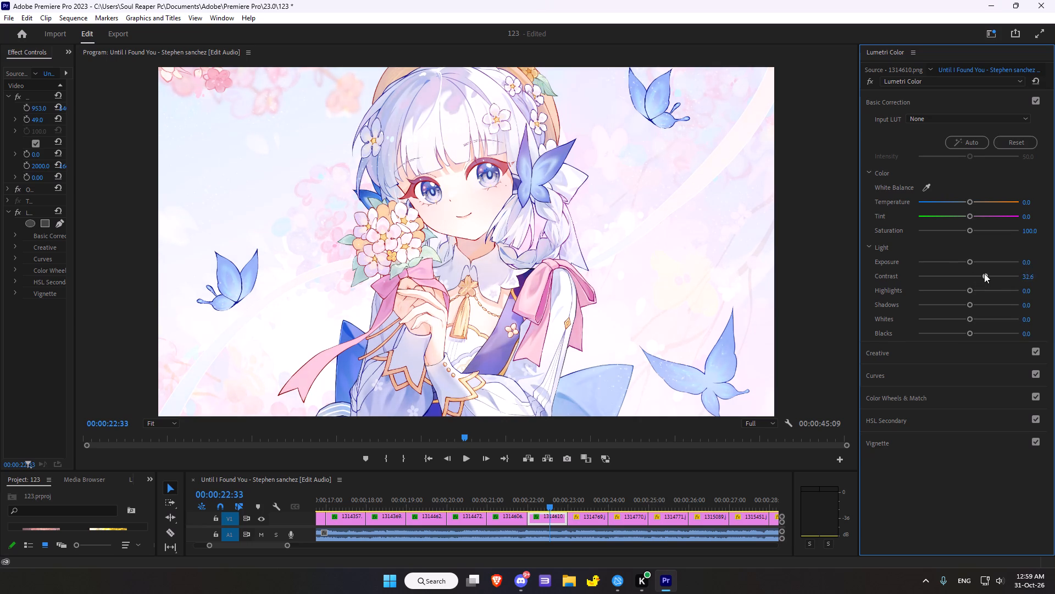
{"action": "left_click_drag", "start_coordinate": [984, 273], "coordinate": [897, 282]}
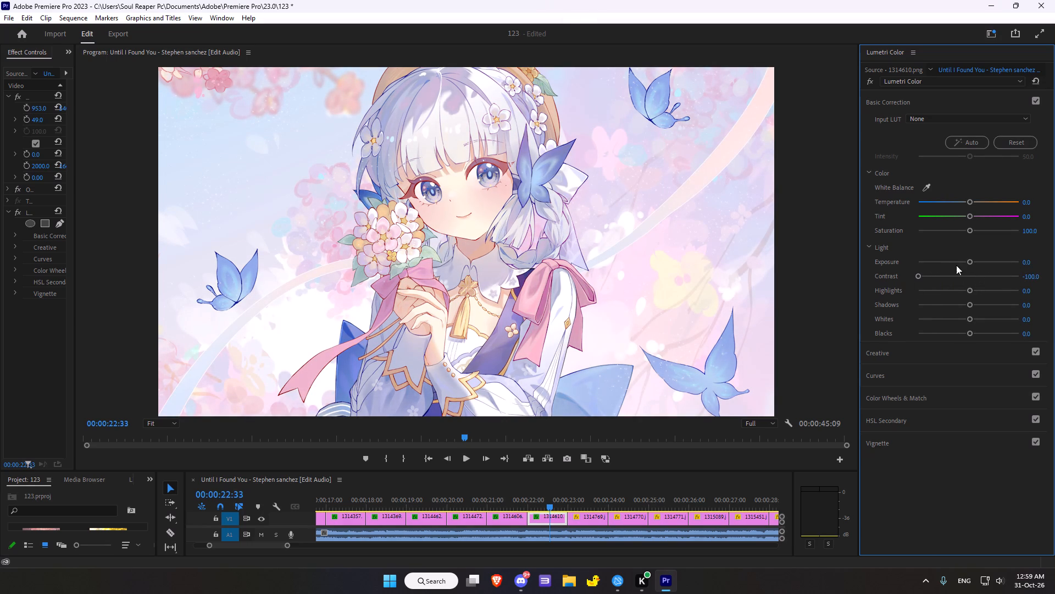
{"action": "left_click", "coordinate": [968, 262]}
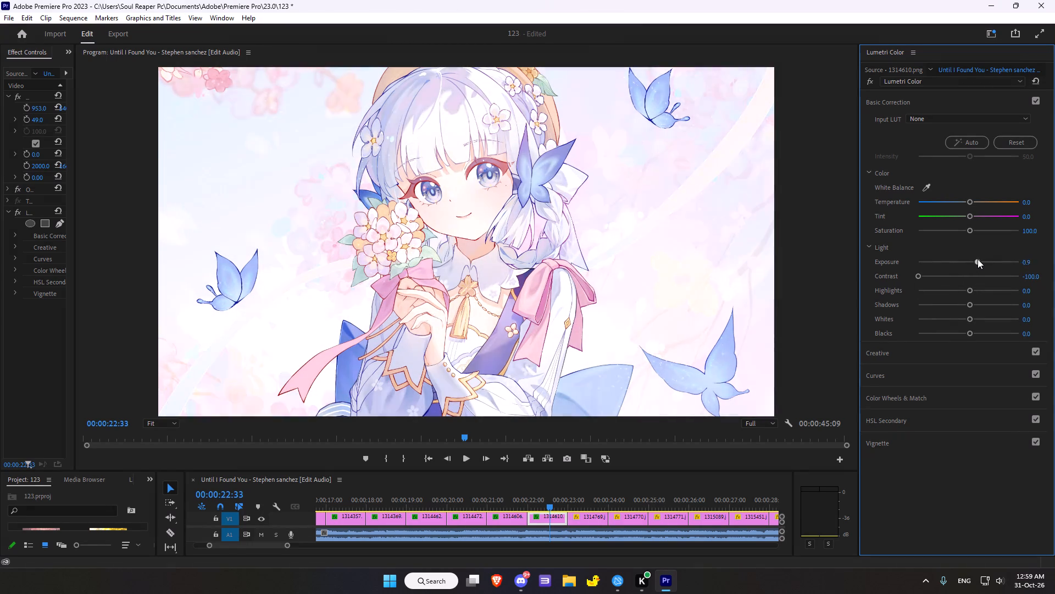
{"action": "double_click", "coordinate": [969, 261]}
{"action": "left_click_drag", "start_coordinate": [971, 304], "coordinate": [940, 306]}
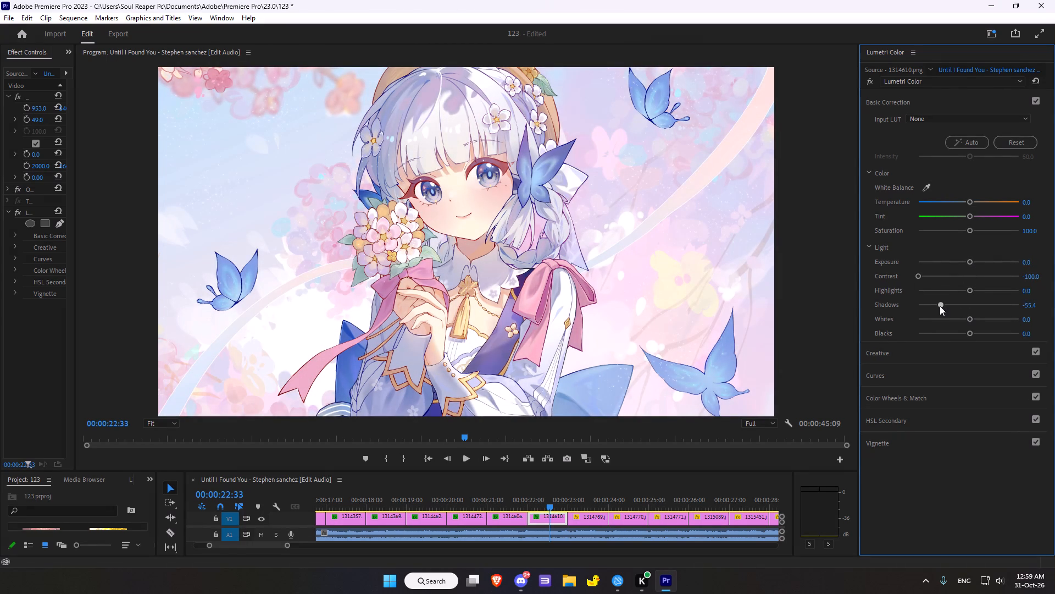
{"action": "left_click_drag", "start_coordinate": [940, 306], "coordinate": [904, 305]}
{"action": "left_click_drag", "start_coordinate": [970, 320], "coordinate": [953, 317]}
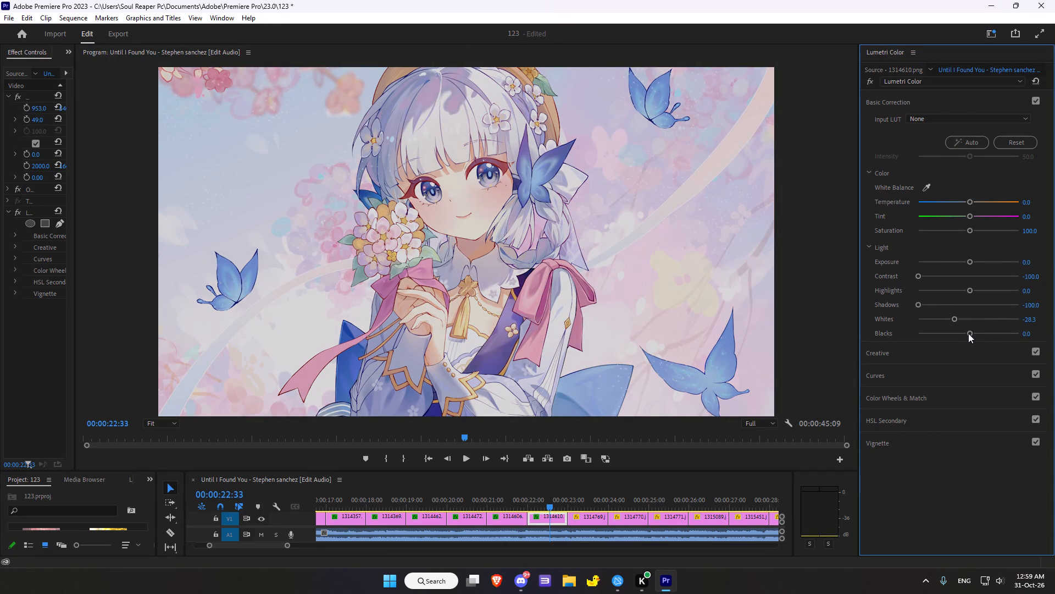
{"action": "left_click_drag", "start_coordinate": [968, 333], "coordinate": [889, 326]}
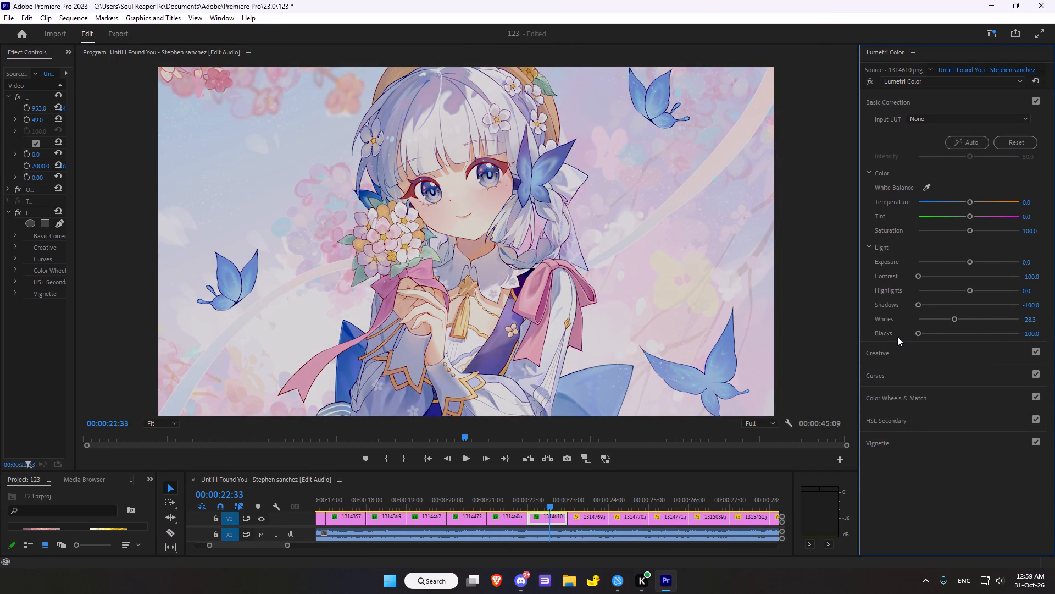
Compare clip 1314610.png with and without its grade by bypassing the Lumetri Color effect and re-enabling it.
{"action": "left_click", "coordinate": [870, 83]}
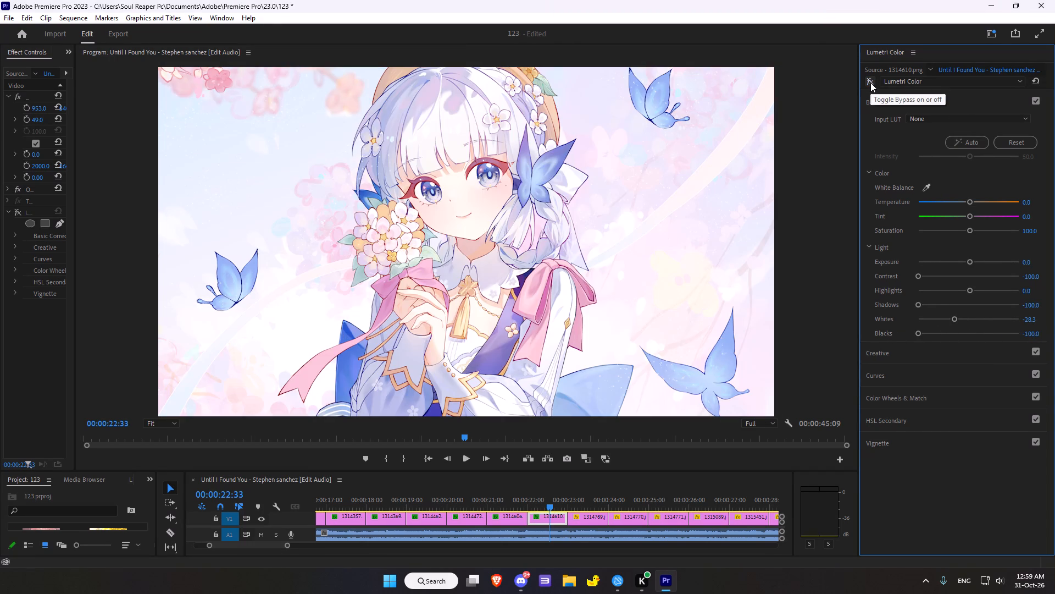
{"action": "left_click", "coordinate": [870, 82]}
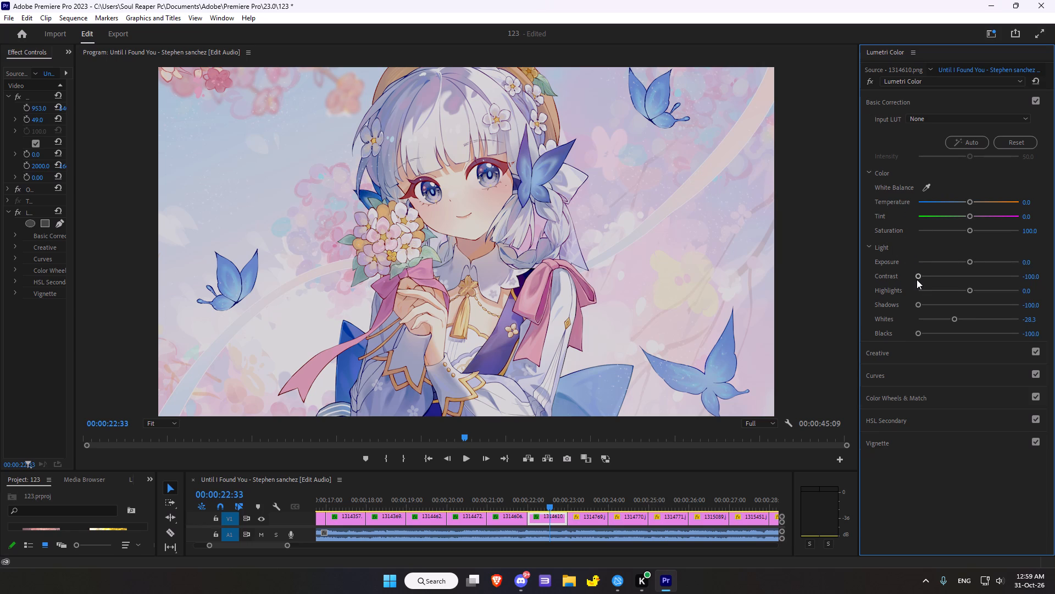
In the Creative adjustments of clip 1314610.png, set Sharpen to 100, Vibrance to 43.5 and Saturation to 126.1.
{"action": "scroll", "coordinate": [931, 261], "scroll_direction": "down", "scroll_amount": 6}
{"action": "scroll", "coordinate": [935, 347], "scroll_direction": "down", "scroll_amount": 3}
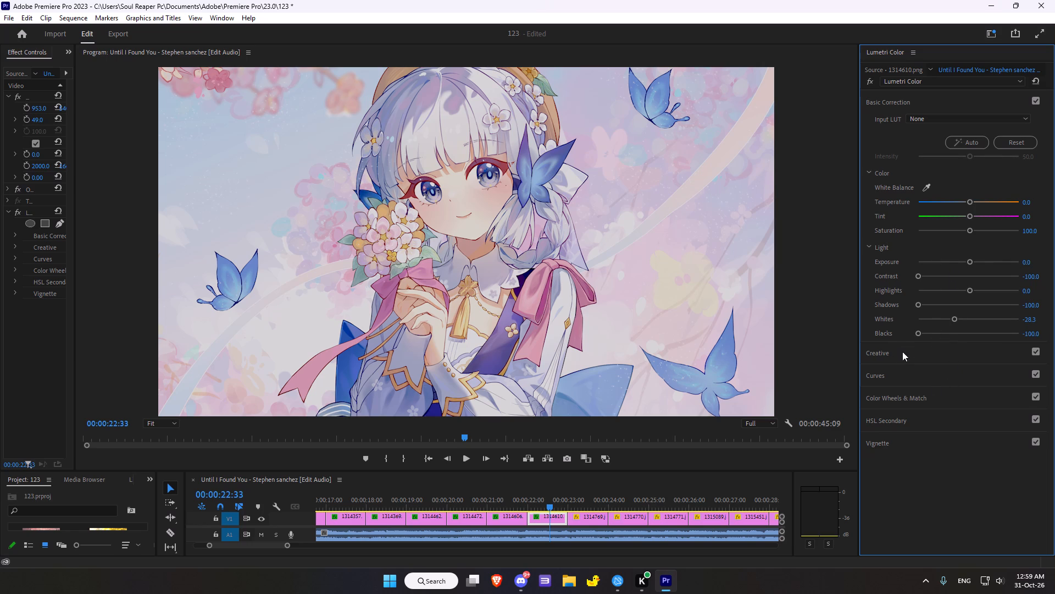
{"action": "left_click", "coordinate": [890, 356]}
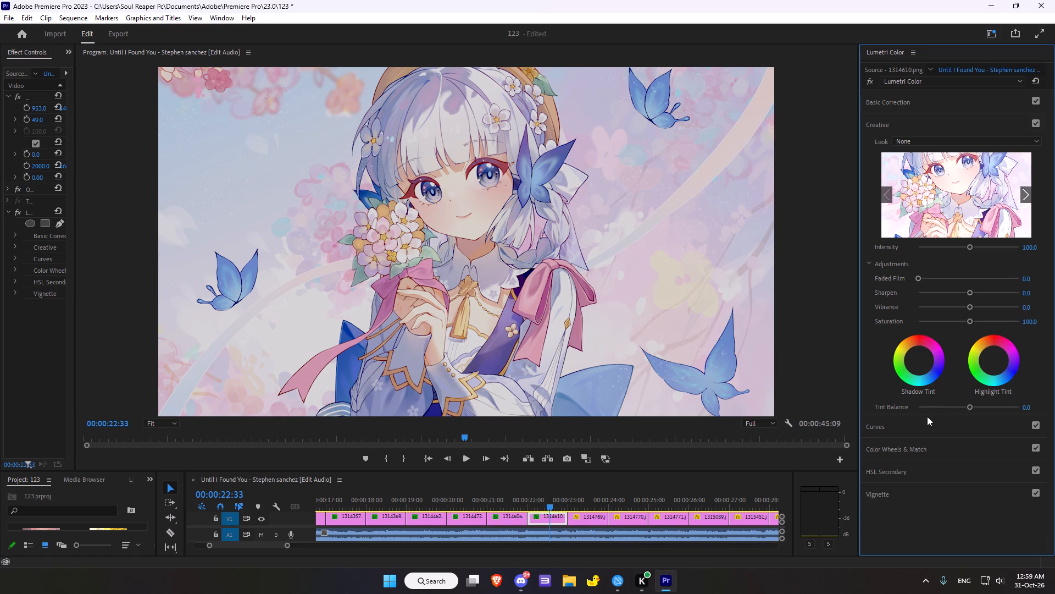
{"action": "left_click_drag", "start_coordinate": [966, 290], "coordinate": [1030, 293]}
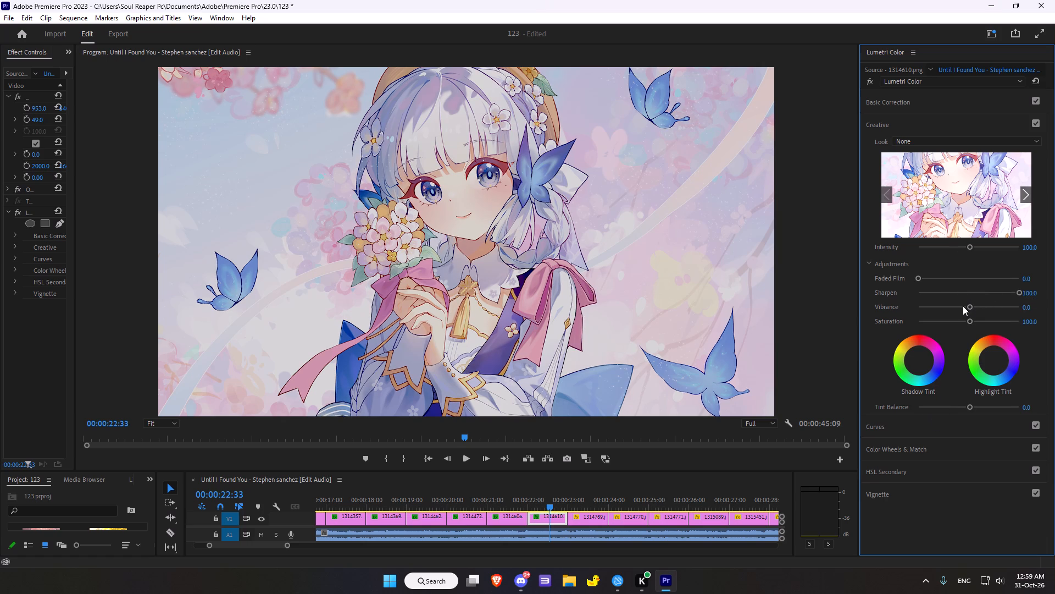
{"action": "left_click_drag", "start_coordinate": [970, 302], "coordinate": [990, 304]}
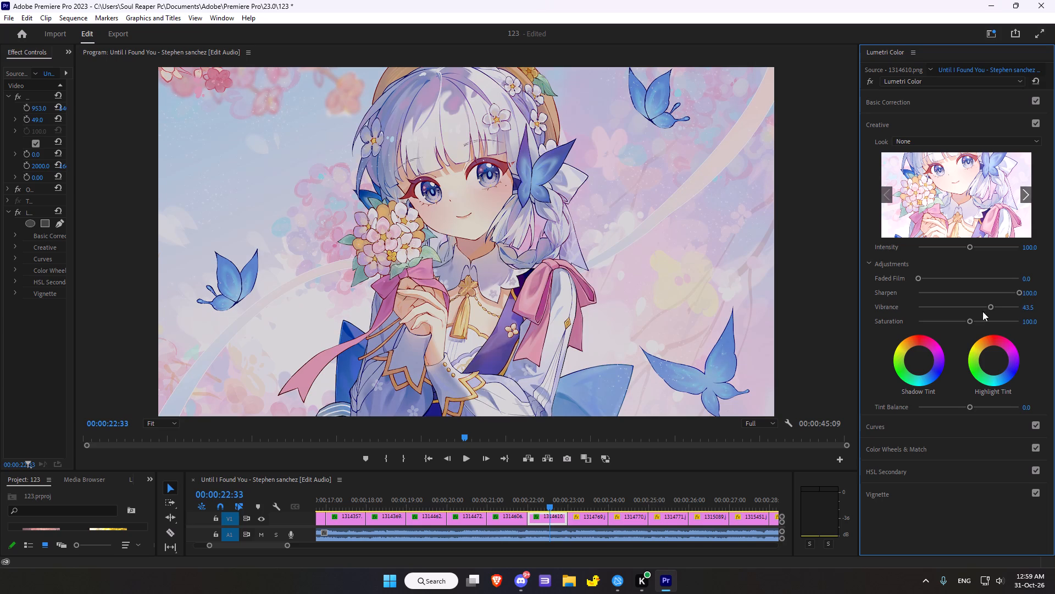
{"action": "left_click_drag", "start_coordinate": [971, 323], "coordinate": [983, 320]}
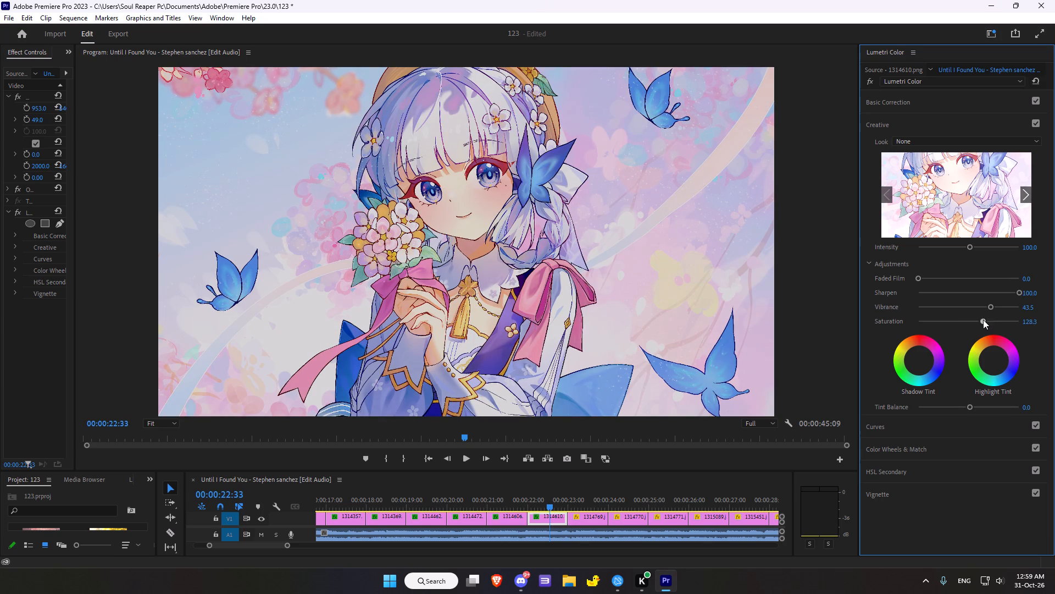
{"action": "left_click_drag", "start_coordinate": [983, 320], "coordinate": [978, 322]}
{"action": "left_click_drag", "start_coordinate": [978, 322], "coordinate": [981, 321]}
Shift the Shadow Tint of clip 1314610.png slightly from neutral towards magenta.
{"action": "scroll", "coordinate": [981, 320], "scroll_direction": "down", "scroll_amount": 2}
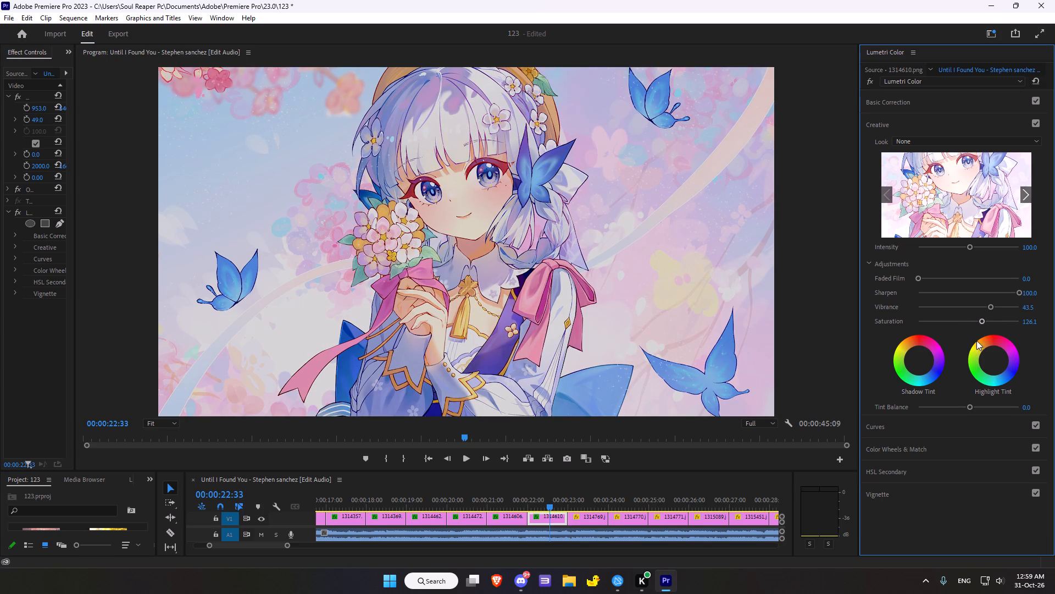
{"action": "left_click_drag", "start_coordinate": [920, 360], "coordinate": [876, 383]}
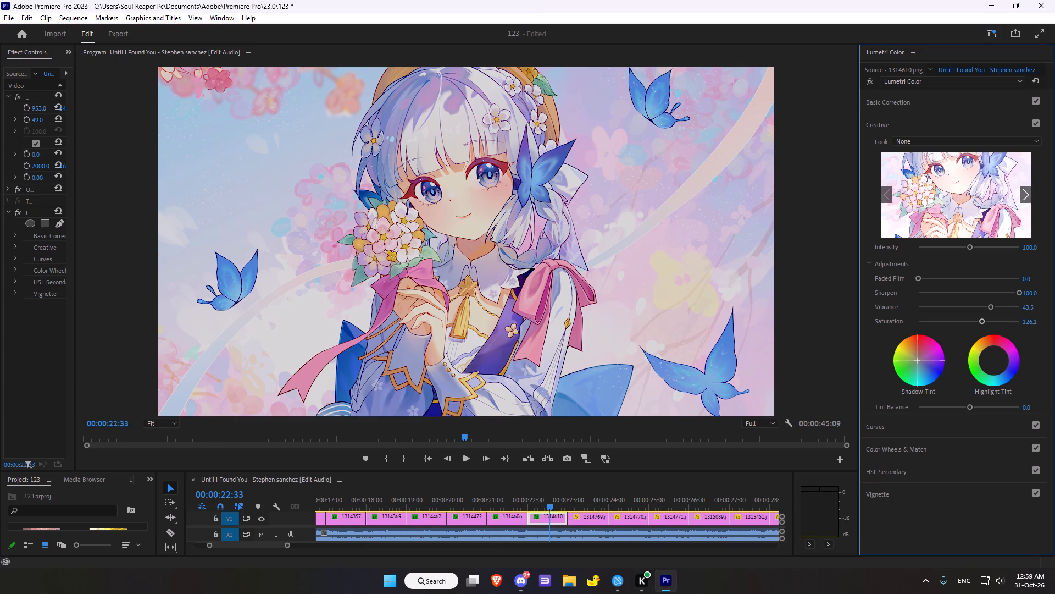
{"action": "left_click_drag", "start_coordinate": [876, 383], "coordinate": [1026, 359]}
Compare clip 1314610.png with and without its grade by bypassing the Lumetri Color effect and re-enabling it.
{"action": "left_click", "coordinate": [871, 79]}
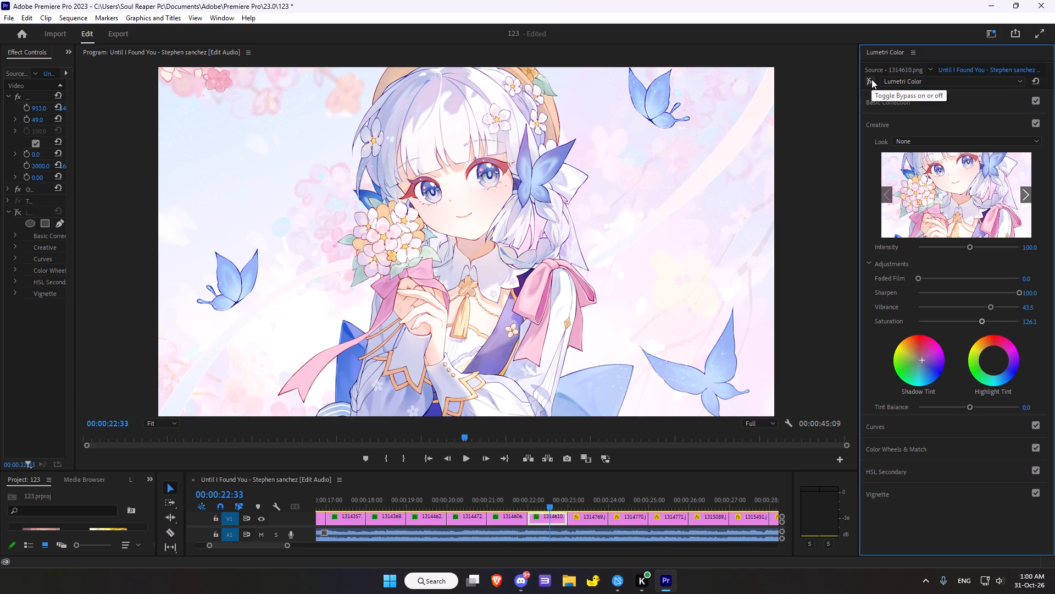
{"action": "left_click", "coordinate": [871, 79]}
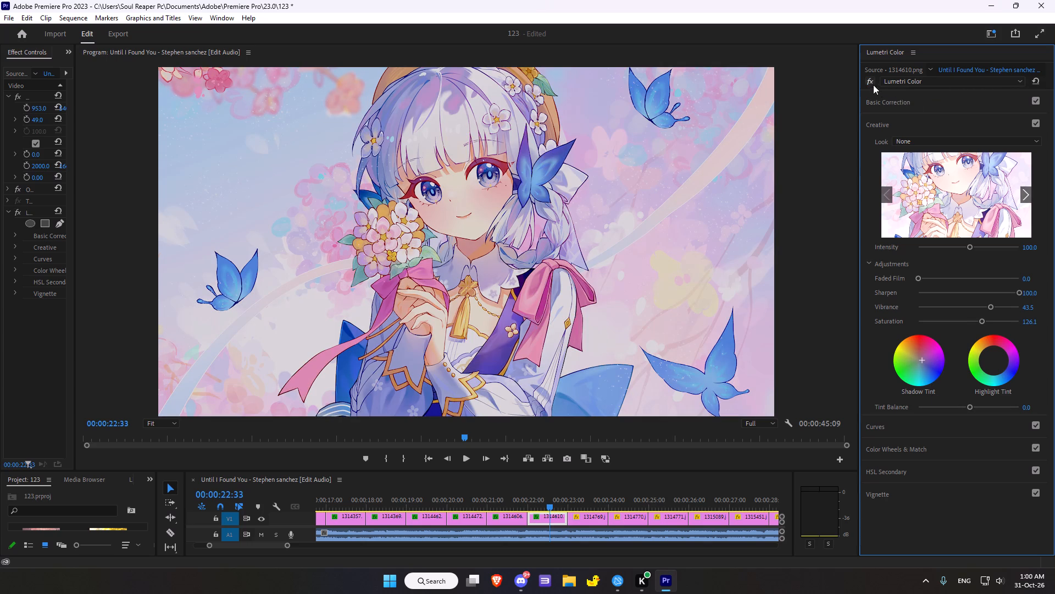
{"action": "double_click", "coordinate": [869, 82]}
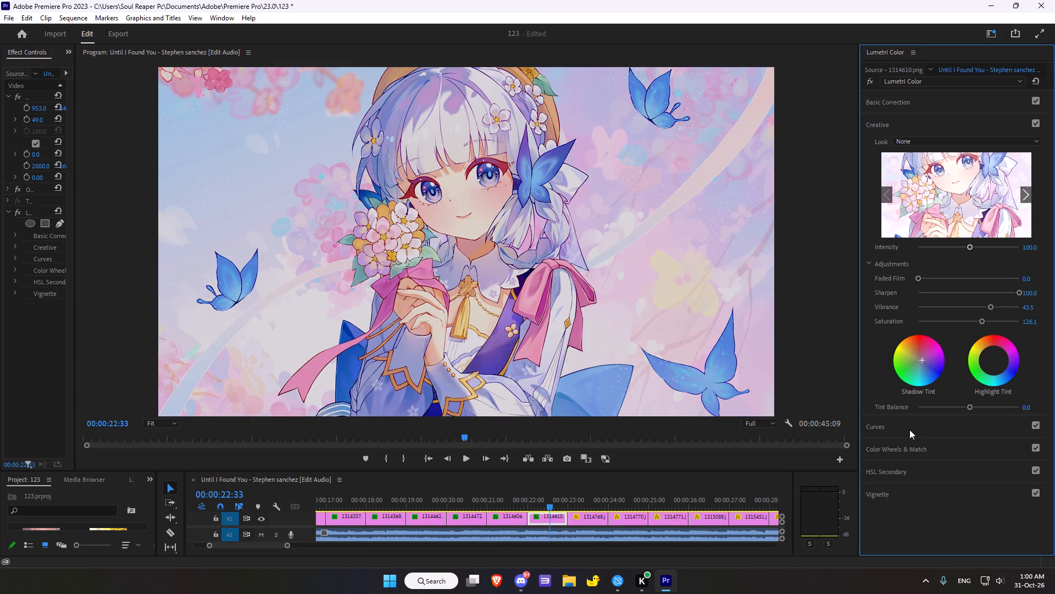
In the Curves section, add a midpoint to the white RGB curve of clip 1314610.png and pull it slightly below the diagonal.
{"action": "left_click", "coordinate": [909, 430]}
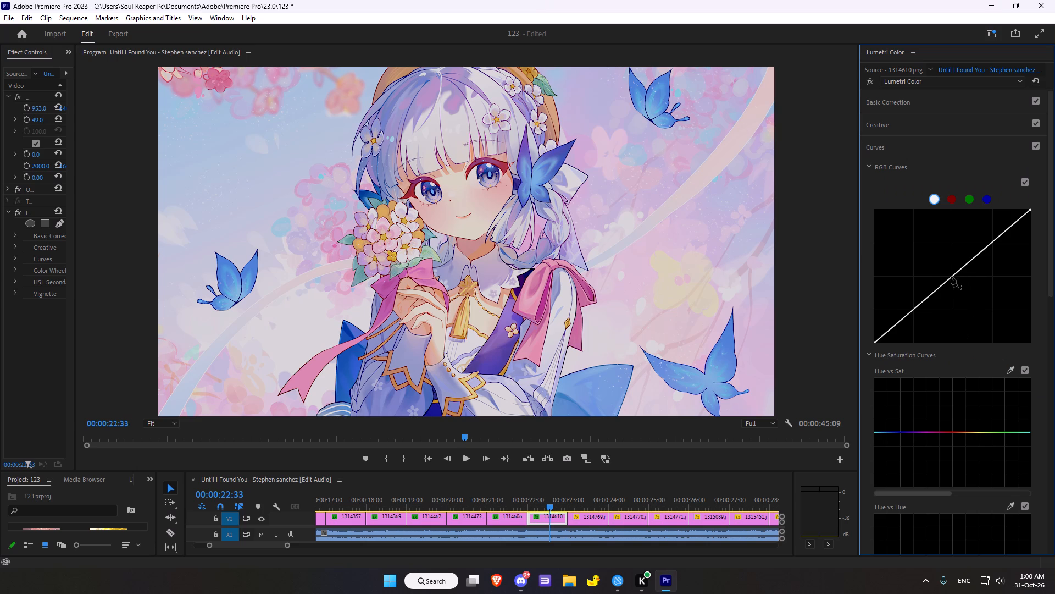
{"action": "left_click", "coordinate": [951, 277]}
{"action": "left_click_drag", "start_coordinate": [951, 277], "coordinate": [955, 282]}
{"action": "left_click", "coordinate": [952, 278]}
{"action": "double_click", "coordinate": [952, 278]}
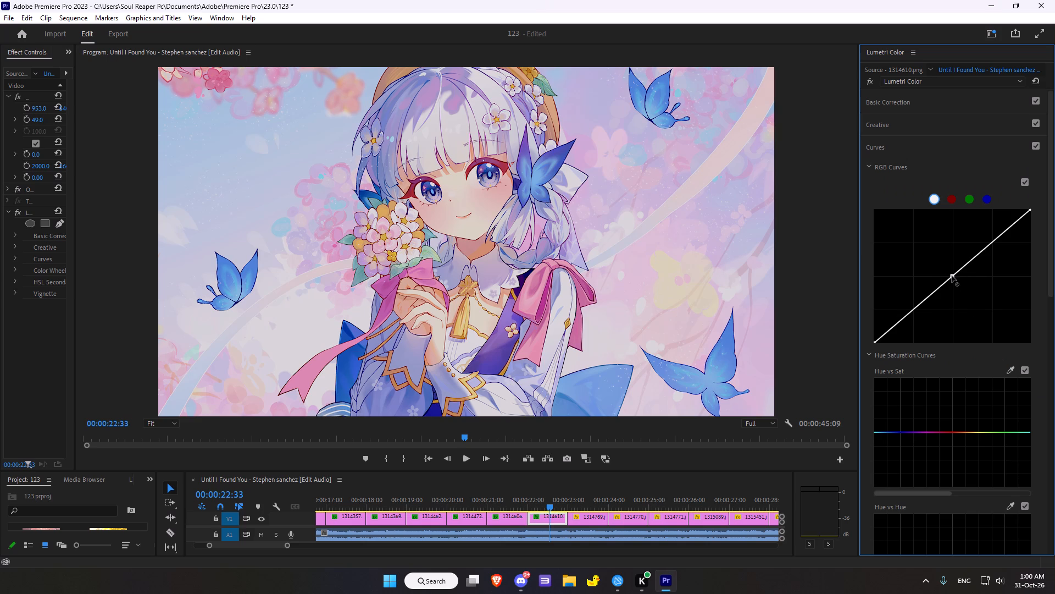
{"action": "left_click_drag", "start_coordinate": [952, 276], "coordinate": [953, 282]}
{"action": "left_click", "coordinate": [949, 278]}
{"action": "left_click", "coordinate": [951, 278]}
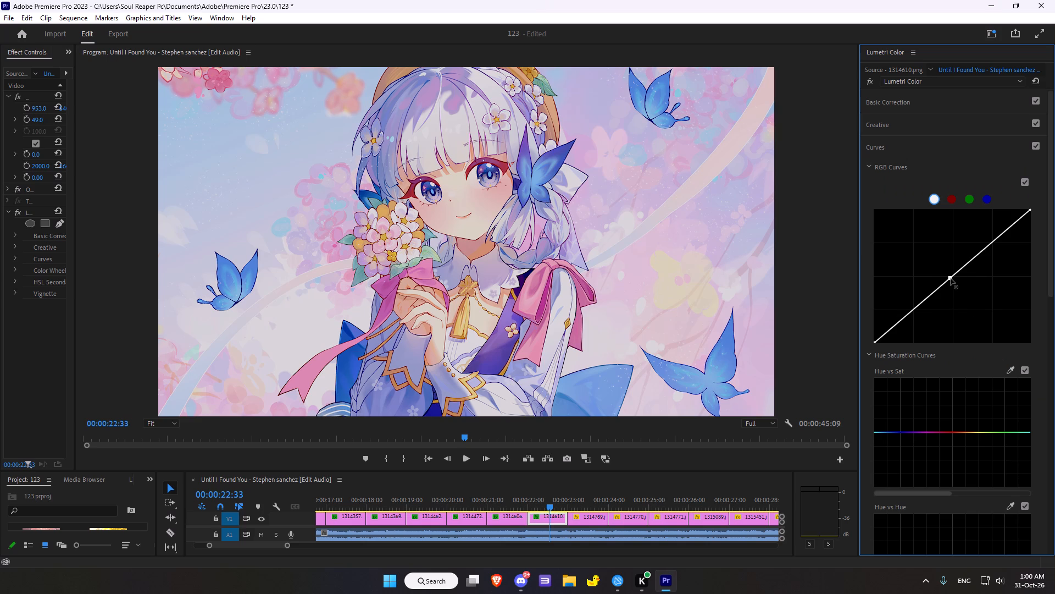
{"action": "left_click", "coordinate": [951, 278]}
{"action": "left_click", "coordinate": [953, 278]}
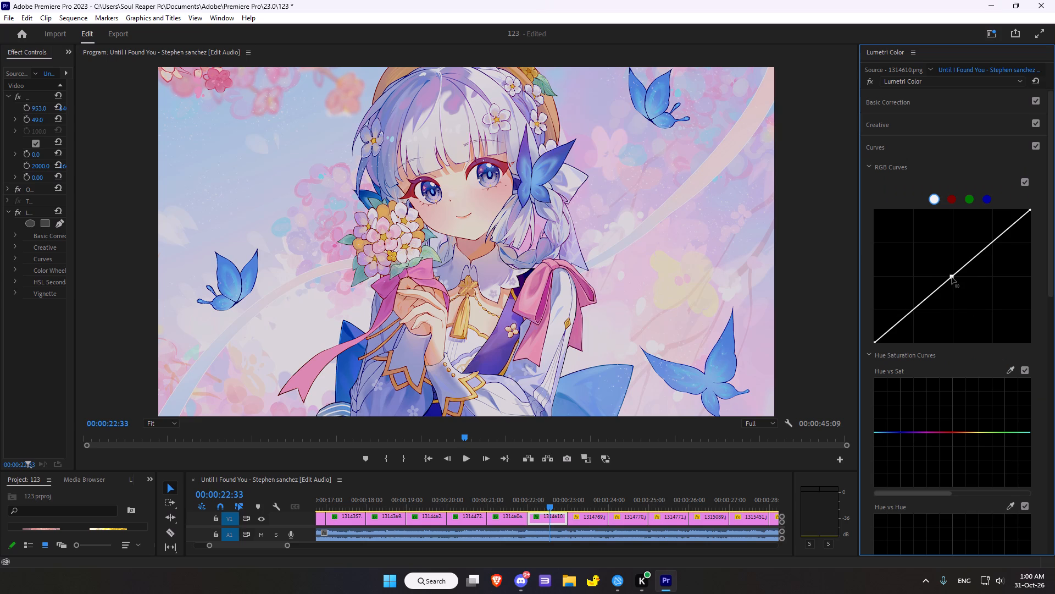
{"action": "left_click", "coordinate": [952, 277]}
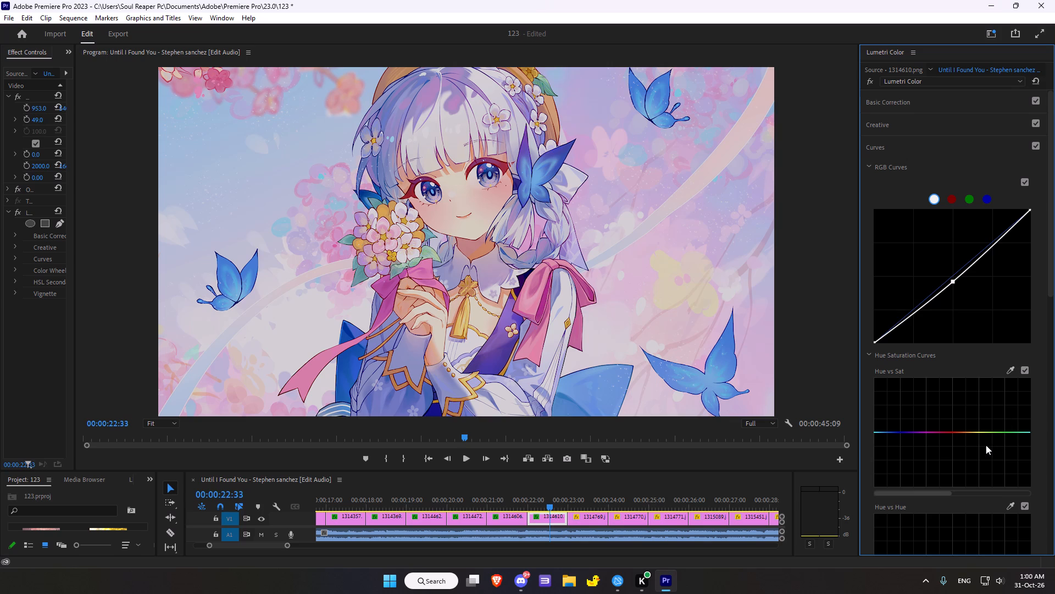
Add a point in the reds of the Hue vs Sat curve and lower the whole curve slightly below neutral.
{"action": "scroll", "coordinate": [986, 445], "scroll_direction": "down", "scroll_amount": 5}
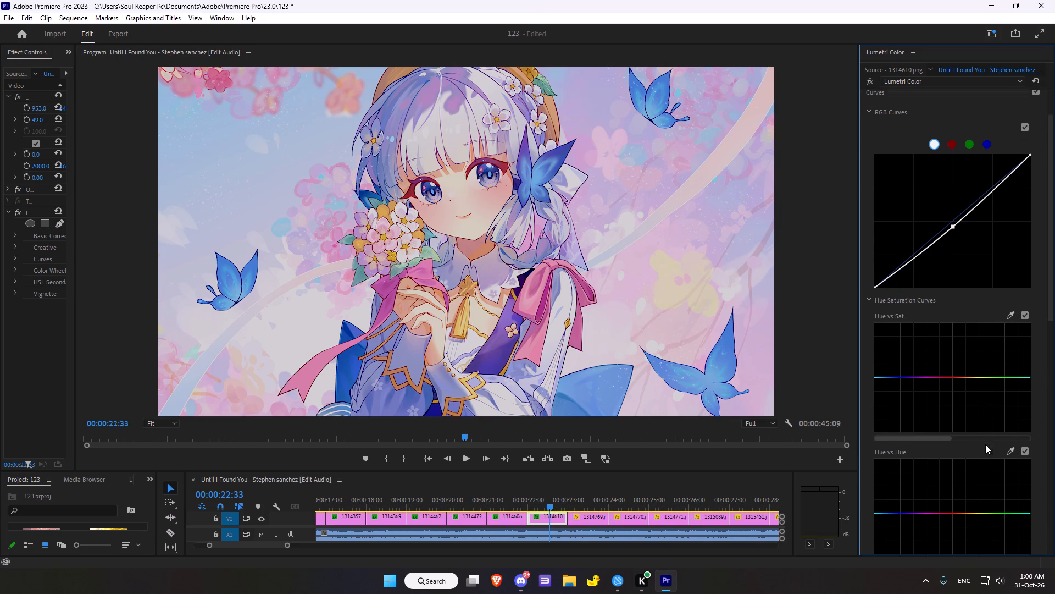
{"action": "scroll", "coordinate": [970, 424], "scroll_direction": "down", "scroll_amount": 6}
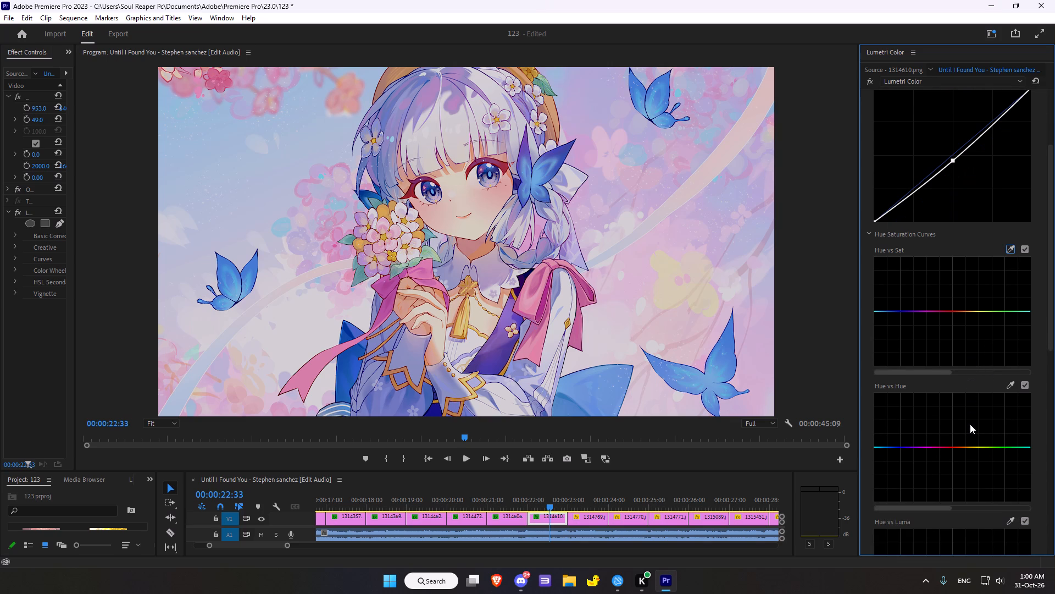
{"action": "scroll", "coordinate": [970, 424], "scroll_direction": "down", "scroll_amount": 2}
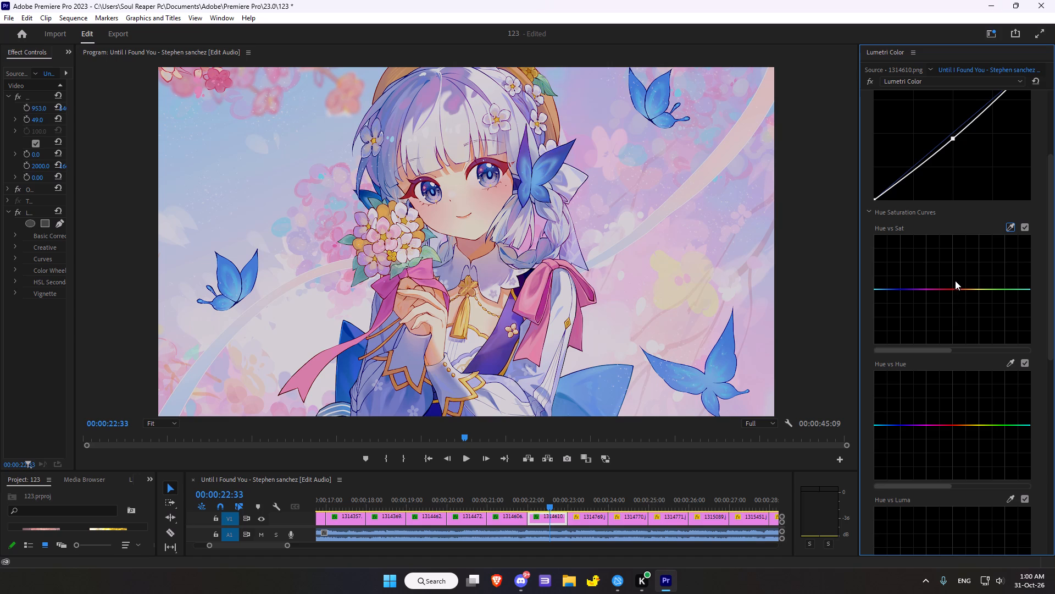
{"action": "left_click_drag", "start_coordinate": [947, 287], "coordinate": [953, 273]}
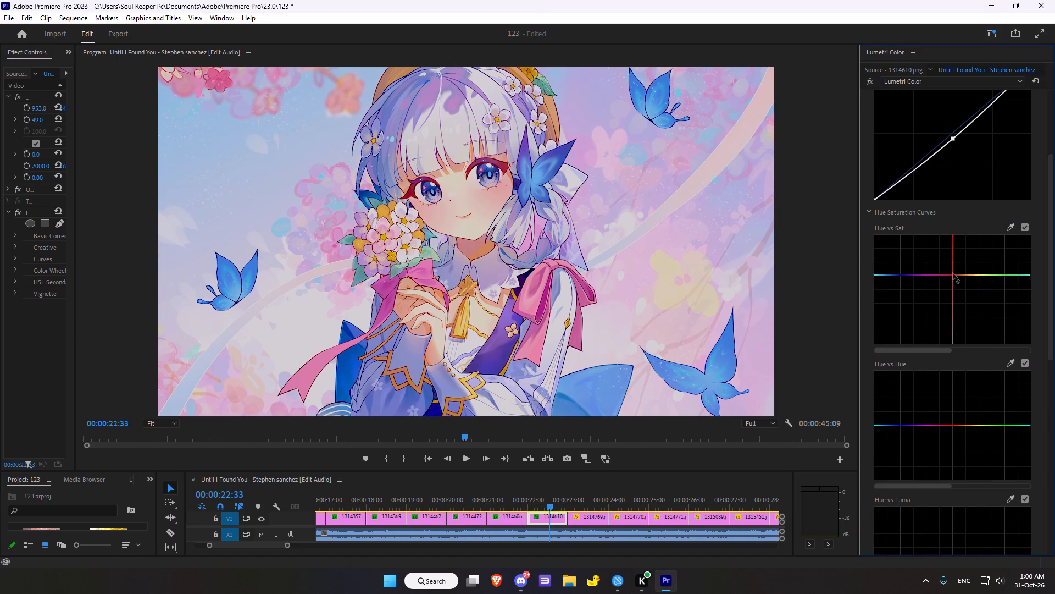
{"action": "left_click_drag", "start_coordinate": [953, 273], "coordinate": [956, 286]}
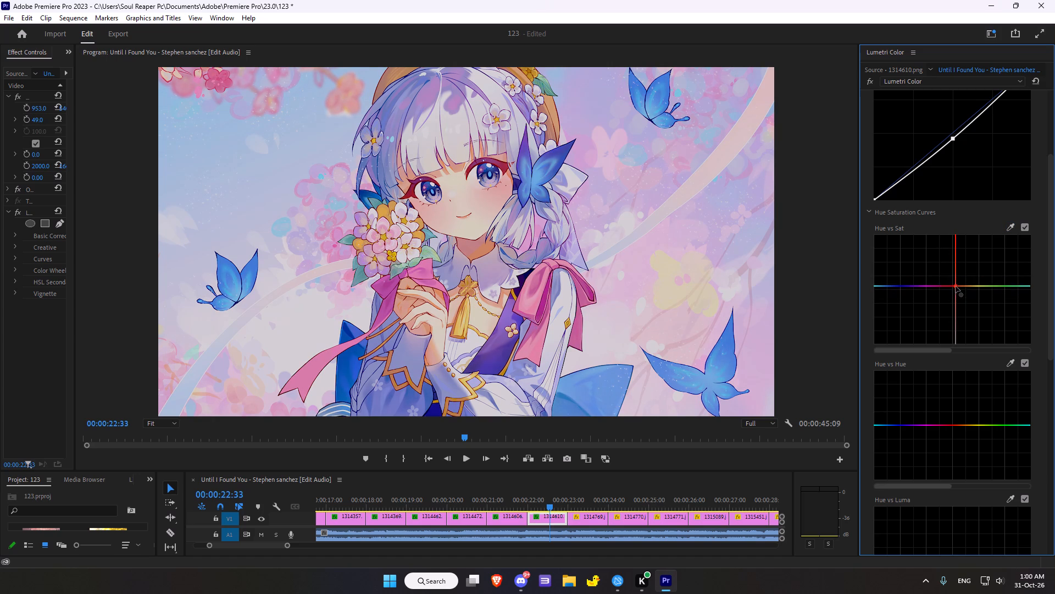
{"action": "left_click_drag", "start_coordinate": [956, 286], "coordinate": [958, 298]}
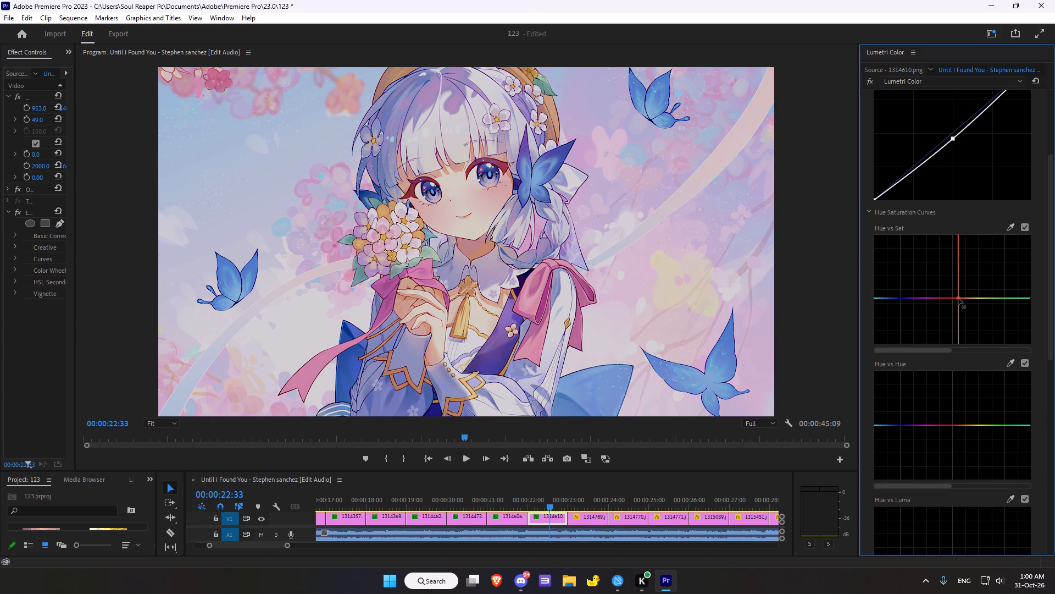
{"action": "left_click_drag", "start_coordinate": [958, 298], "coordinate": [954, 285]}
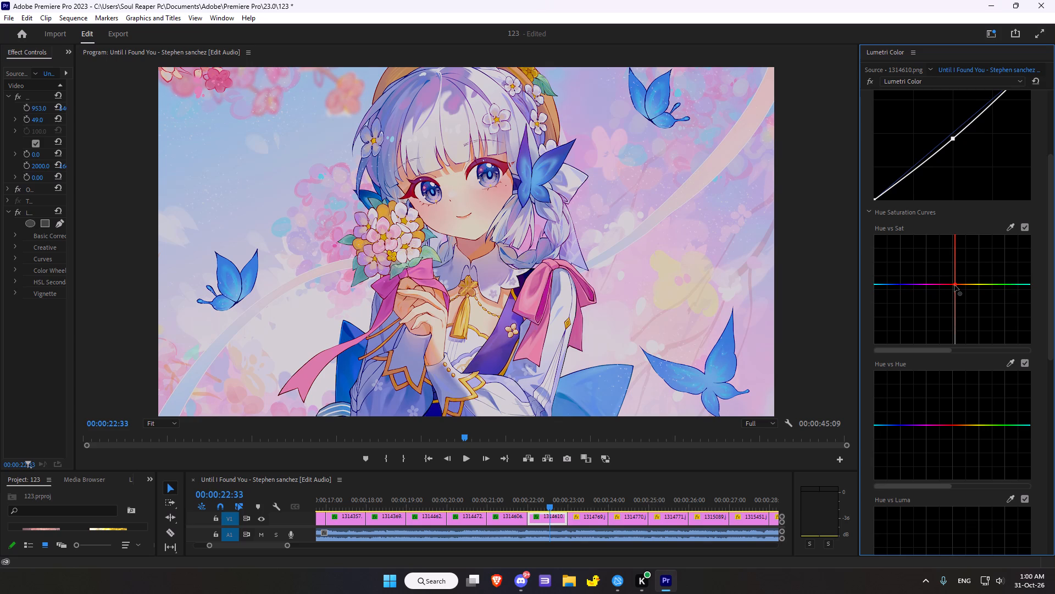
{"action": "left_click_drag", "start_coordinate": [954, 285], "coordinate": [957, 295]}
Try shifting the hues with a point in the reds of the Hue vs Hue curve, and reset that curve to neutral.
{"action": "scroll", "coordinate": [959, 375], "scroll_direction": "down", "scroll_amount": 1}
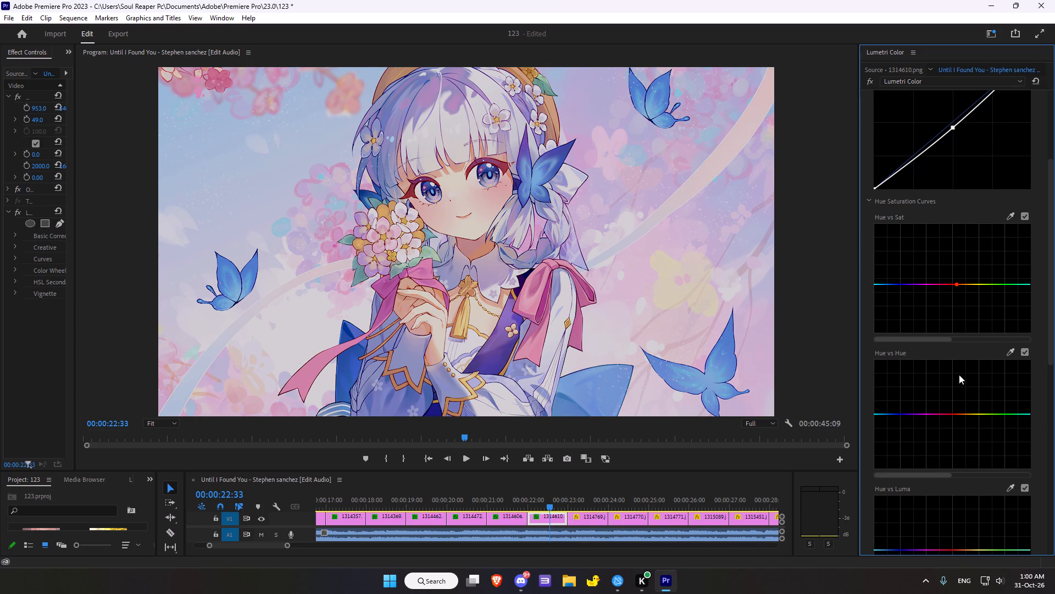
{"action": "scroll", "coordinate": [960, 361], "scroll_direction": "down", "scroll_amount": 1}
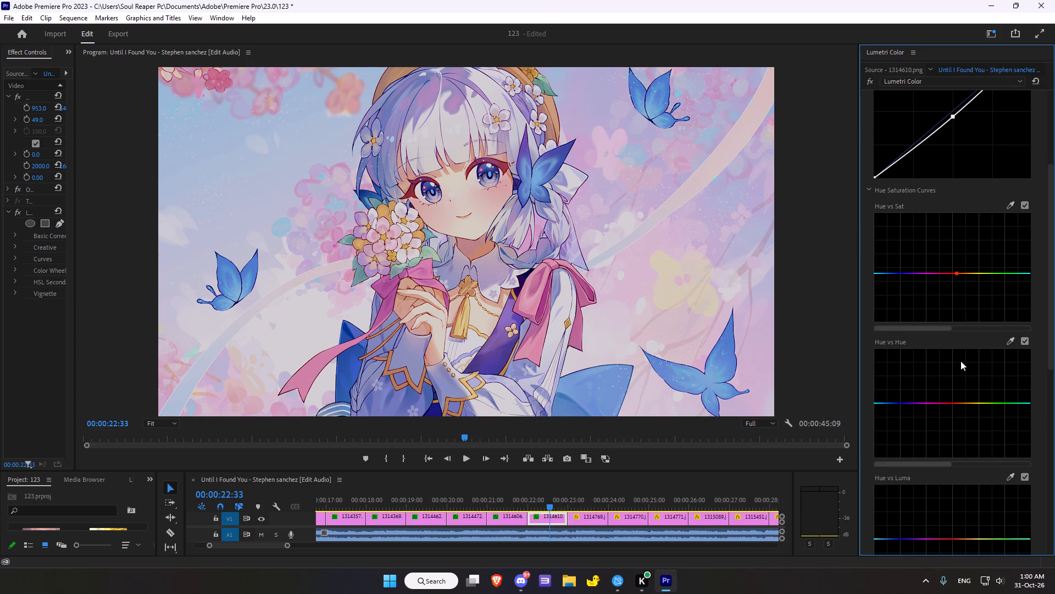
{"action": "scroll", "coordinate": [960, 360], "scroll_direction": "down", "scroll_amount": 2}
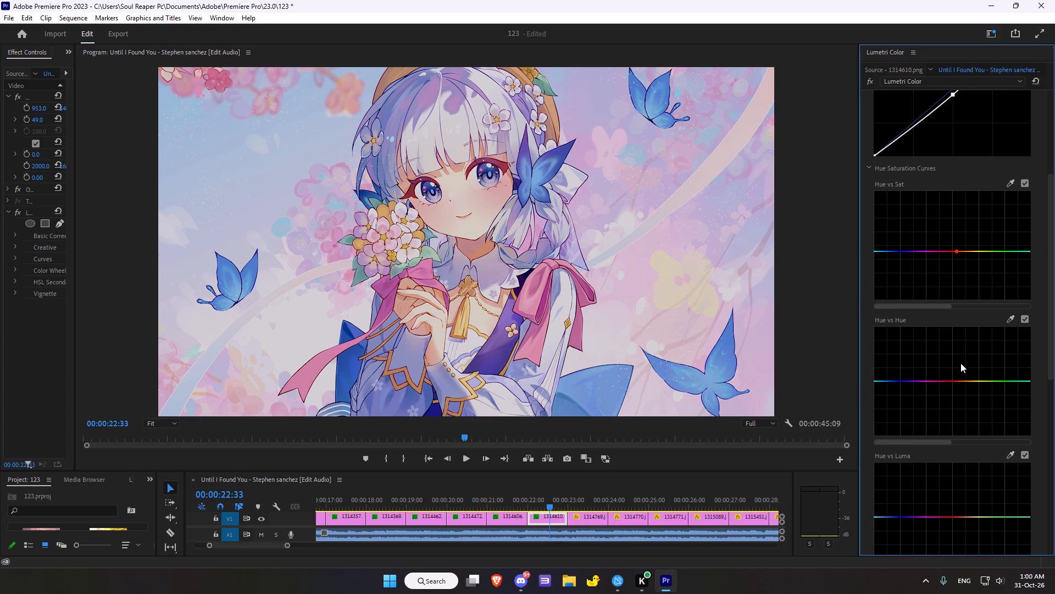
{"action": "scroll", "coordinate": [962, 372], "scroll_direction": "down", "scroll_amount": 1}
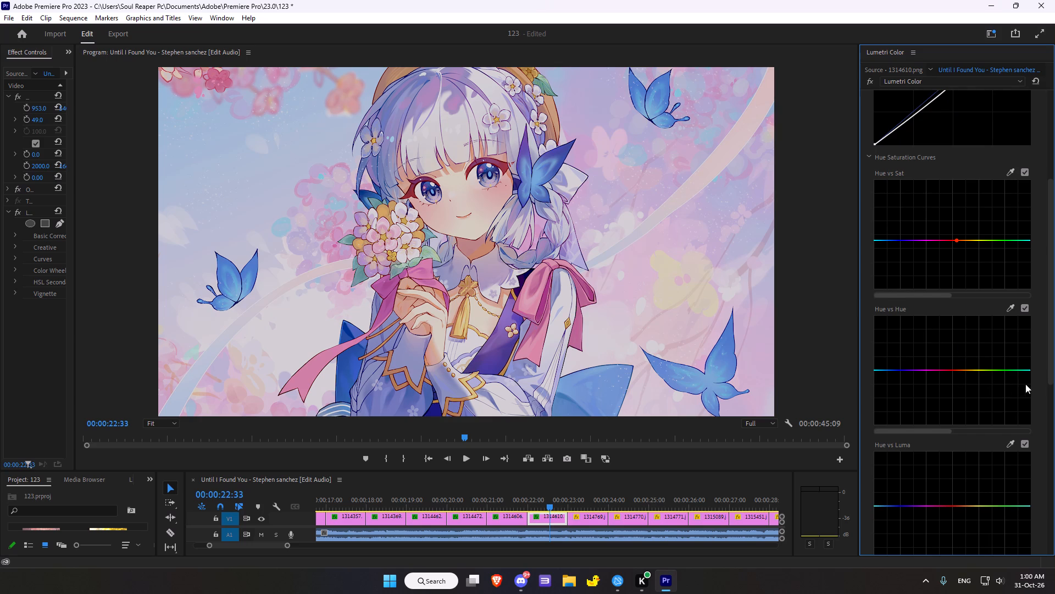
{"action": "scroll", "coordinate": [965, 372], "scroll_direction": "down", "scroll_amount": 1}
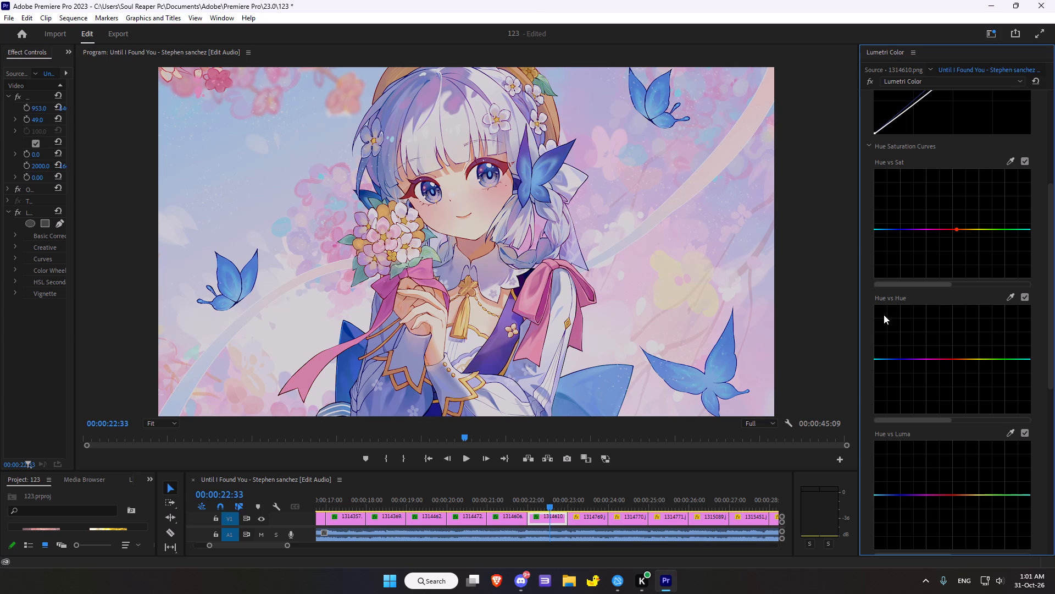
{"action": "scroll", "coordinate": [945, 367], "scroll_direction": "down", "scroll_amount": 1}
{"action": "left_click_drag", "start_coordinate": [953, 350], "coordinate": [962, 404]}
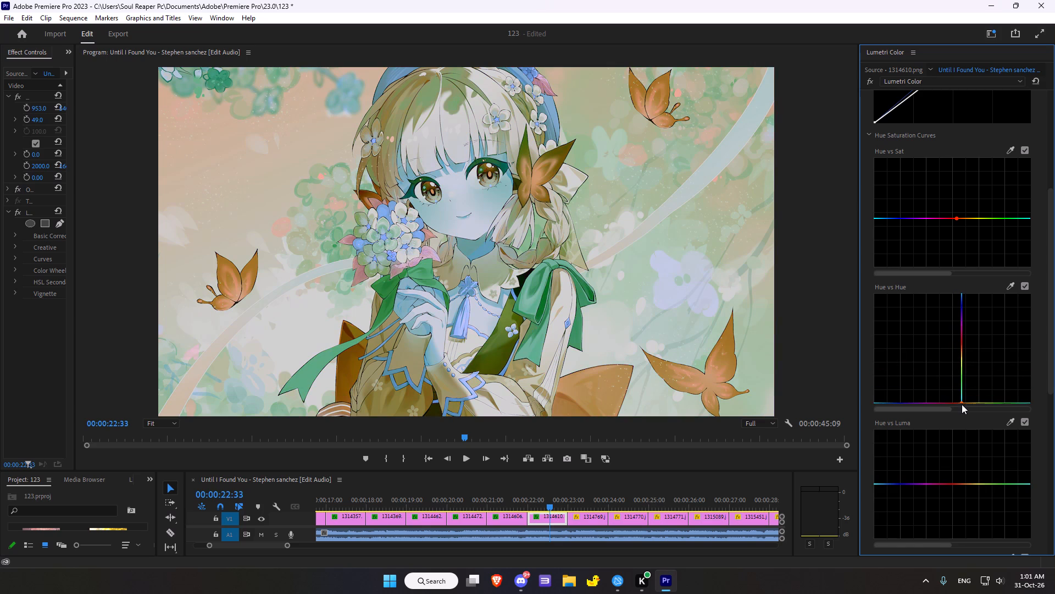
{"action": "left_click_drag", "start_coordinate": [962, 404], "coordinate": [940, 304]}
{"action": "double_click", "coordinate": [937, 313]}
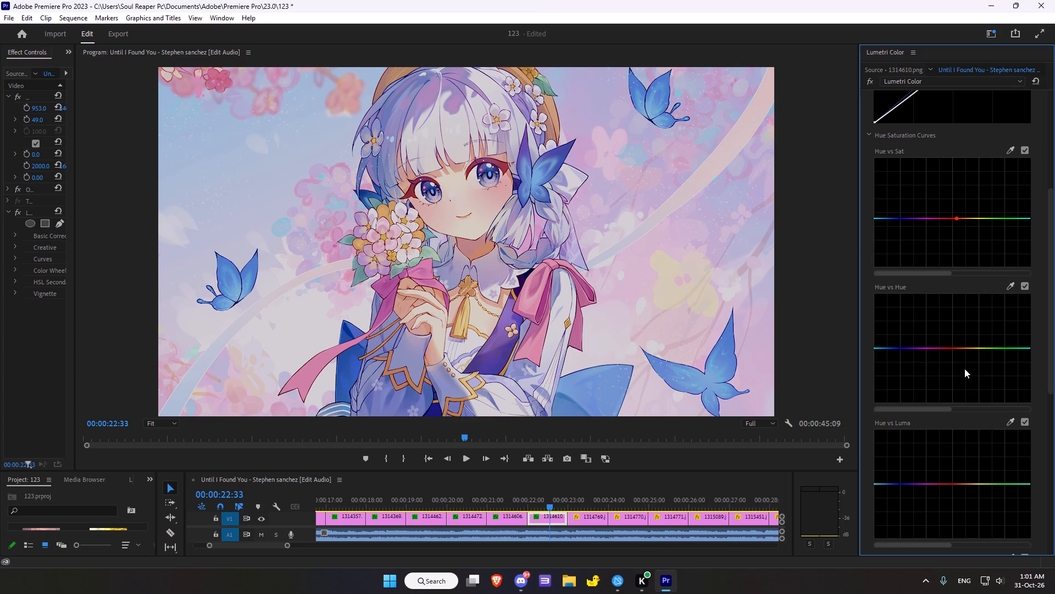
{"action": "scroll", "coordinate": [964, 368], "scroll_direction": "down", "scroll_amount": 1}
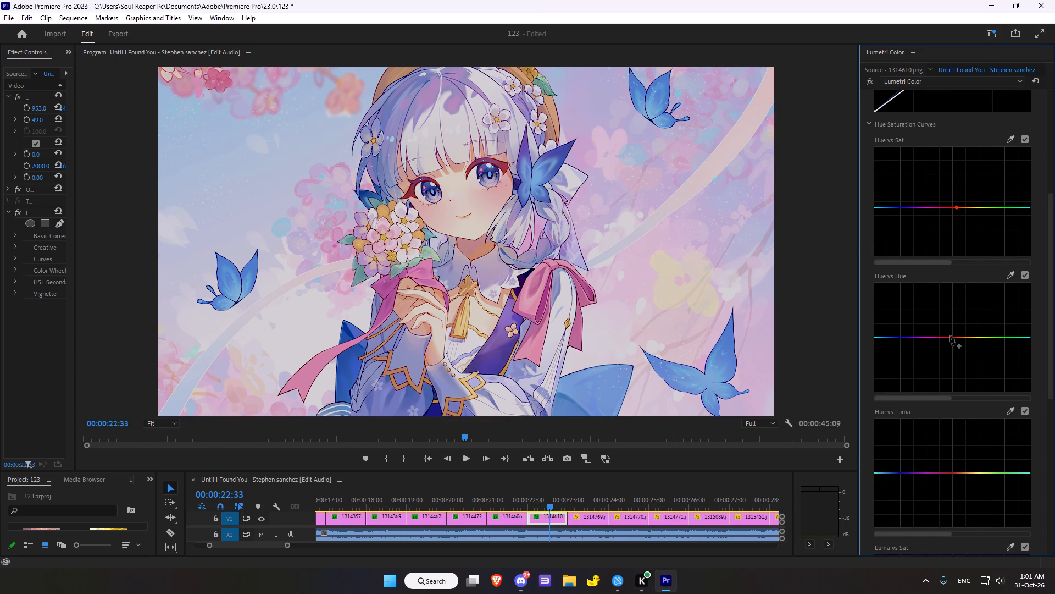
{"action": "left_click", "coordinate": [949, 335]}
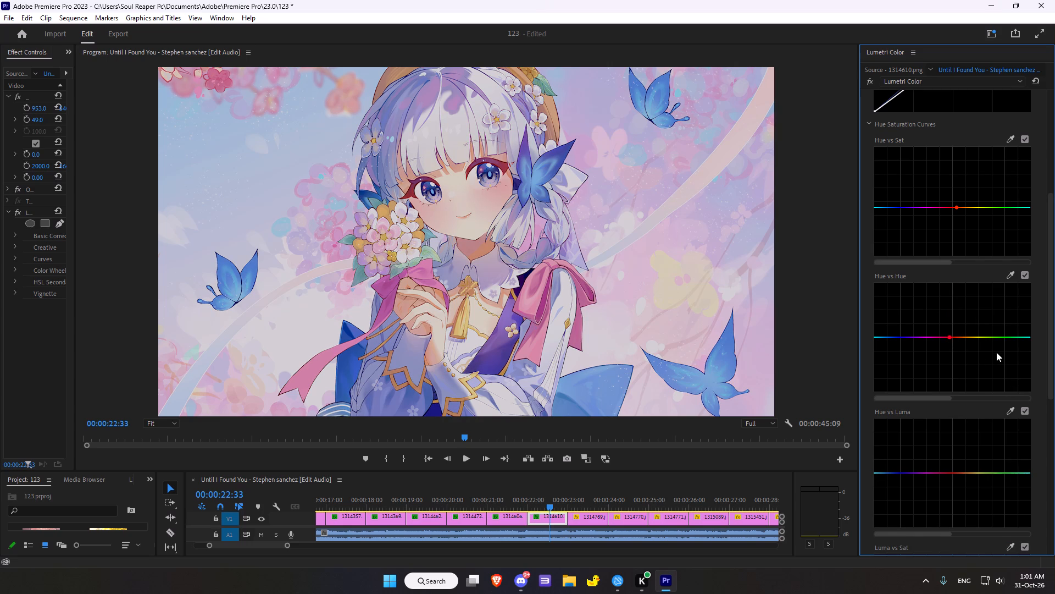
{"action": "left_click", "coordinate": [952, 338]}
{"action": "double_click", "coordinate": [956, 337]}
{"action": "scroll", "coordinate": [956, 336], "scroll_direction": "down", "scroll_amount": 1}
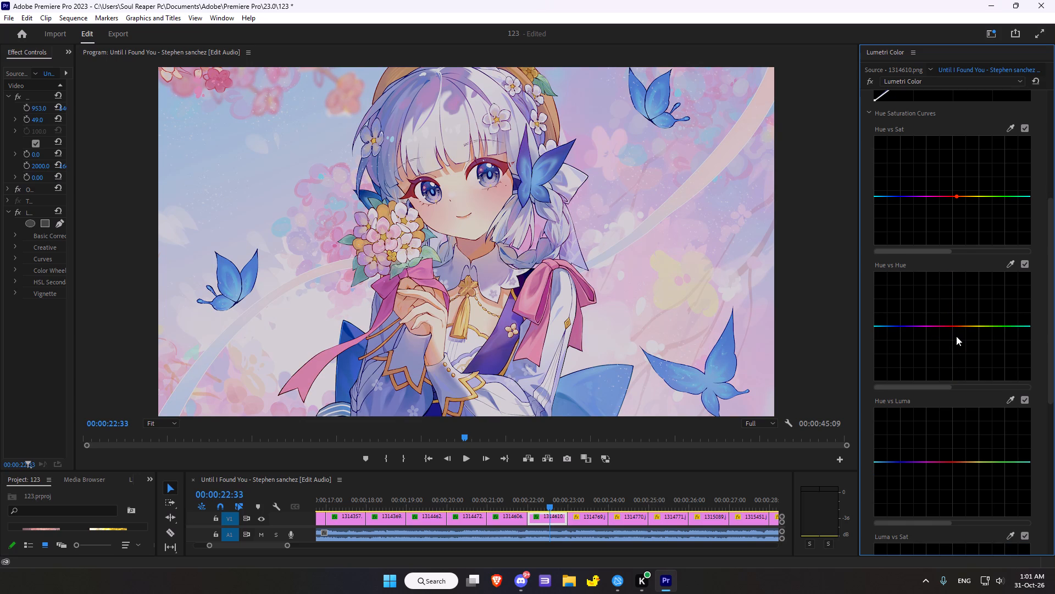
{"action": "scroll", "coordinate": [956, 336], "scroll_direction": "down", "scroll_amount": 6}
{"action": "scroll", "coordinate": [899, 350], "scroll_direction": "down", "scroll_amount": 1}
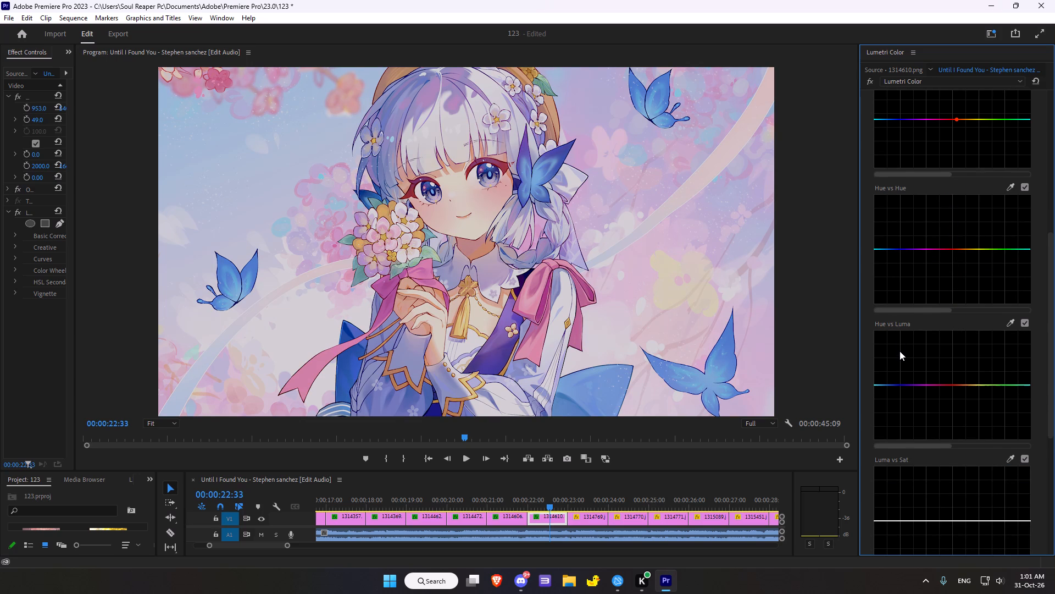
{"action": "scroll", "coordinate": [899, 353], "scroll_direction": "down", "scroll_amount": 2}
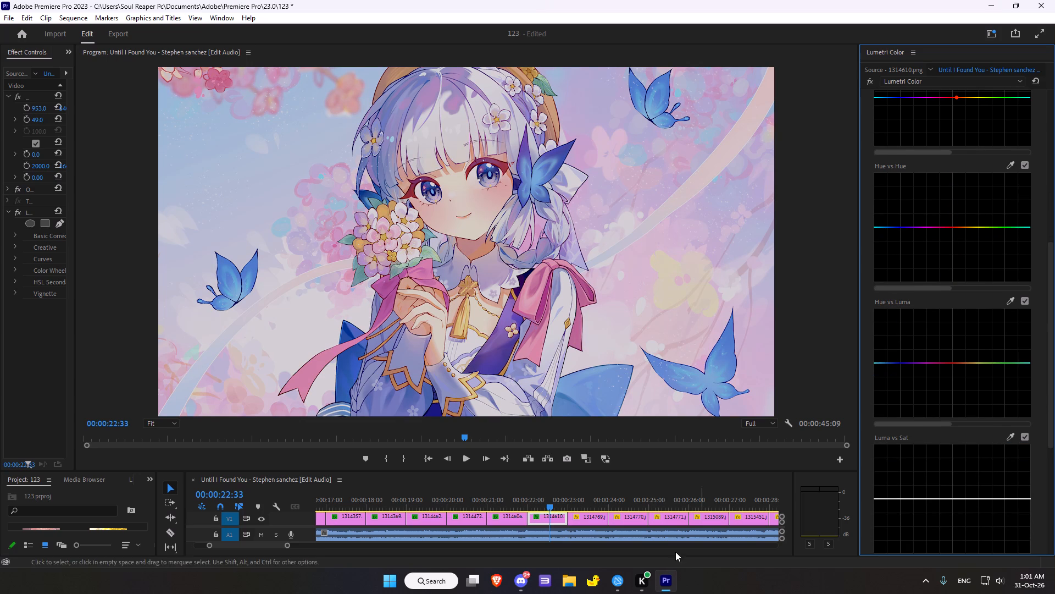
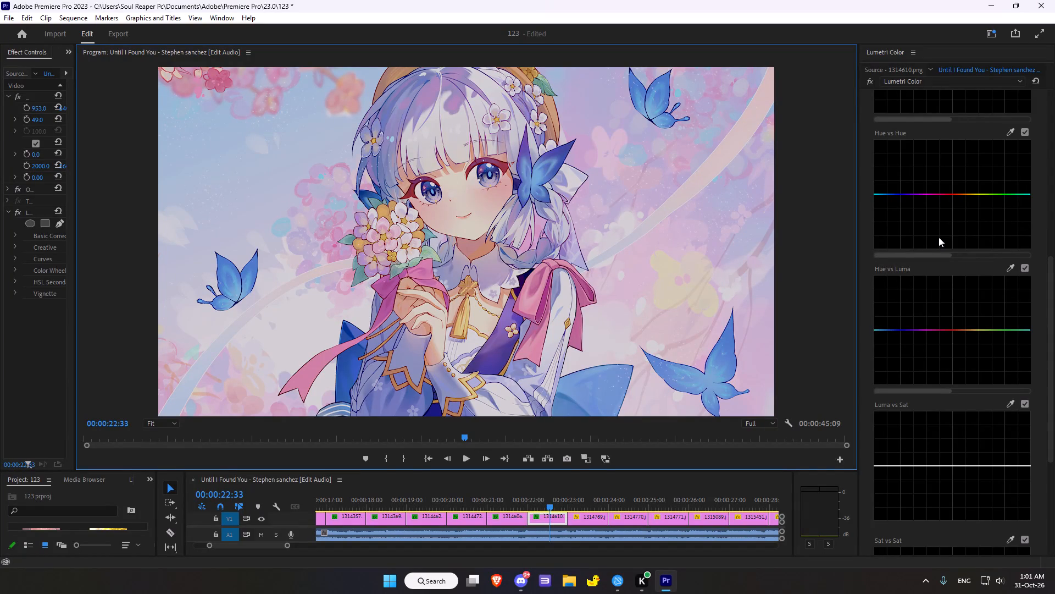
Sample the blue butterfly beside the hair for the Luma vs Sat curve and raise the middle sampled point slightly above neutral.
{"action": "scroll", "coordinate": [954, 215], "scroll_direction": "down", "scroll_amount": 7}
{"action": "scroll", "coordinate": [986, 311], "scroll_direction": "down", "scroll_amount": 8}
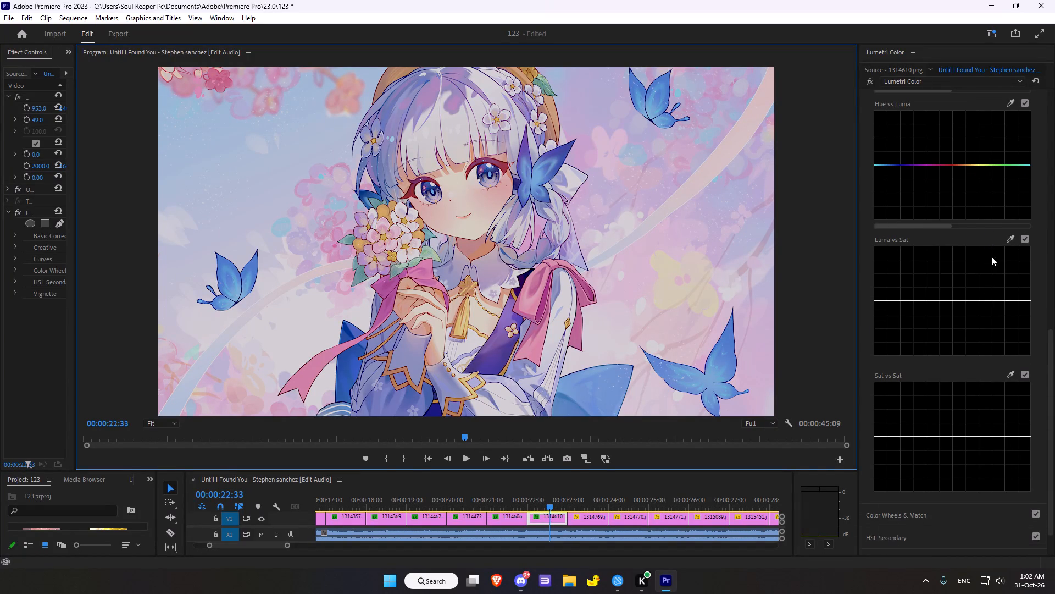
{"action": "left_click", "coordinate": [1010, 243]}
{"action": "left_click", "coordinate": [1012, 239]}
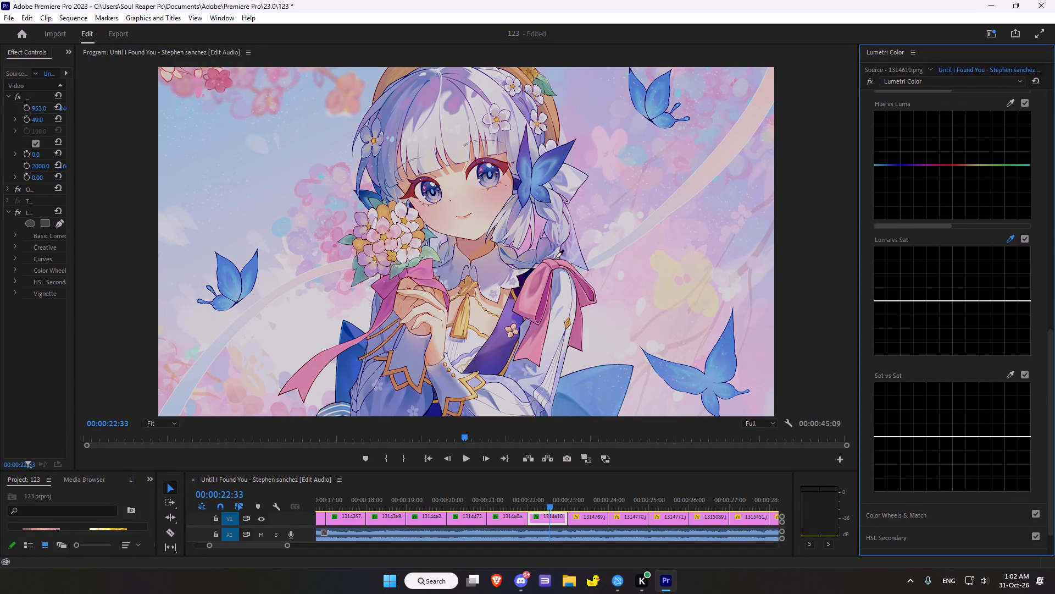
{"action": "left_click", "coordinate": [562, 151]}
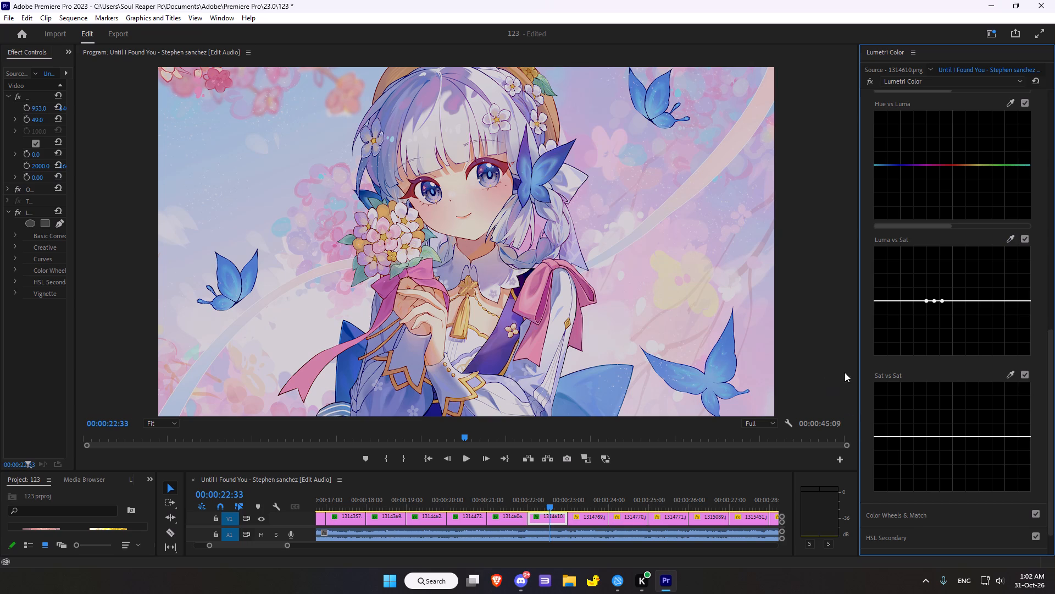
{"action": "left_click_drag", "start_coordinate": [935, 302], "coordinate": [937, 271]}
{"action": "left_click_drag", "start_coordinate": [937, 271], "coordinate": [936, 295]}
{"action": "left_click_drag", "start_coordinate": [936, 295], "coordinate": [934, 294]}
Give clip 1314610.png a vignette with Amount -1.6, Midpoint 13.0, Roundness -16.3 and Feather 41.8.
{"action": "scroll", "coordinate": [934, 295], "scroll_direction": "down", "scroll_amount": 6}
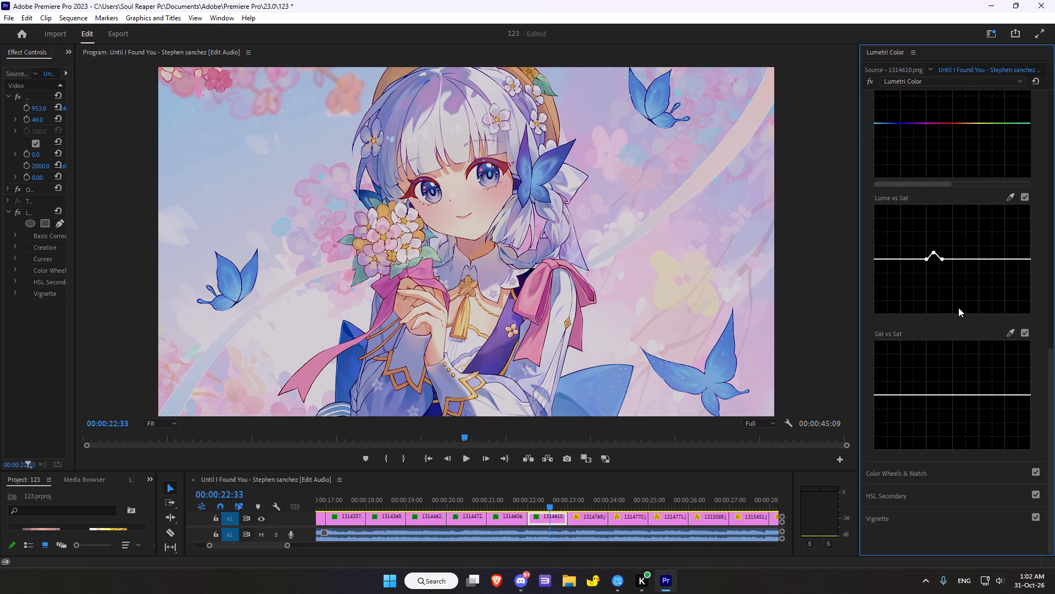
{"action": "scroll", "coordinate": [958, 307], "scroll_direction": "down", "scroll_amount": 5}
{"action": "left_click", "coordinate": [879, 521]}
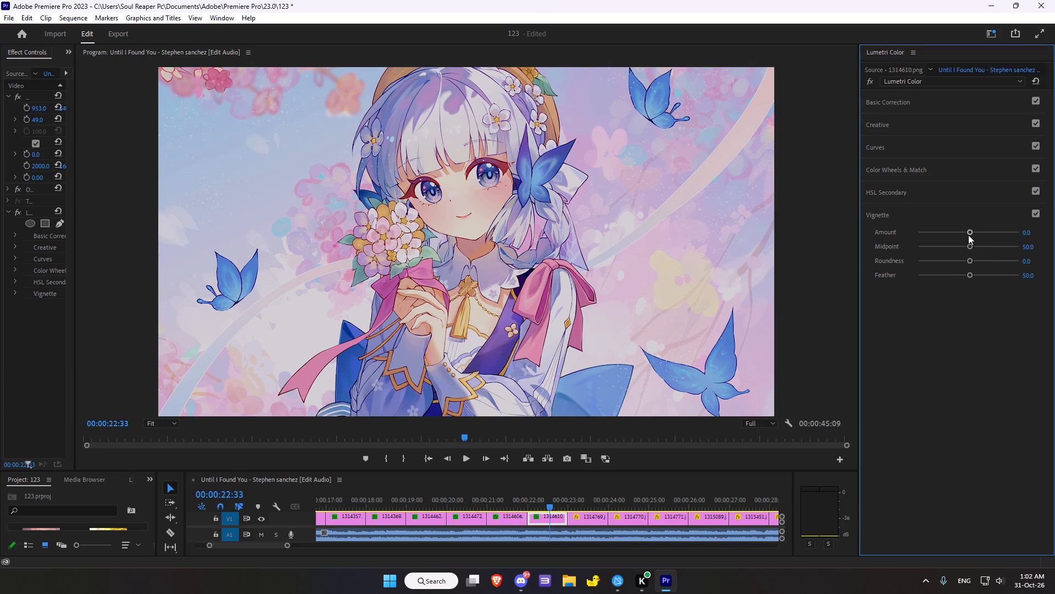
{"action": "left_click_drag", "start_coordinate": [968, 235], "coordinate": [940, 237]}
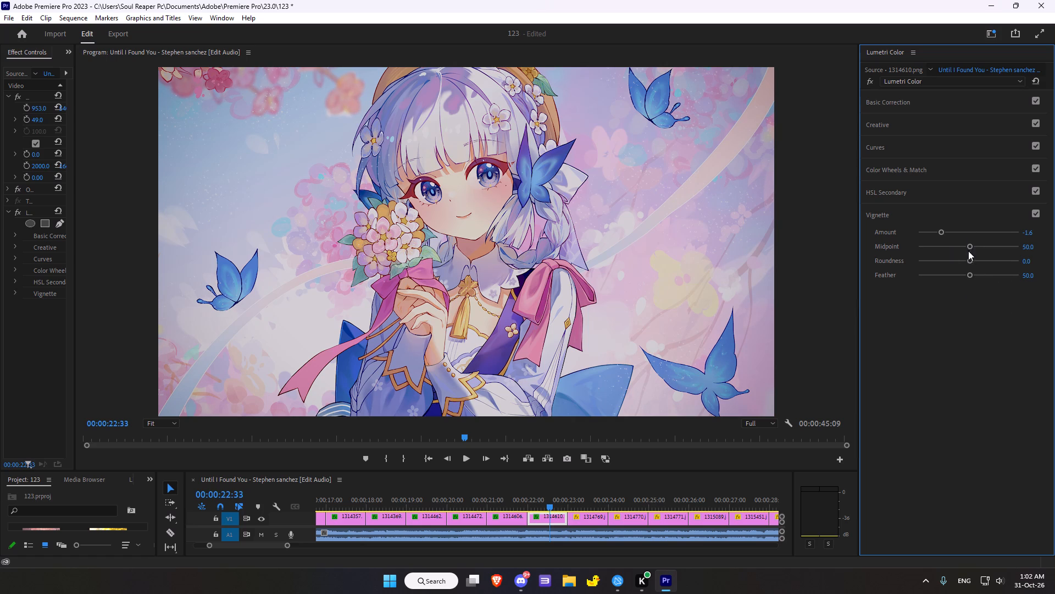
{"action": "left_click_drag", "start_coordinate": [970, 242], "coordinate": [935, 249]}
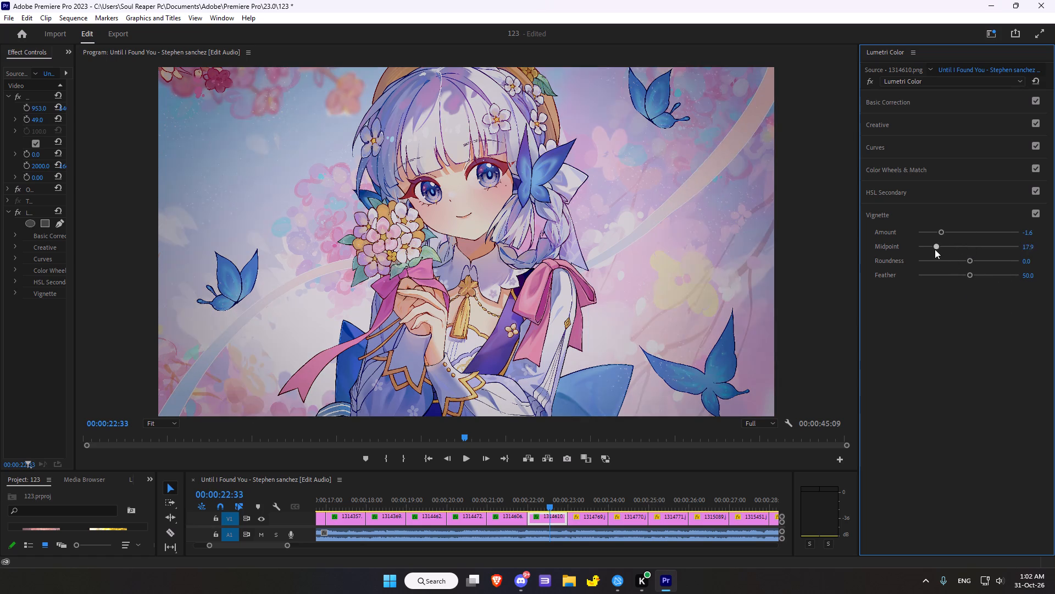
{"action": "left_click_drag", "start_coordinate": [935, 249], "coordinate": [930, 249]}
{"action": "left_click_drag", "start_coordinate": [969, 260], "coordinate": [959, 263]}
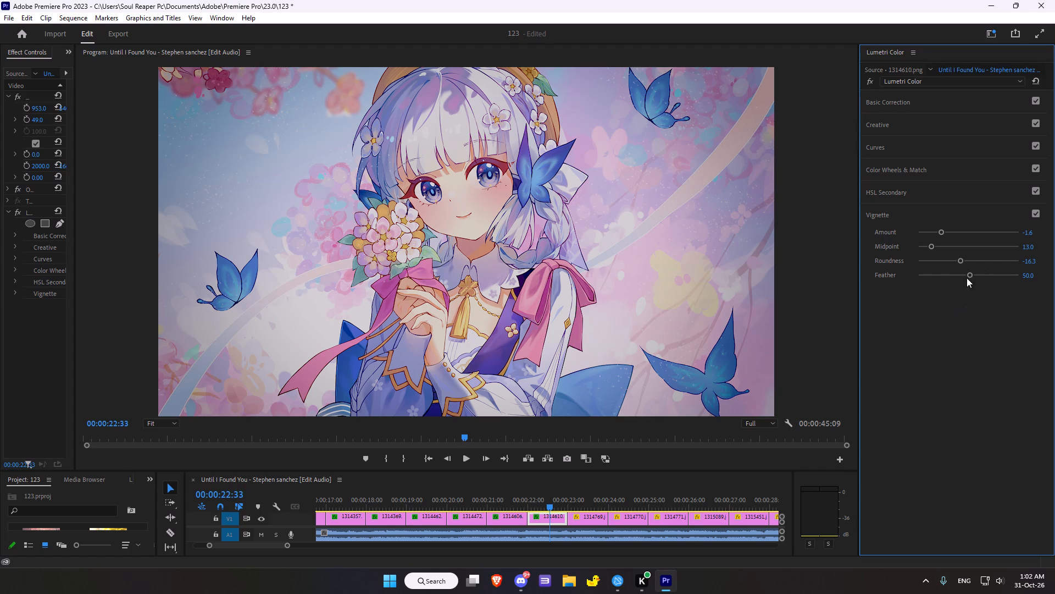
{"action": "left_click_drag", "start_coordinate": [971, 274], "coordinate": [959, 280]}
Compare clip 1314610.png with and without its grade by repeatedly bypassing and re-enabling the Lumetri Color effect, leaving it enabled.
{"action": "left_click", "coordinate": [586, 498]}
{"action": "left_click", "coordinate": [554, 485]}
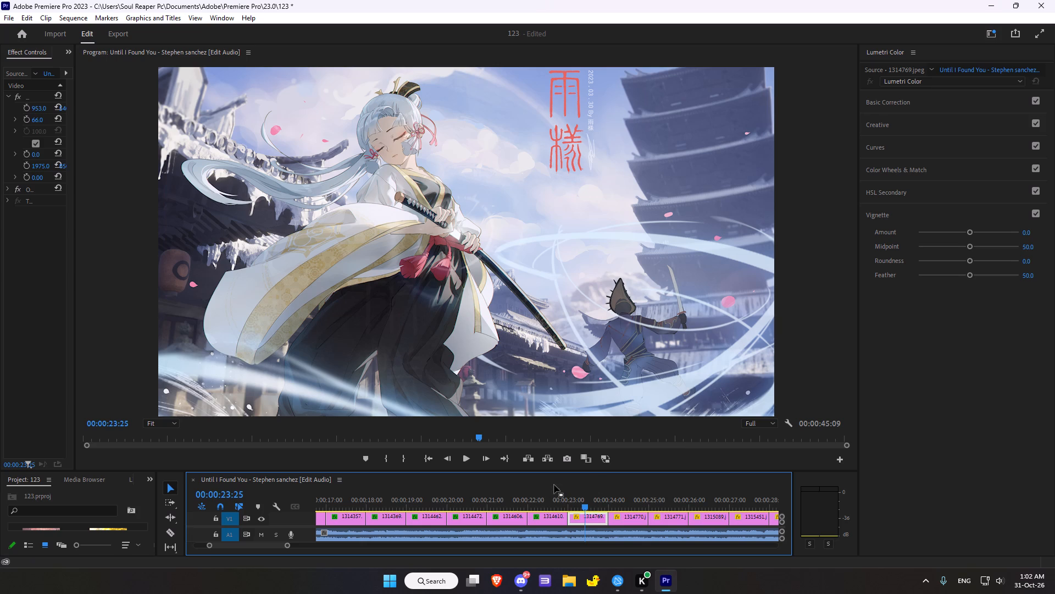
{"action": "left_click", "coordinate": [554, 500]}
{"action": "left_click", "coordinate": [868, 86]}
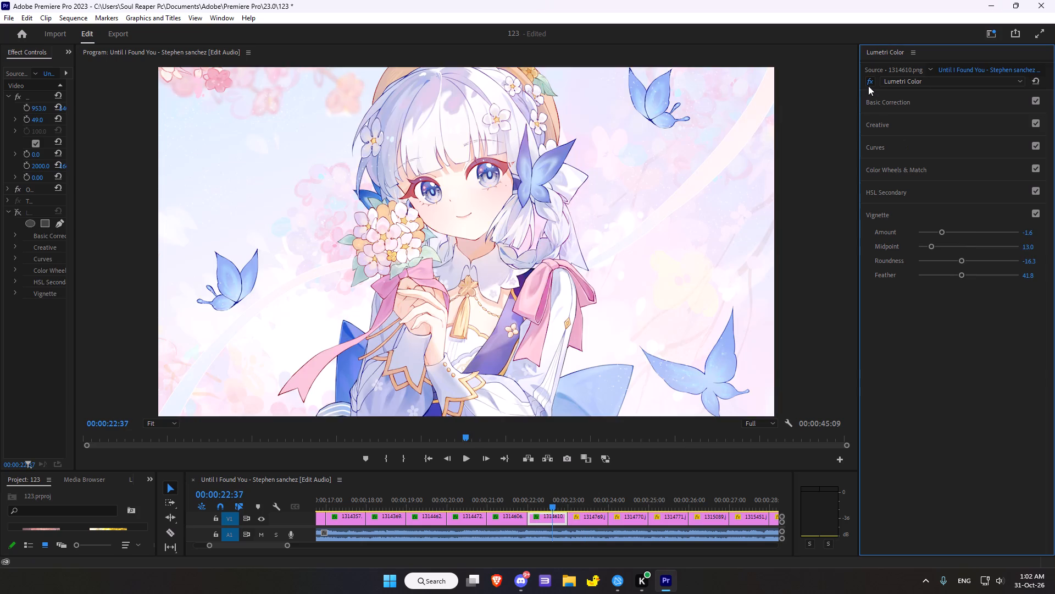
{"action": "double_click", "coordinate": [868, 86]}
{"action": "left_click", "coordinate": [868, 86]}
{"action": "left_click", "coordinate": [868, 86]}
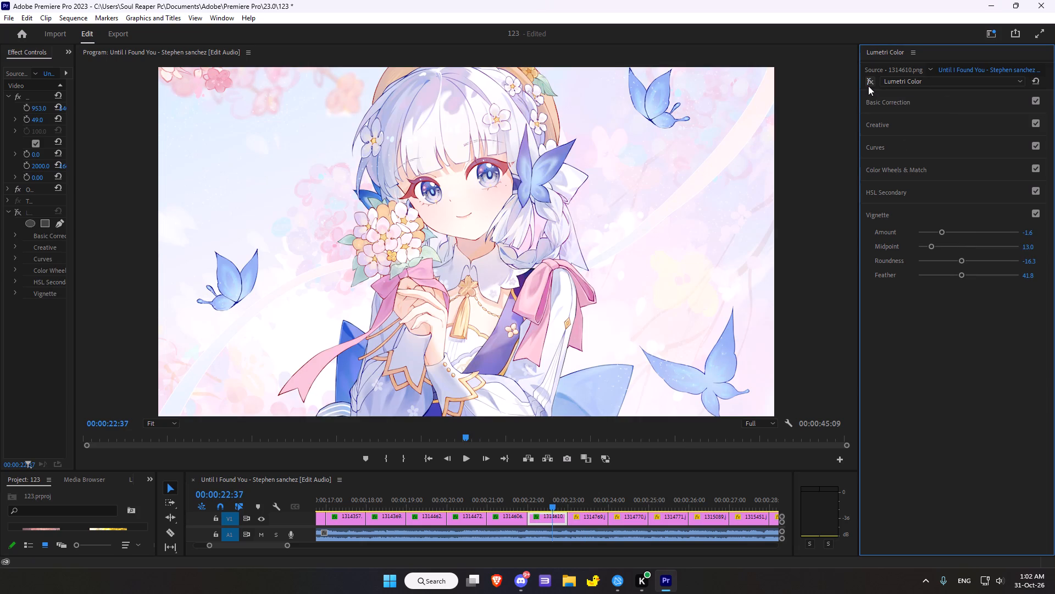
{"action": "left_click", "coordinate": [868, 86]}
{"action": "left_click", "coordinate": [868, 86]}
{"action": "left_click", "coordinate": [871, 81]}
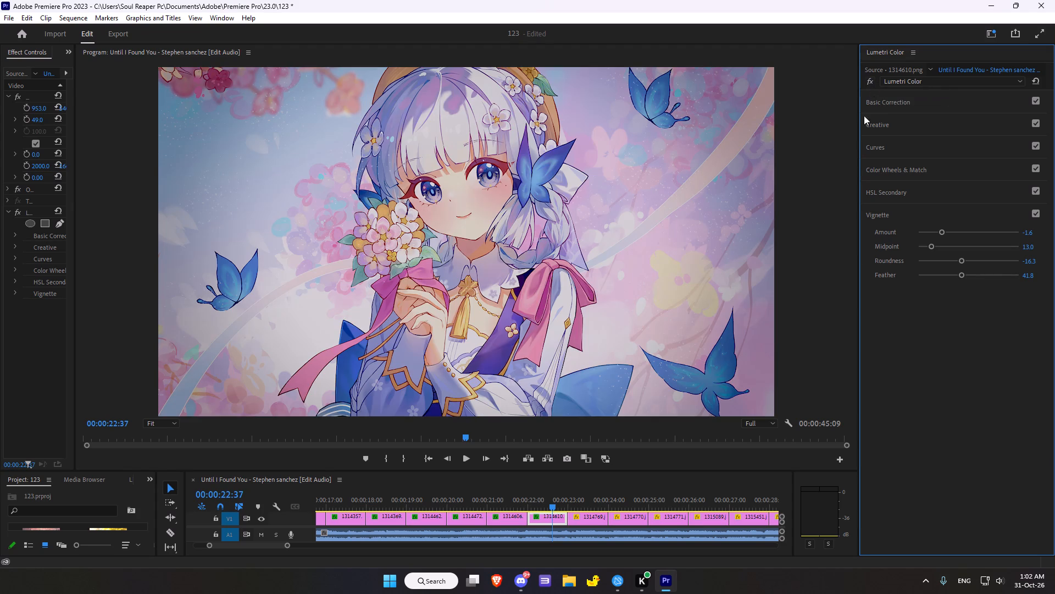
In the Basic Correction colour settings of clip 1314769.jpeg, set Temperature to -4.3, Tint to 12.0 and Saturation to 134.8.
{"action": "left_click", "coordinate": [581, 499]}
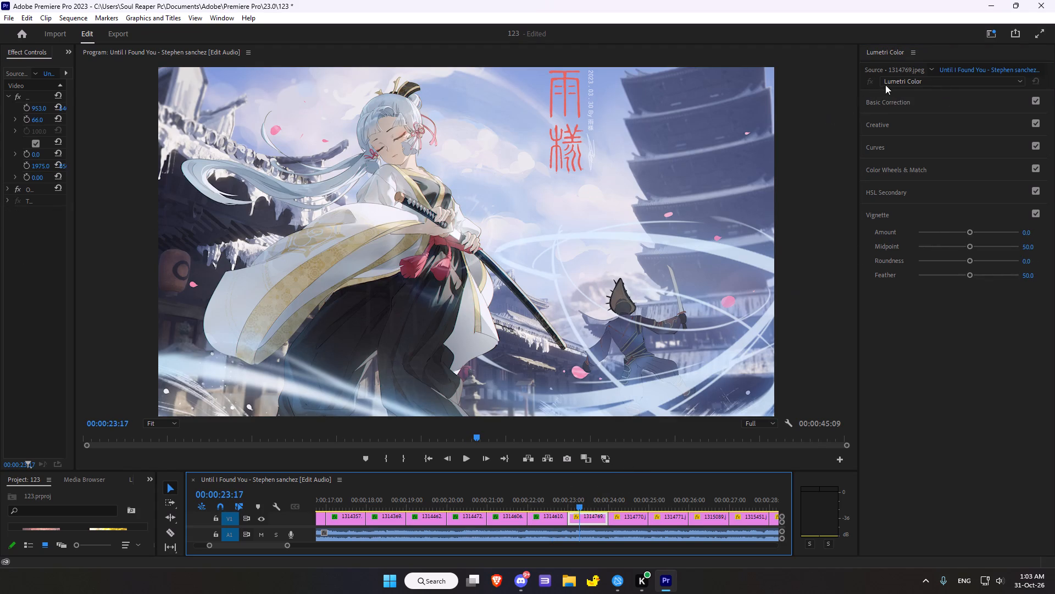
{"action": "left_click", "coordinate": [879, 101]}
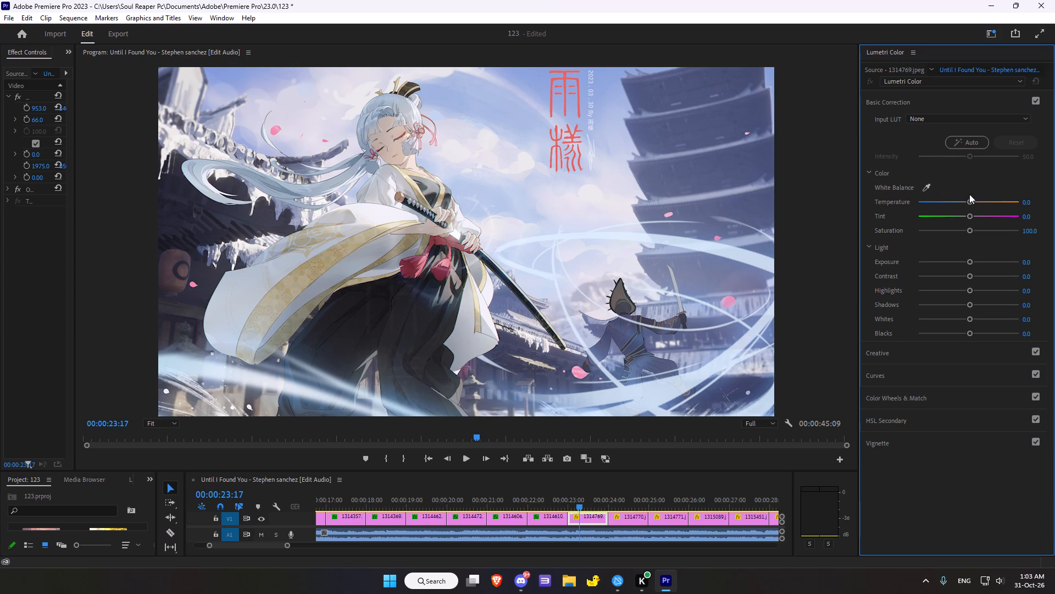
{"action": "left_click", "coordinate": [969, 199]}
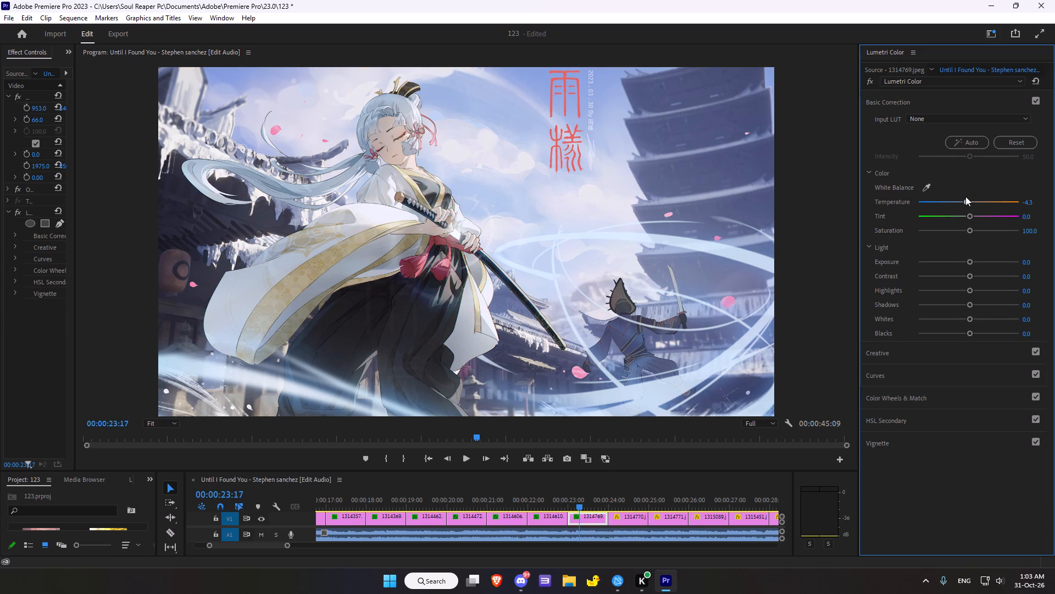
{"action": "left_click", "coordinate": [969, 217]}
{"action": "left_click_drag", "start_coordinate": [972, 233], "coordinate": [962, 233]}
{"action": "left_click_drag", "start_coordinate": [962, 233], "coordinate": [985, 229]}
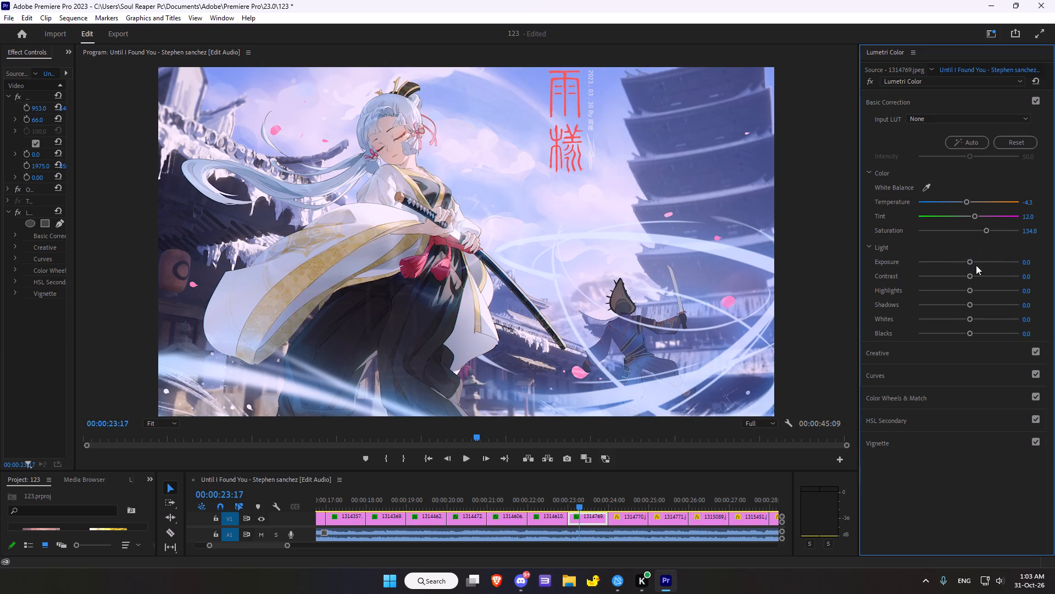
In the Light settings of clip 1314769.jpeg, set Exposure to -0.5, Highlights 3.3, Shadows -12.0, Whites -25.0 and Blacks -5.4.
{"action": "left_click_drag", "start_coordinate": [971, 265], "coordinate": [972, 261]}
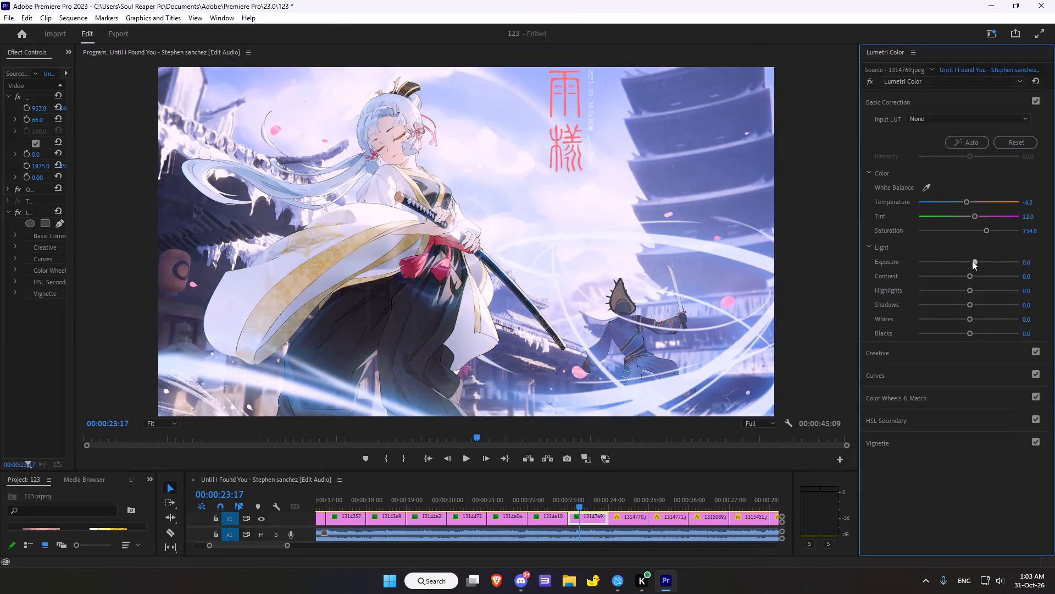
{"action": "left_click_drag", "start_coordinate": [972, 261], "coordinate": [962, 262]}
{"action": "left_click", "coordinate": [968, 292]}
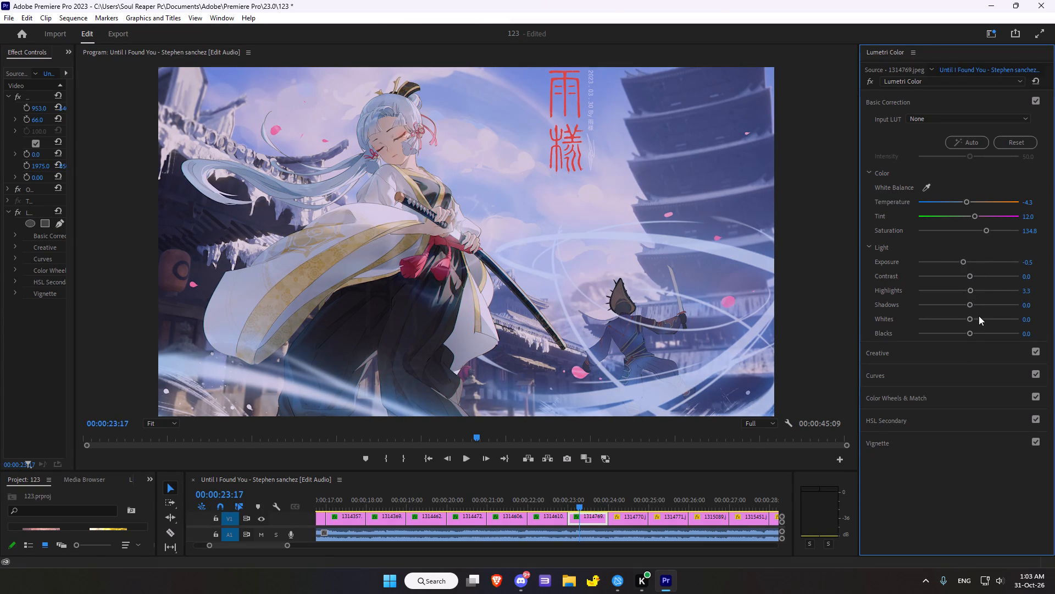
{"action": "left_click_drag", "start_coordinate": [971, 304], "coordinate": [954, 306]}
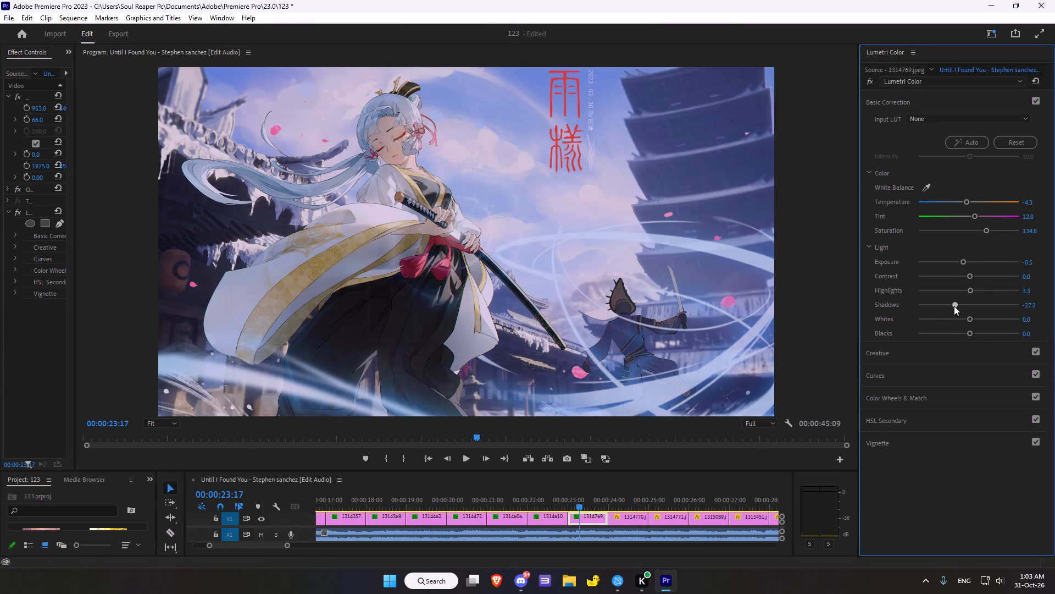
{"action": "left_click_drag", "start_coordinate": [954, 306], "coordinate": [960, 307]}
{"action": "left_click_drag", "start_coordinate": [960, 307], "coordinate": [962, 307]}
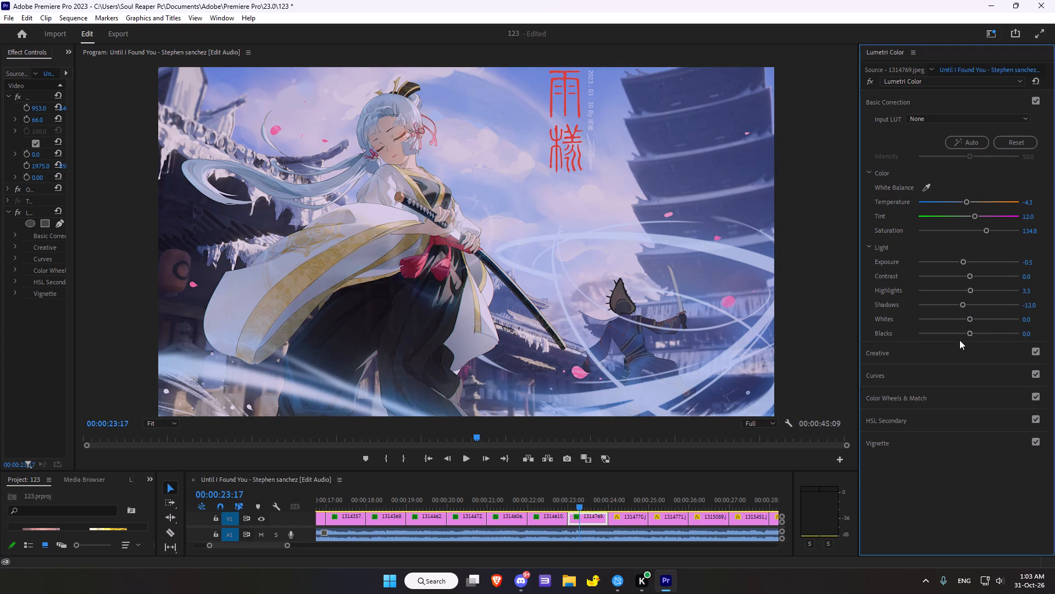
{"action": "left_click_drag", "start_coordinate": [971, 319], "coordinate": [955, 322]}
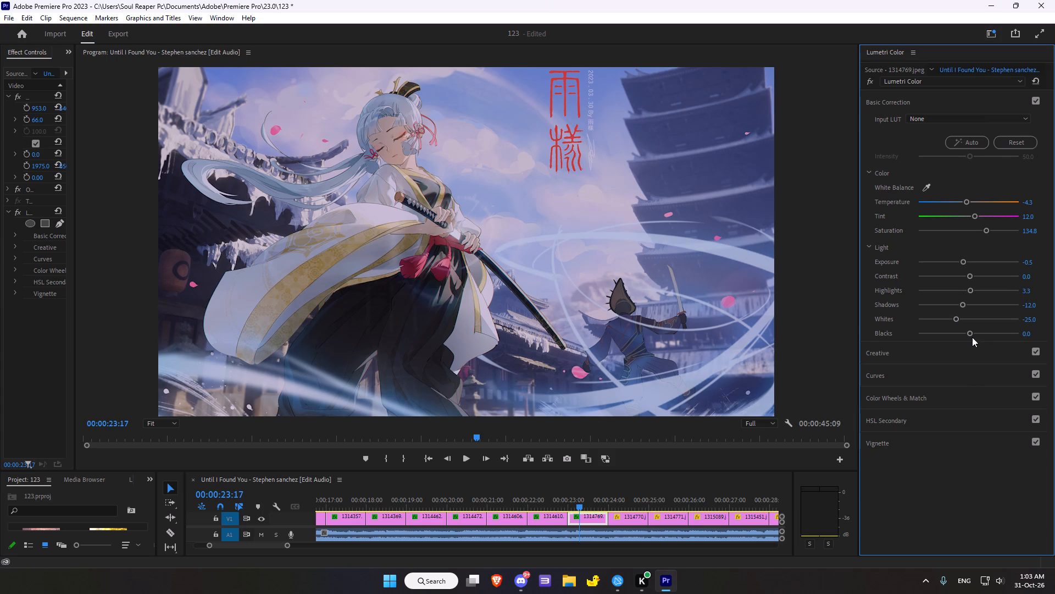
{"action": "left_click_drag", "start_coordinate": [971, 334], "coordinate": [971, 337]}
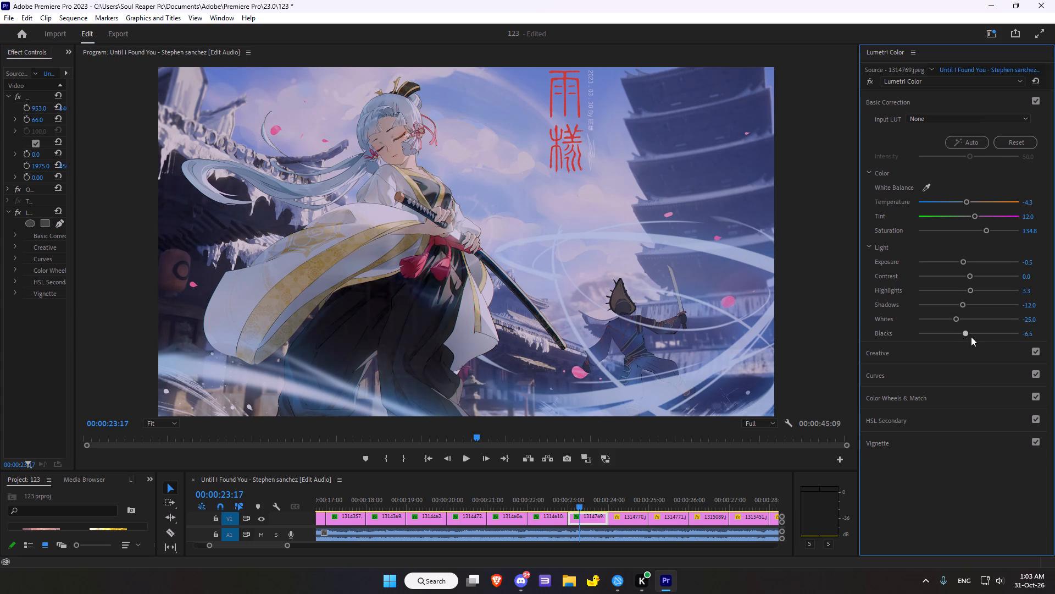
{"action": "left_click_drag", "start_coordinate": [971, 337], "coordinate": [965, 339]}
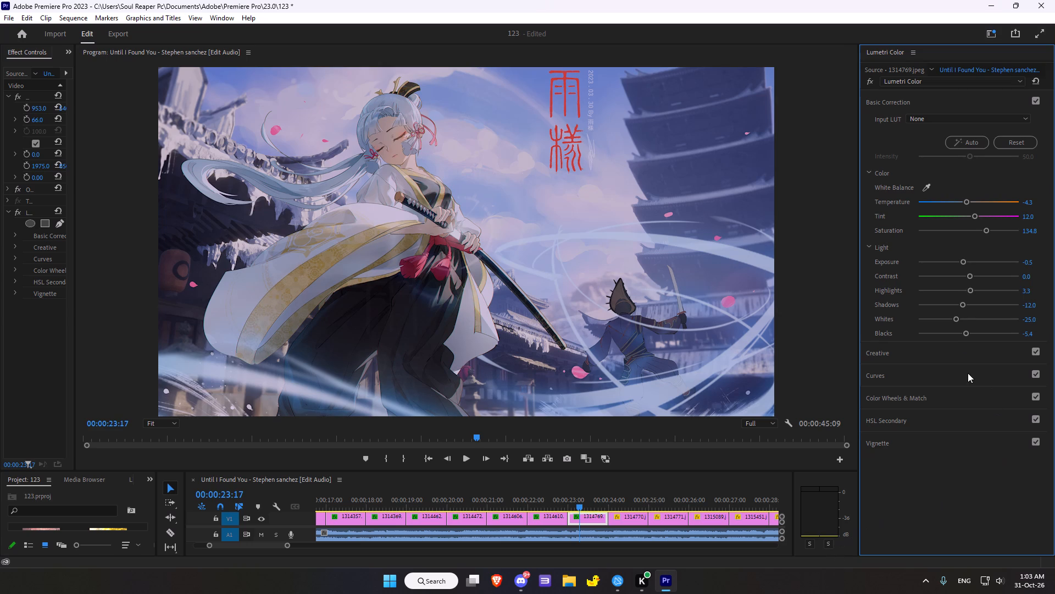
In the Creative adjustments of clip 1314769.jpeg, set Sharpen to 53.3, Vibrance to 28.3 and Saturation to 138.0.
{"action": "left_click", "coordinate": [883, 354]}
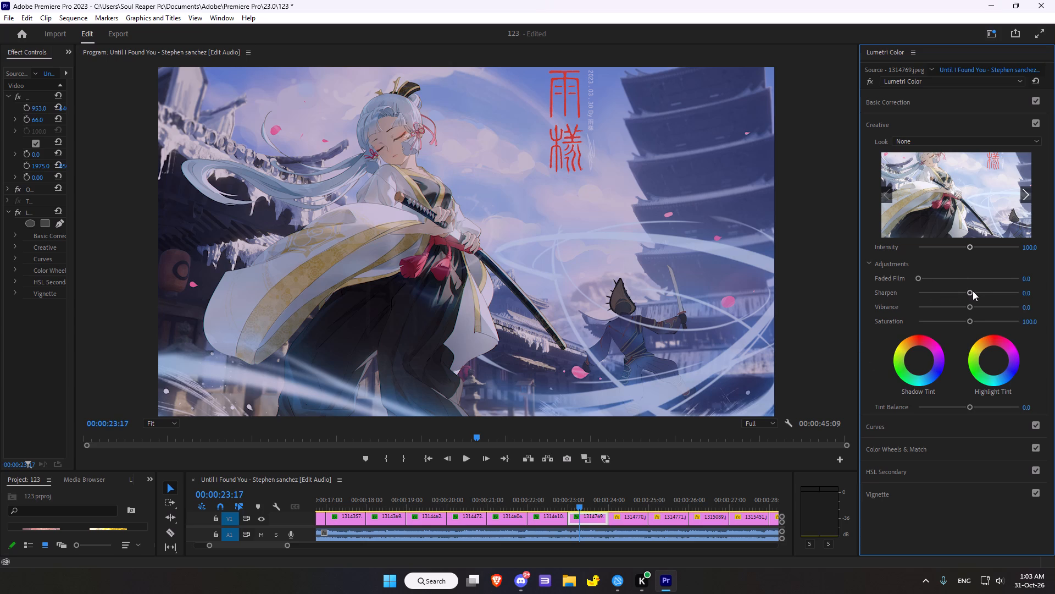
{"action": "left_click_drag", "start_coordinate": [971, 291], "coordinate": [969, 293]}
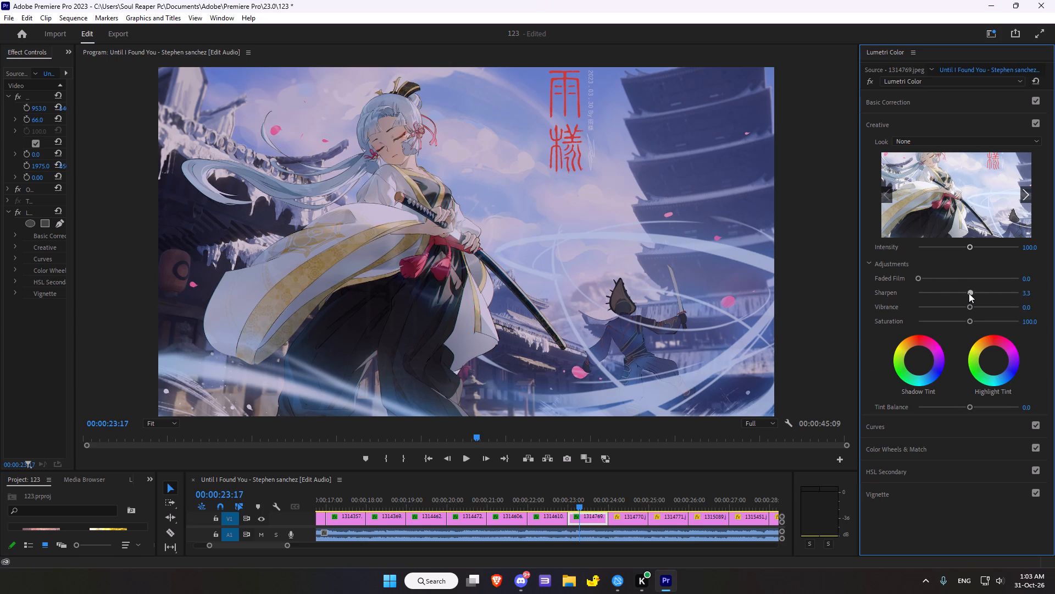
{"action": "left_click_drag", "start_coordinate": [969, 293], "coordinate": [964, 297]}
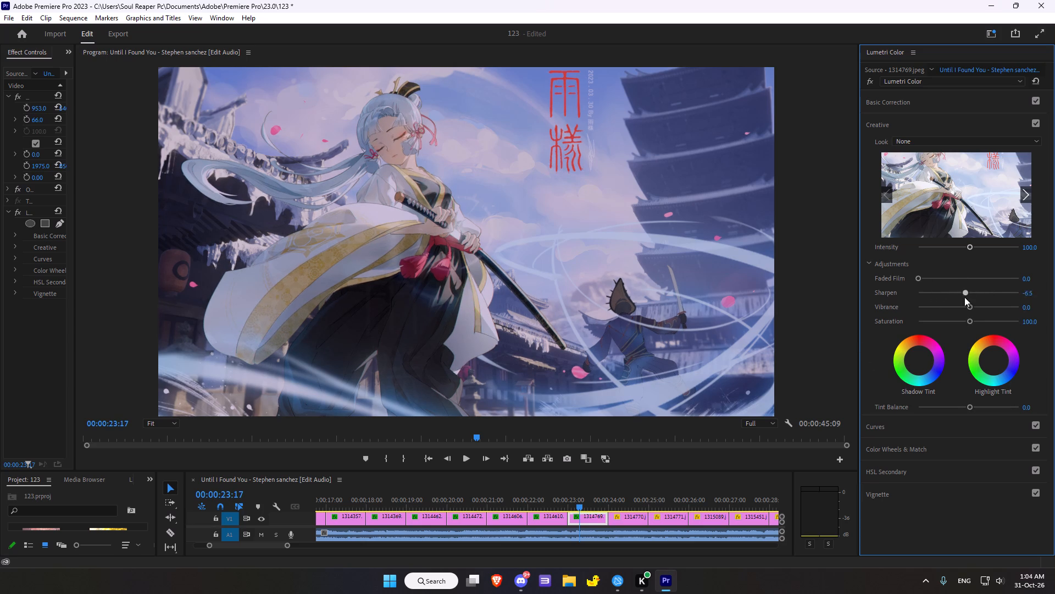
{"action": "left_click_drag", "start_coordinate": [964, 297], "coordinate": [888, 300]}
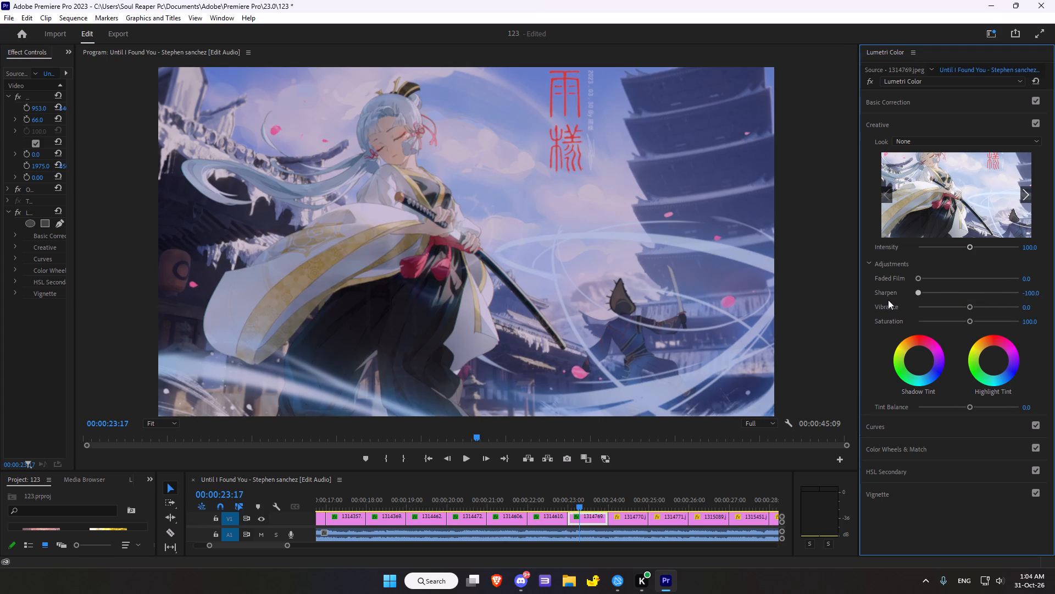
{"action": "left_click_drag", "start_coordinate": [888, 300], "coordinate": [992, 298]}
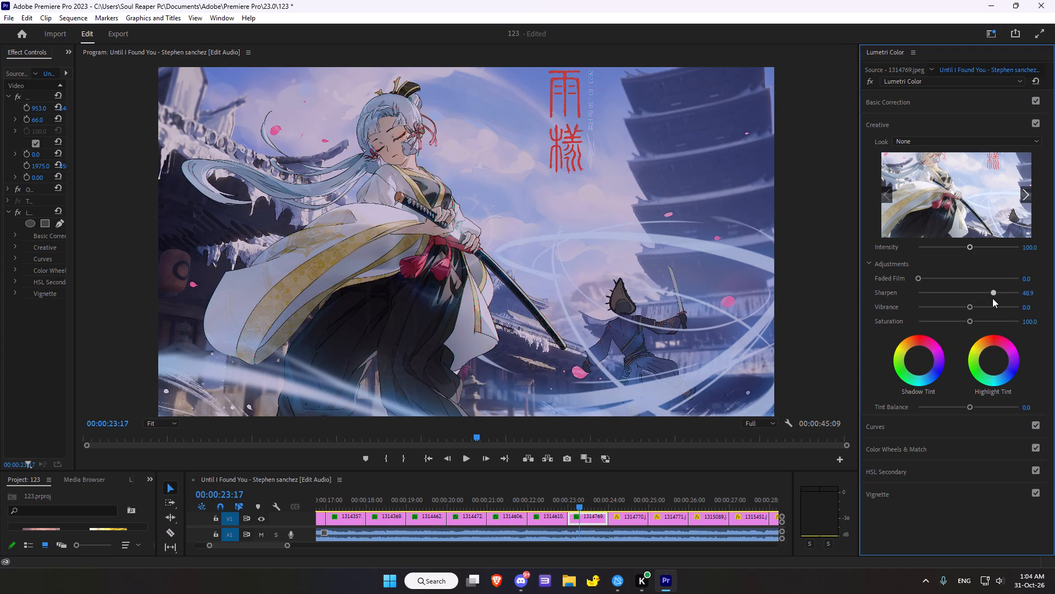
{"action": "left_click_drag", "start_coordinate": [992, 298], "coordinate": [995, 298]}
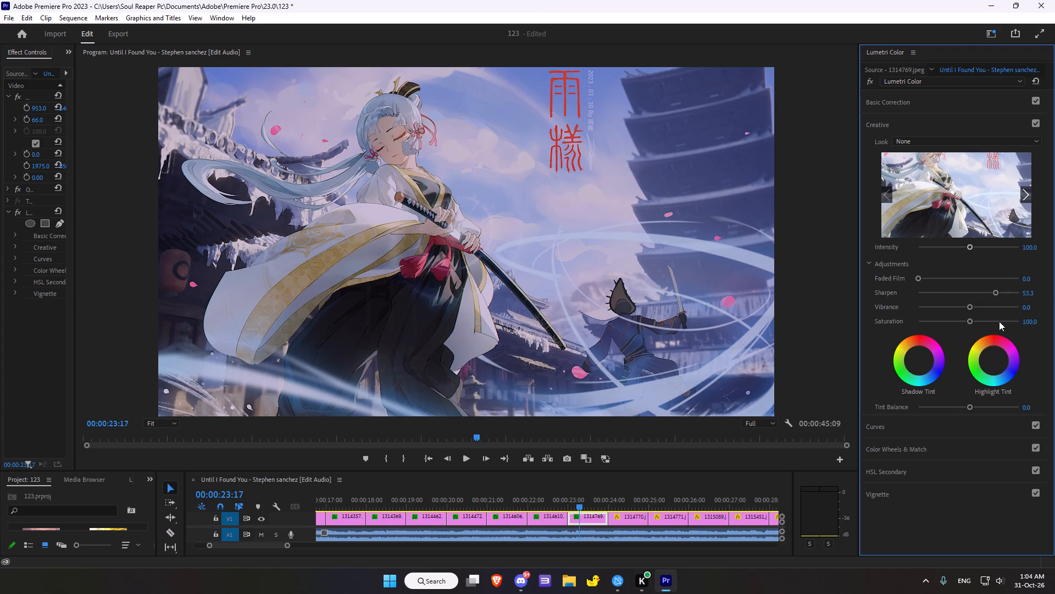
{"action": "left_click_drag", "start_coordinate": [971, 309], "coordinate": [976, 307]}
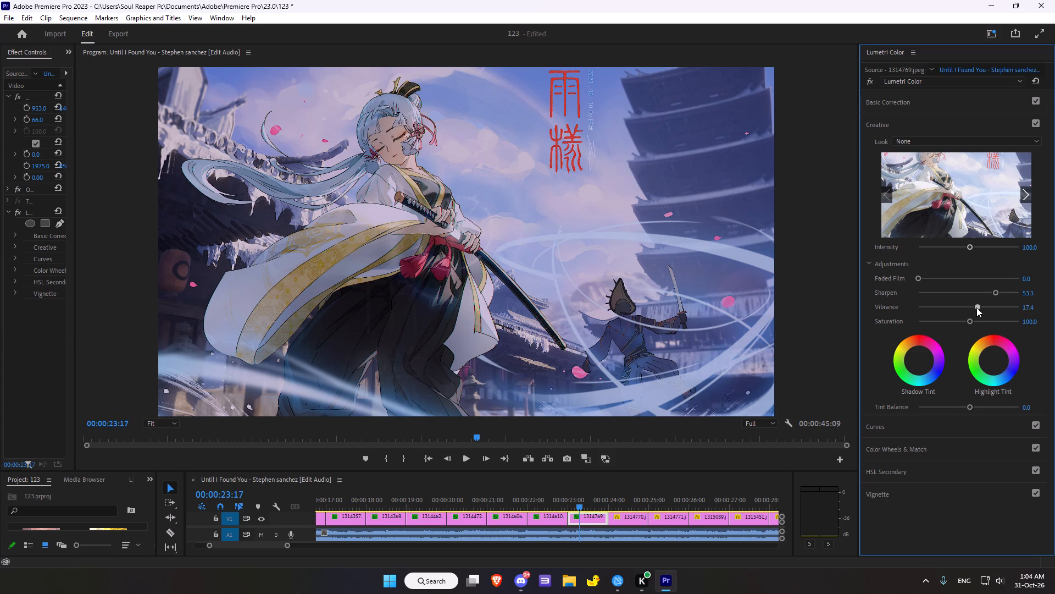
{"action": "left_click_drag", "start_coordinate": [976, 307], "coordinate": [982, 305]}
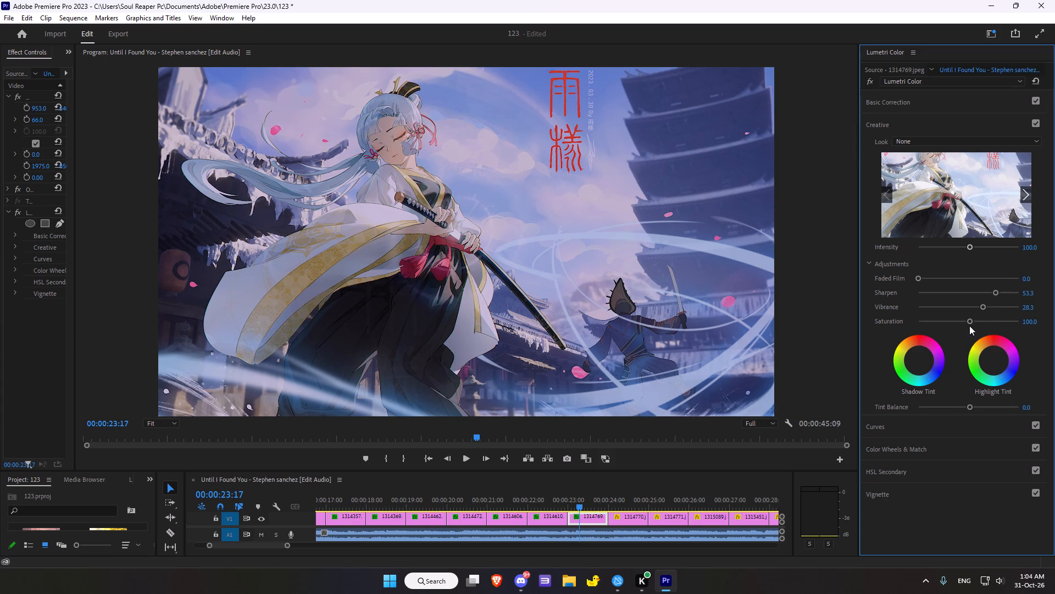
{"action": "left_click_drag", "start_coordinate": [968, 321], "coordinate": [987, 316]}
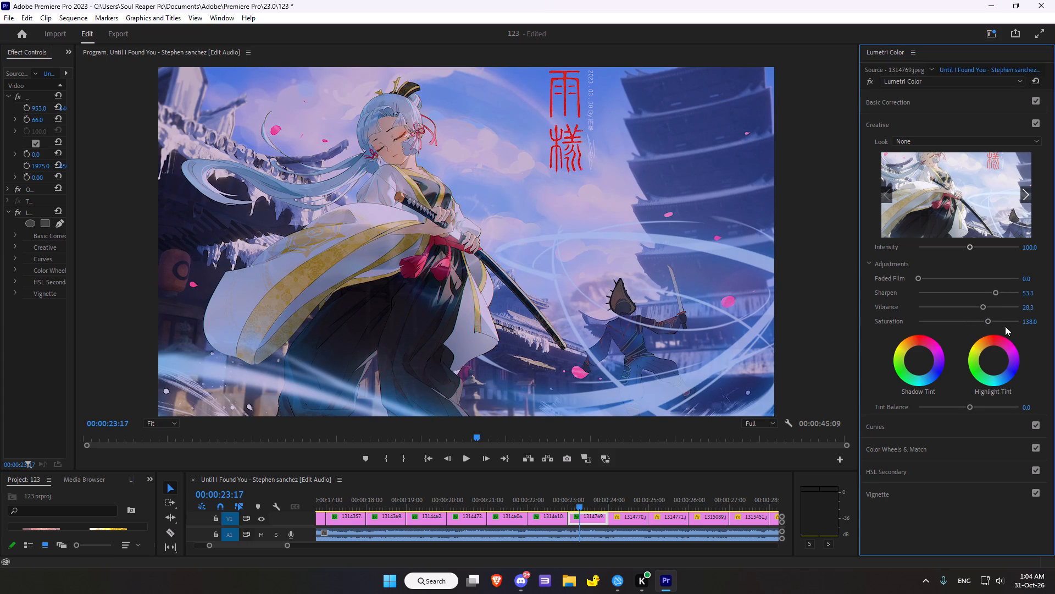
Nudge the Shadow Tint and Highlight Tint of clip 1314769.jpeg very slightly away from neutral.
{"action": "scroll", "coordinate": [990, 316], "scroll_direction": "down", "scroll_amount": 4}
{"action": "left_click_drag", "start_coordinate": [918, 361], "coordinate": [930, 346]}
{"action": "left_click_drag", "start_coordinate": [930, 346], "coordinate": [941, 378]}
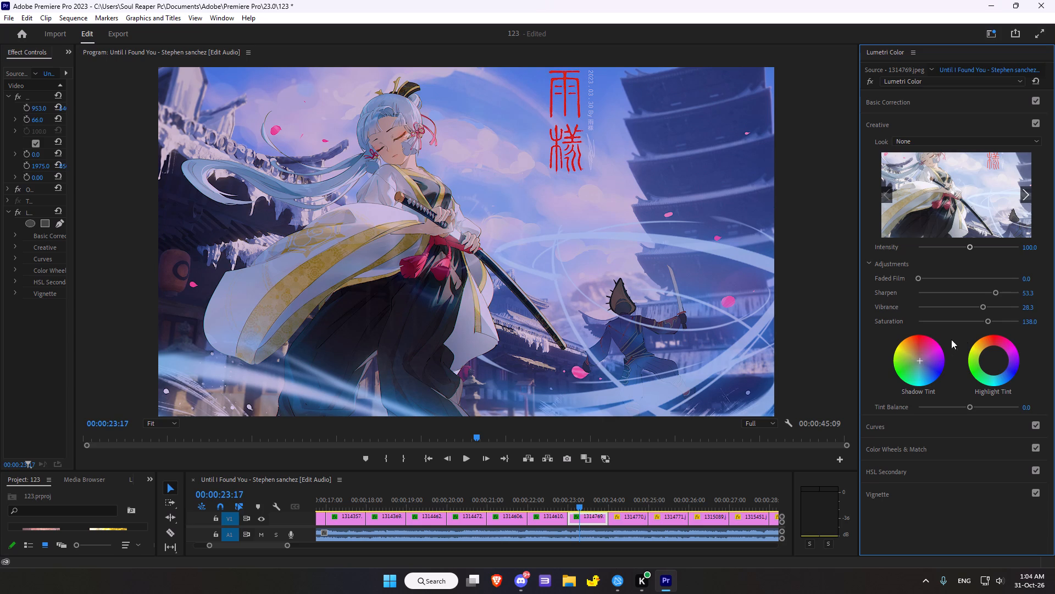
{"action": "left_click_drag", "start_coordinate": [995, 361], "coordinate": [993, 352]}
{"action": "left_click_drag", "start_coordinate": [993, 352], "coordinate": [969, 302]}
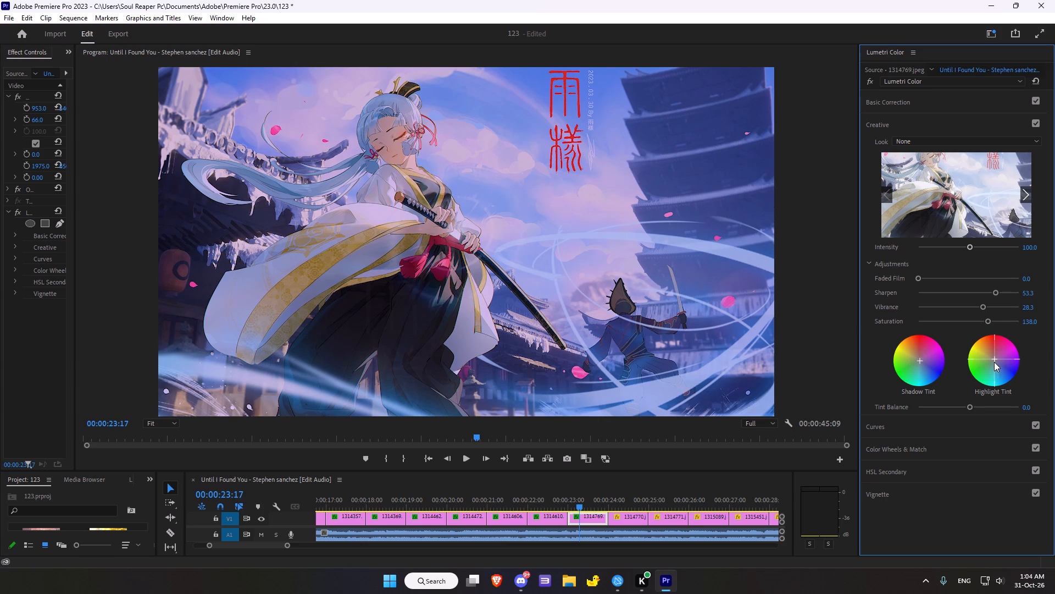
Add a midpoint to the white RGB curve of clip 1314769.jpeg and pull it slightly below the diagonal to darken the midtones.
{"action": "left_click", "coordinate": [881, 427]}
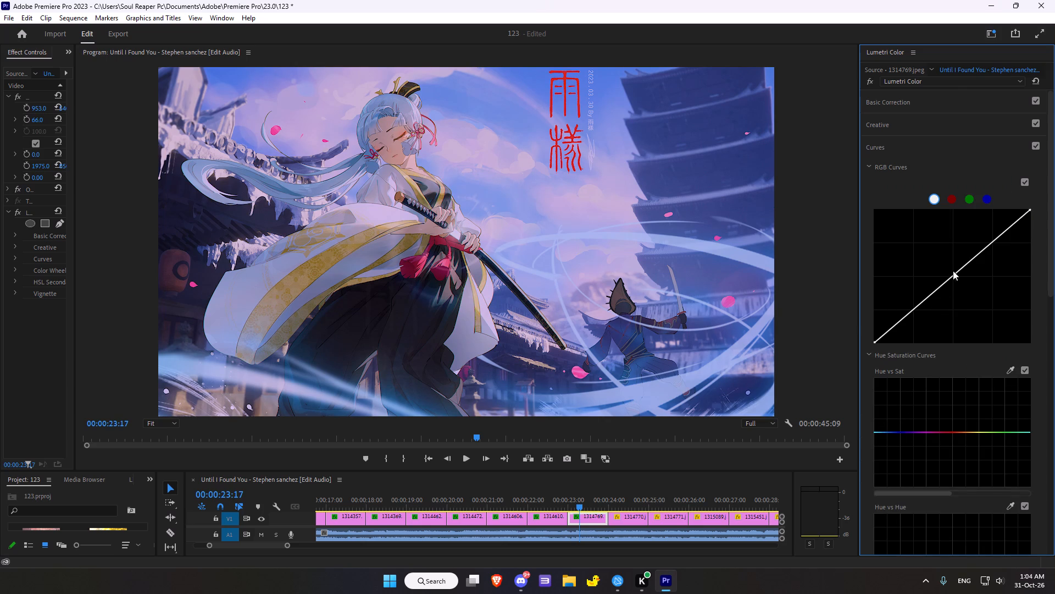
{"action": "left_click", "coordinate": [953, 276]}
{"action": "left_click", "coordinate": [953, 276]}
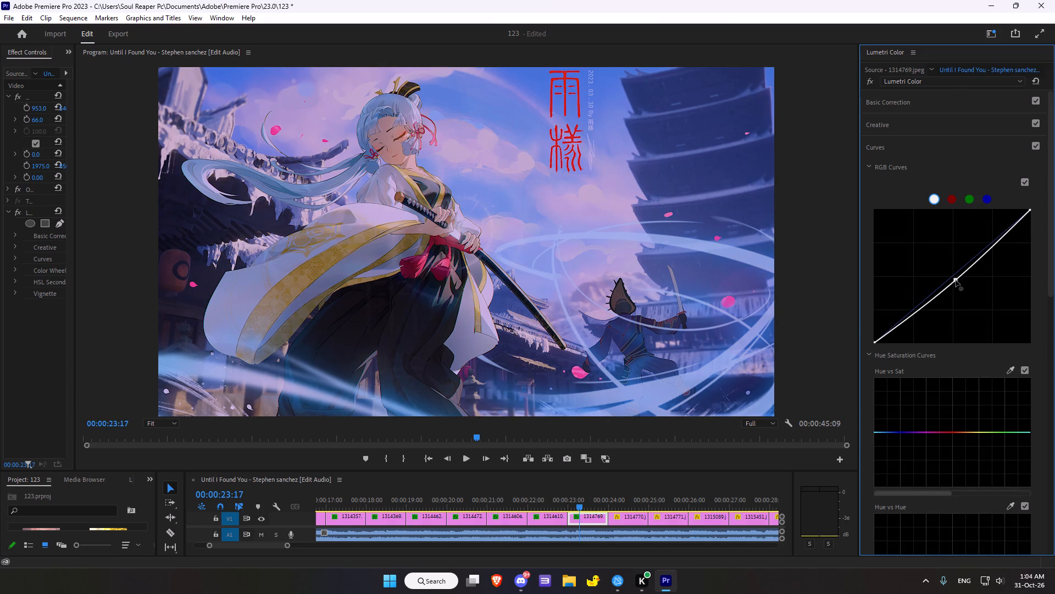
Sample the red sash for the Hue vs Sat curve and lower the saturation of its red hue slightly.
{"action": "scroll", "coordinate": [941, 365], "scroll_direction": "down", "scroll_amount": 3}
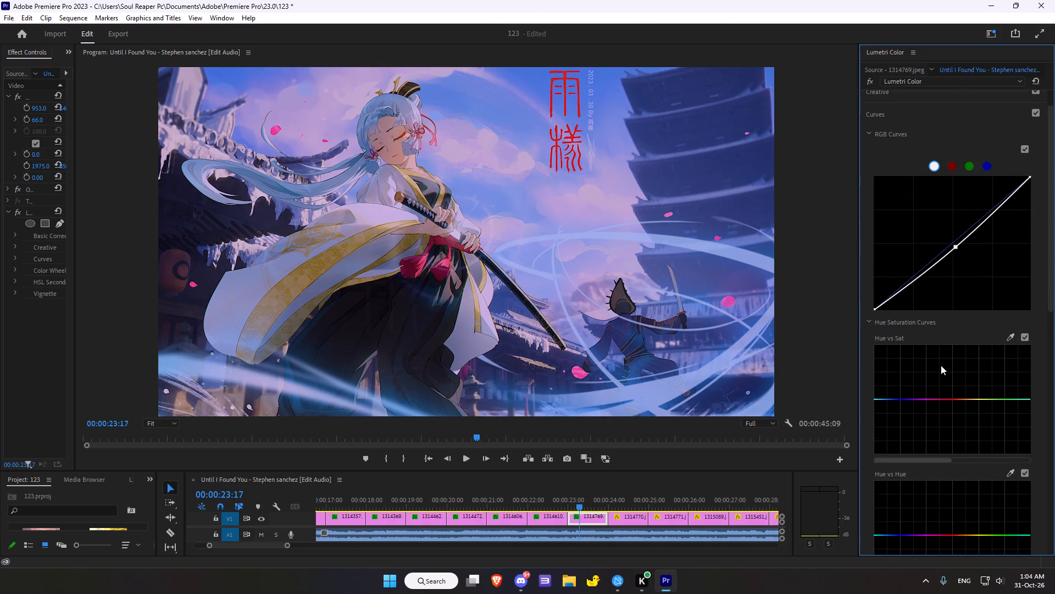
{"action": "scroll", "coordinate": [941, 365], "scroll_direction": "down", "scroll_amount": 1}
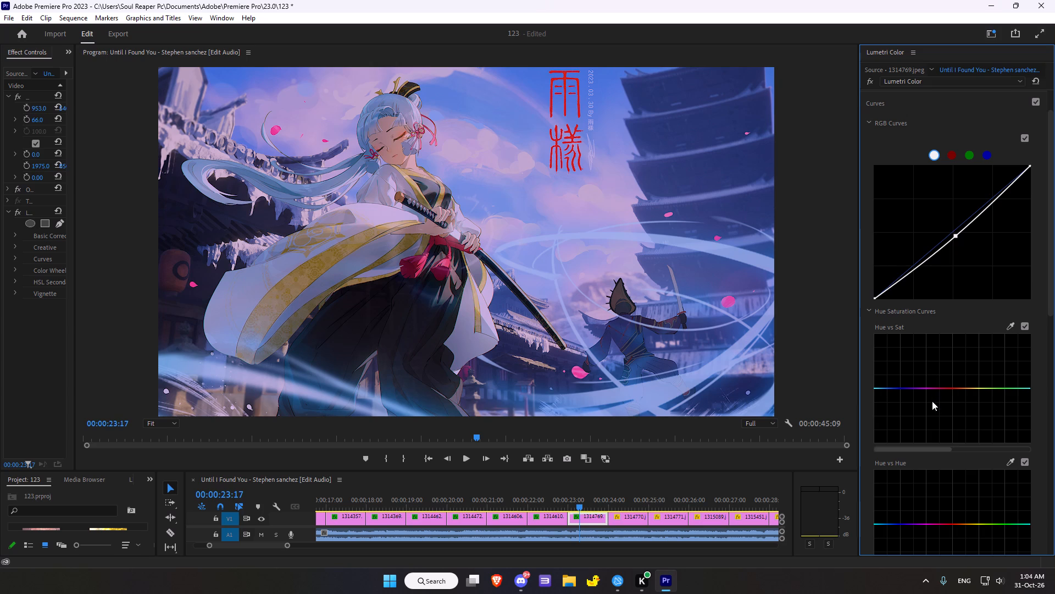
{"action": "scroll", "coordinate": [985, 342], "scroll_direction": "down", "scroll_amount": 2}
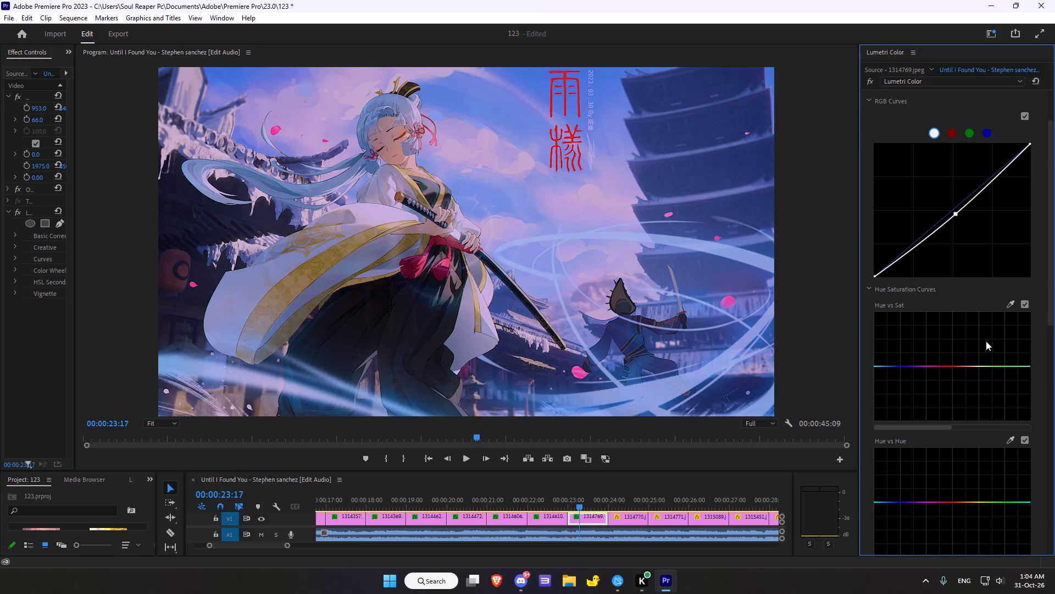
{"action": "scroll", "coordinate": [986, 341], "scroll_direction": "down", "scroll_amount": 4}
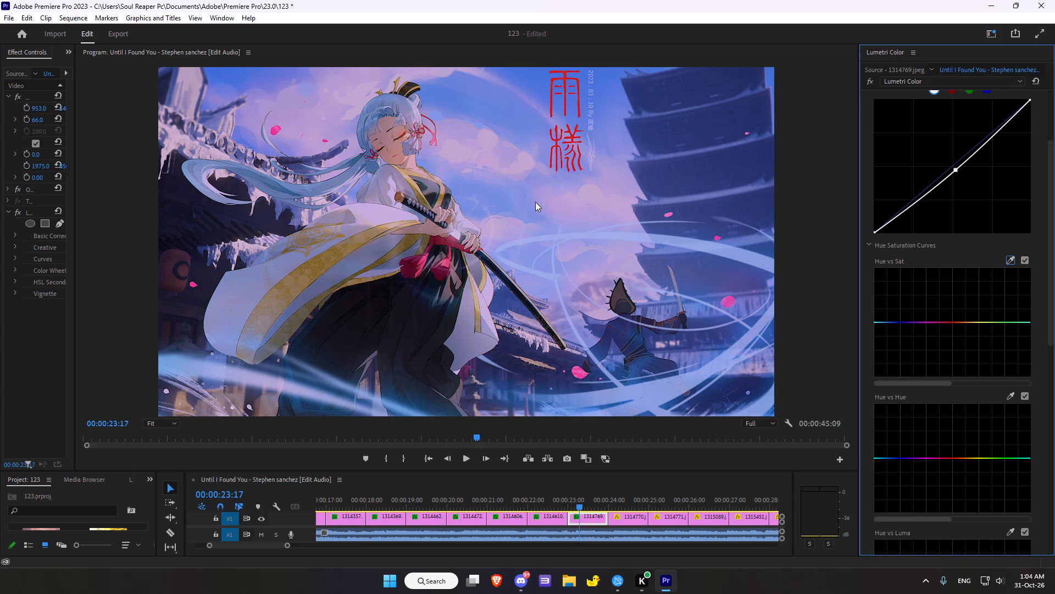
{"action": "left_click", "coordinate": [506, 200]}
{"action": "left_click", "coordinate": [1011, 258]}
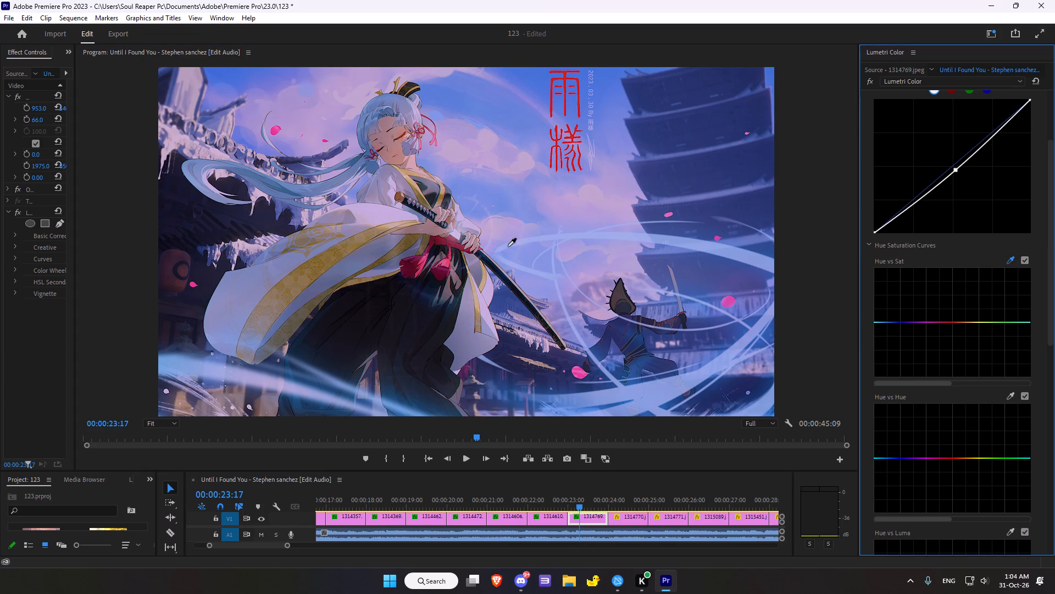
{"action": "left_click", "coordinate": [446, 264]}
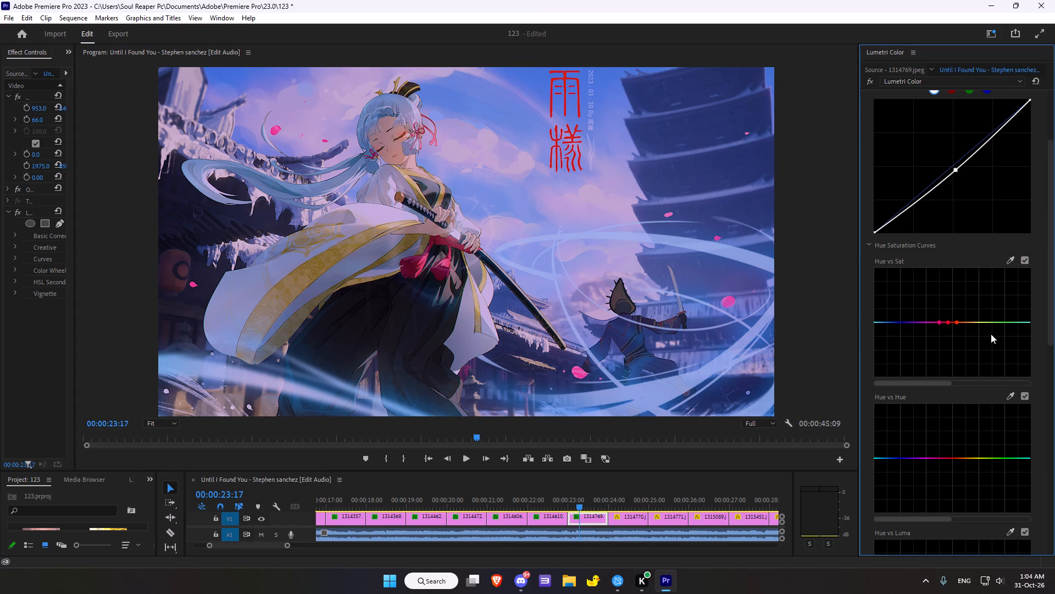
{"action": "left_click", "coordinate": [949, 324]}
Sample the sky for the Hue vs Sat curve and lower the saturation of its blue-violet hue moderately.
{"action": "left_click", "coordinate": [1007, 259]}
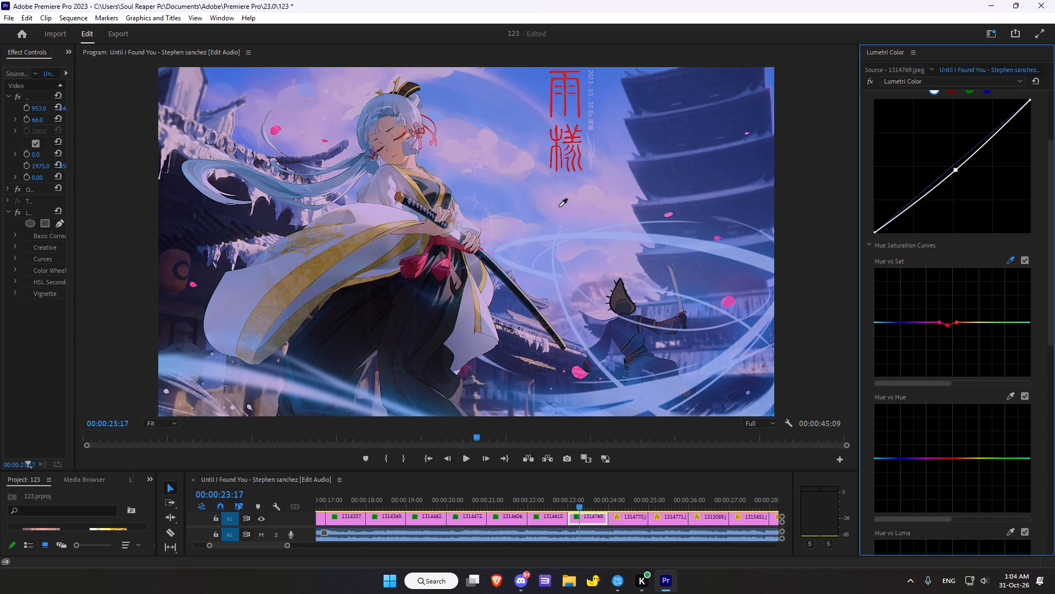
{"action": "left_click", "coordinate": [559, 207]}
{"action": "left_click_drag", "start_coordinate": [910, 325], "coordinate": [909, 340]}
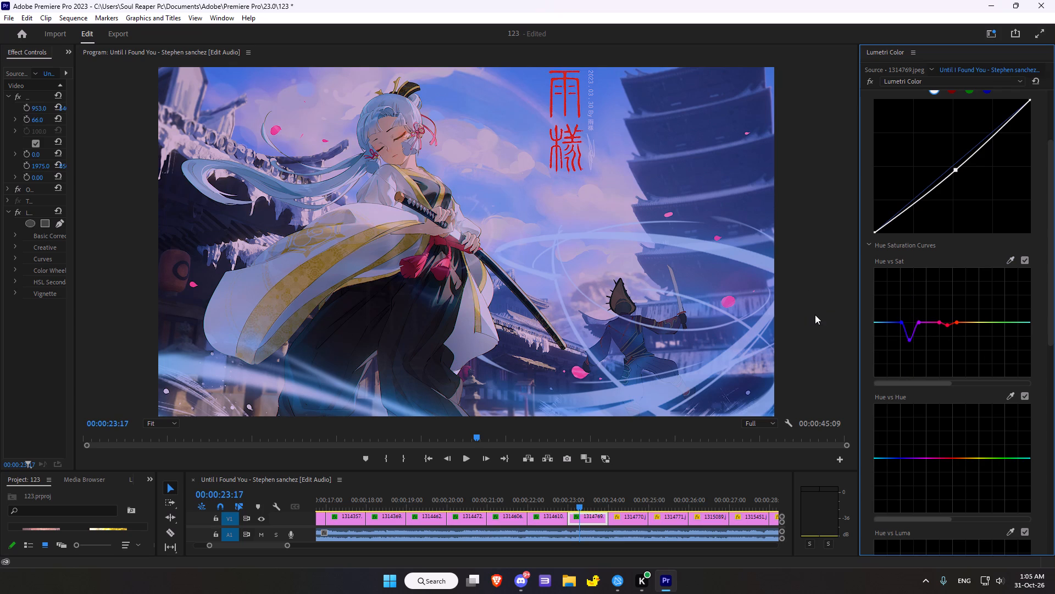
Compare clip 1314769.jpeg with and without its grade by bypassing and re-enabling the Lumetri Color effect, leaving it enabled.
{"action": "double_click", "coordinate": [872, 81]}
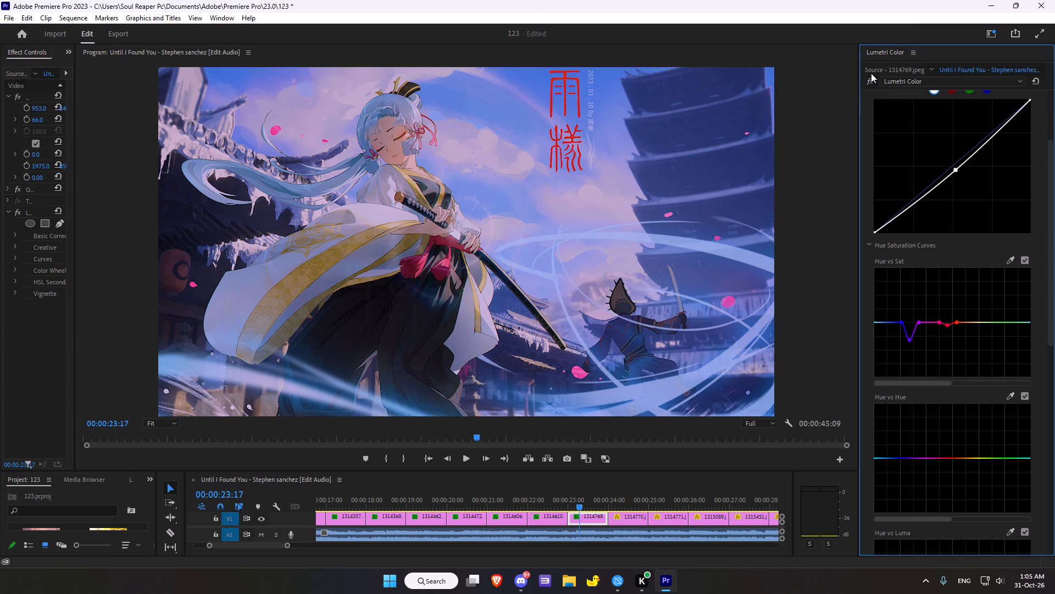
{"action": "left_click", "coordinate": [869, 78]}
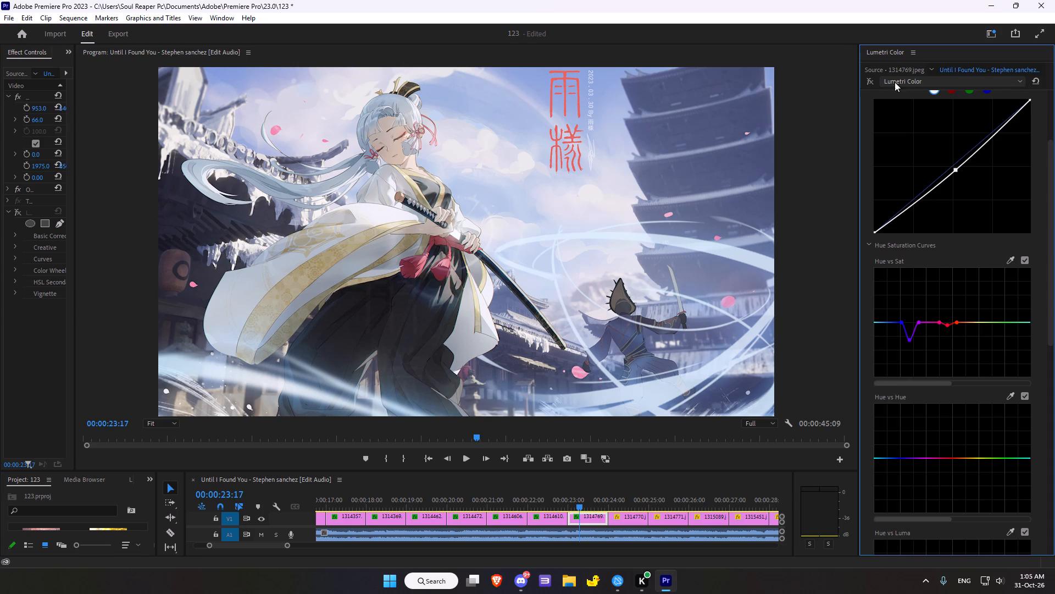
{"action": "left_click", "coordinate": [868, 84]}
{"action": "left_click", "coordinate": [868, 84]}
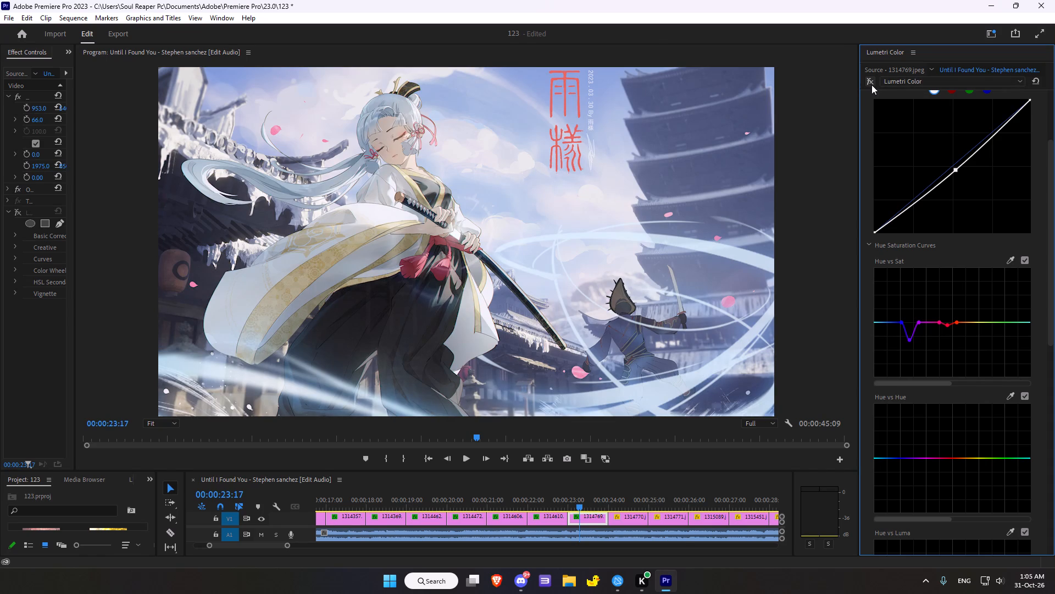
{"action": "left_click", "coordinate": [871, 85]}
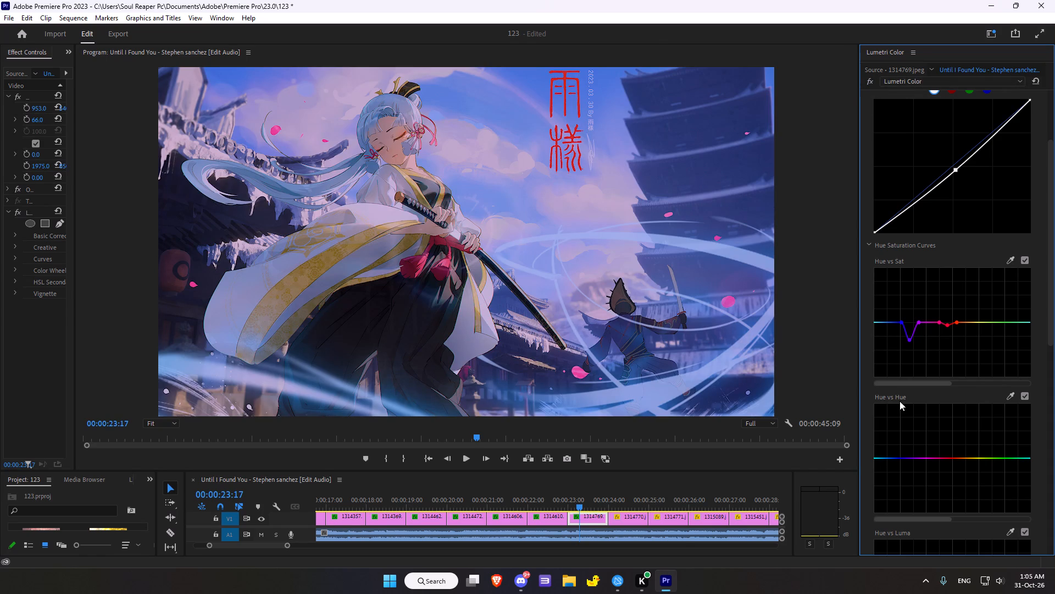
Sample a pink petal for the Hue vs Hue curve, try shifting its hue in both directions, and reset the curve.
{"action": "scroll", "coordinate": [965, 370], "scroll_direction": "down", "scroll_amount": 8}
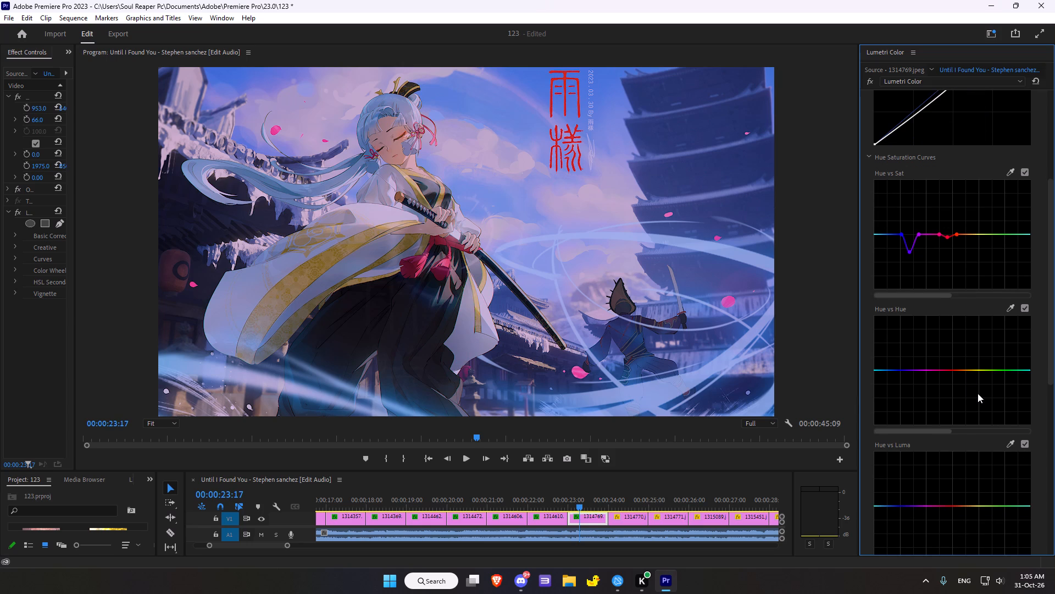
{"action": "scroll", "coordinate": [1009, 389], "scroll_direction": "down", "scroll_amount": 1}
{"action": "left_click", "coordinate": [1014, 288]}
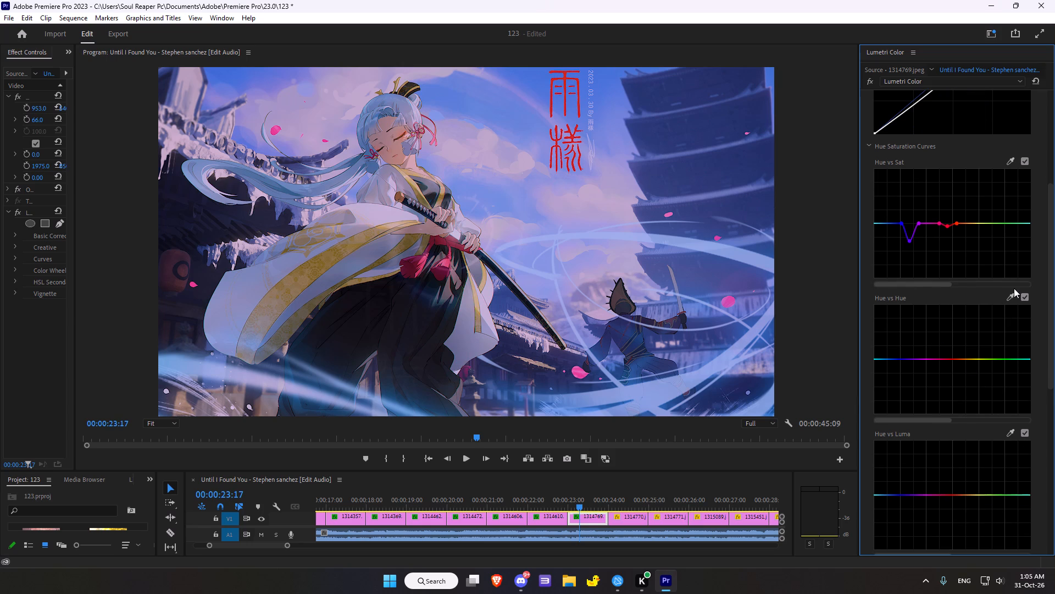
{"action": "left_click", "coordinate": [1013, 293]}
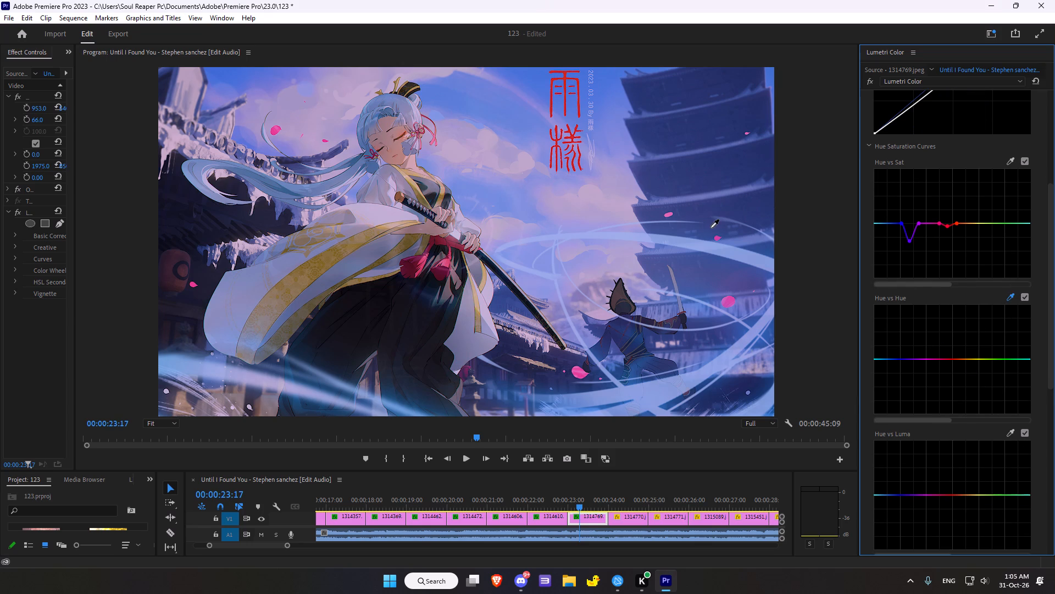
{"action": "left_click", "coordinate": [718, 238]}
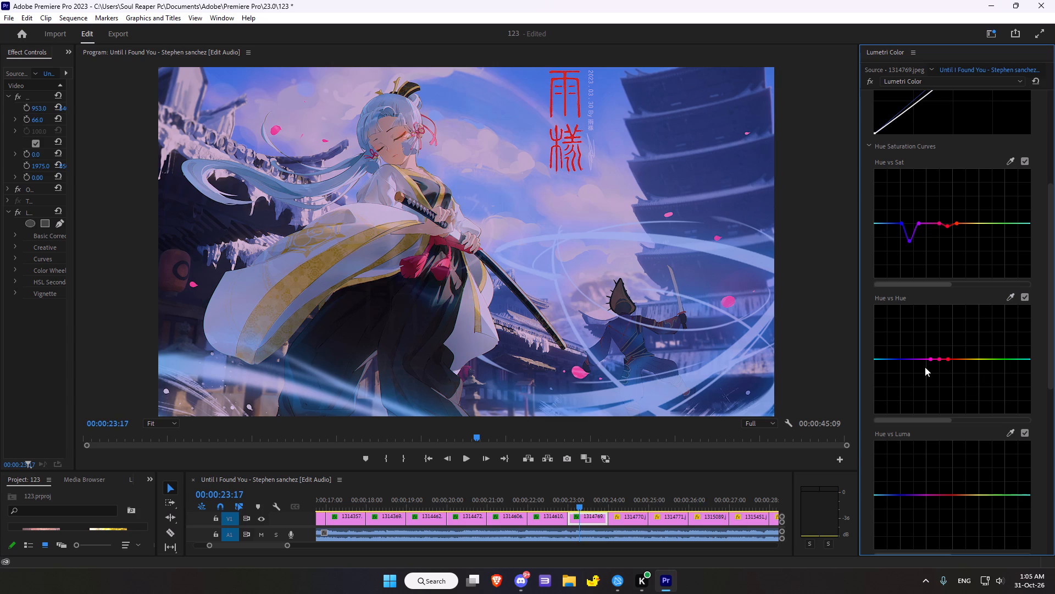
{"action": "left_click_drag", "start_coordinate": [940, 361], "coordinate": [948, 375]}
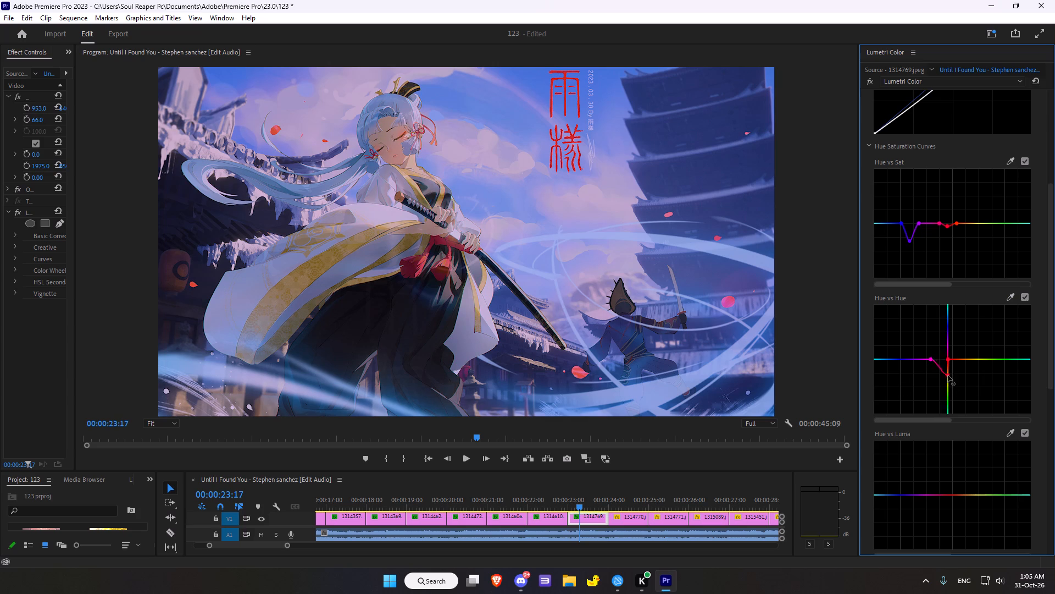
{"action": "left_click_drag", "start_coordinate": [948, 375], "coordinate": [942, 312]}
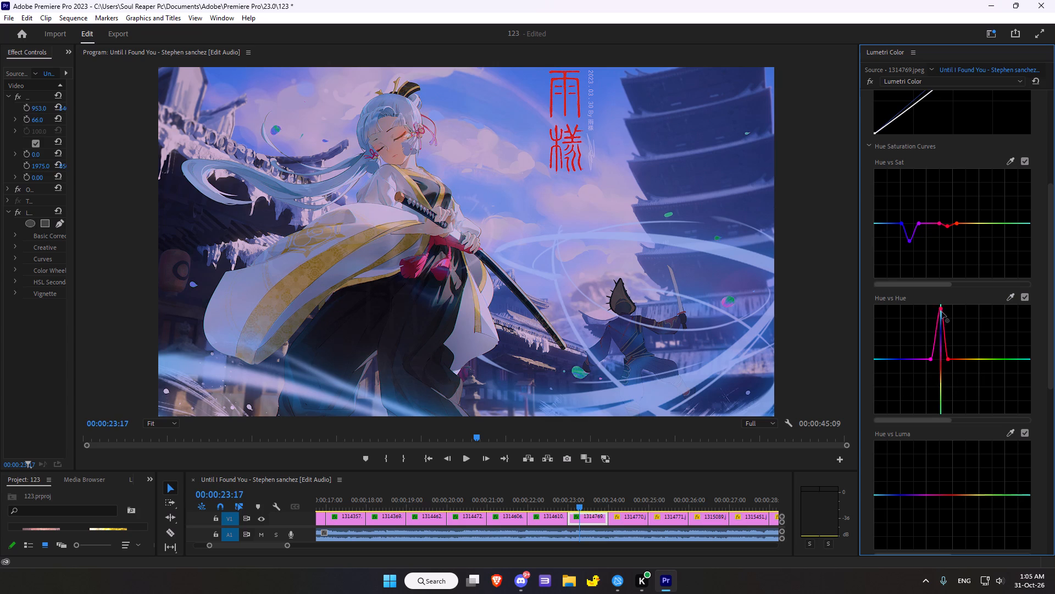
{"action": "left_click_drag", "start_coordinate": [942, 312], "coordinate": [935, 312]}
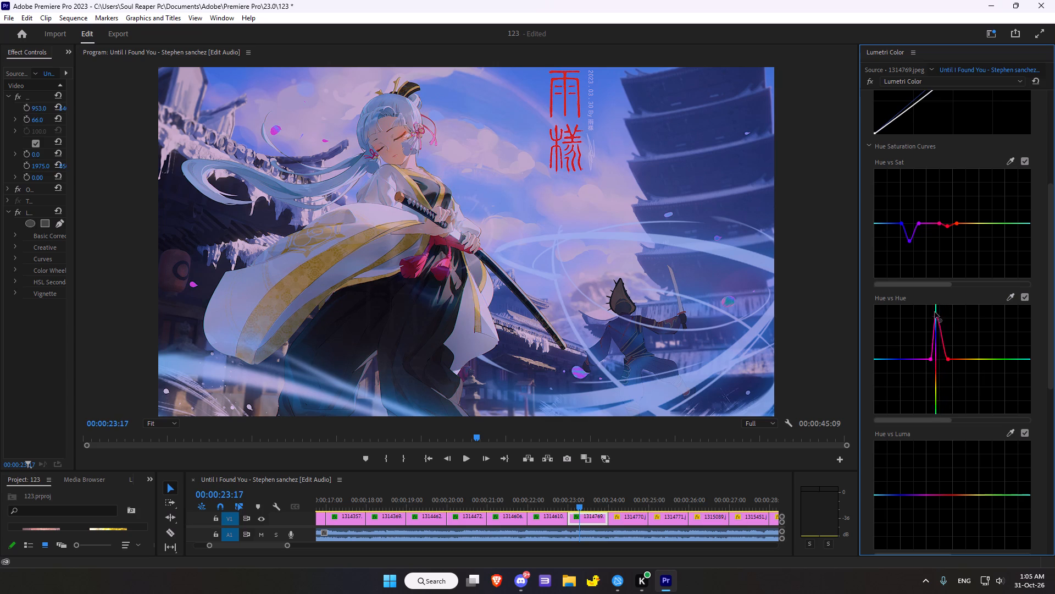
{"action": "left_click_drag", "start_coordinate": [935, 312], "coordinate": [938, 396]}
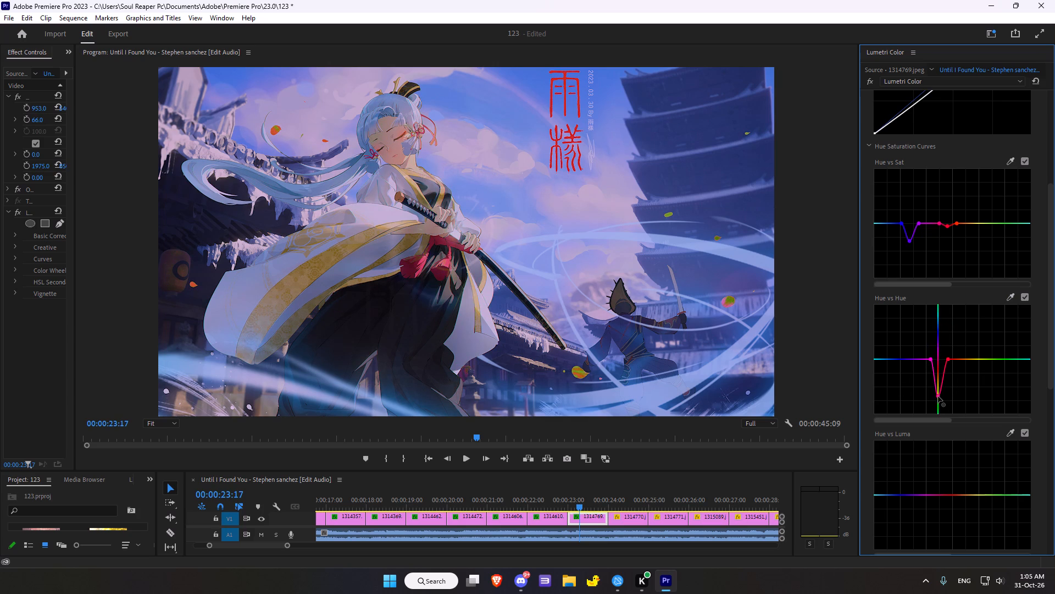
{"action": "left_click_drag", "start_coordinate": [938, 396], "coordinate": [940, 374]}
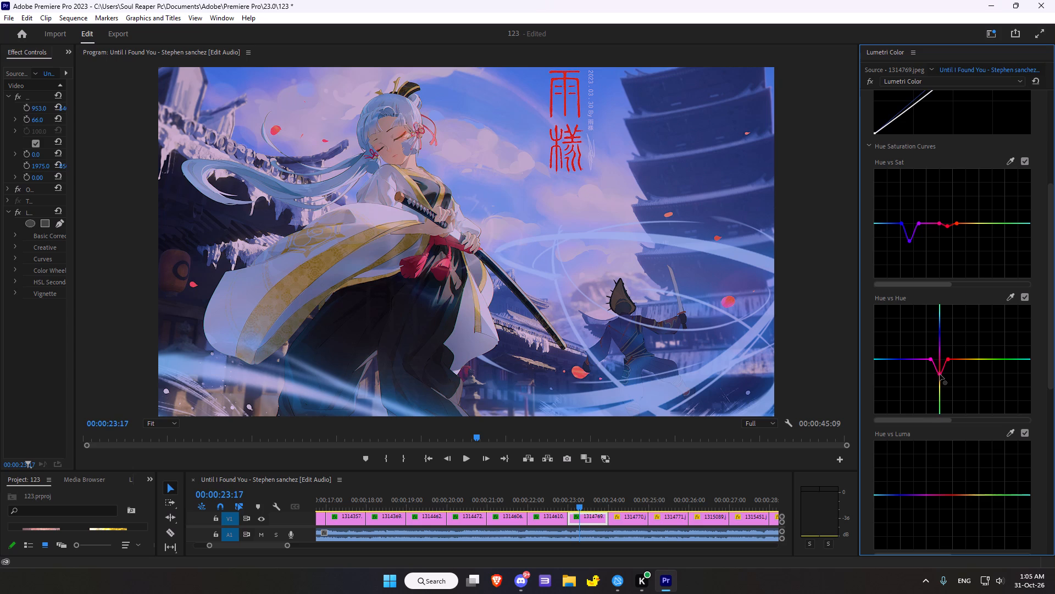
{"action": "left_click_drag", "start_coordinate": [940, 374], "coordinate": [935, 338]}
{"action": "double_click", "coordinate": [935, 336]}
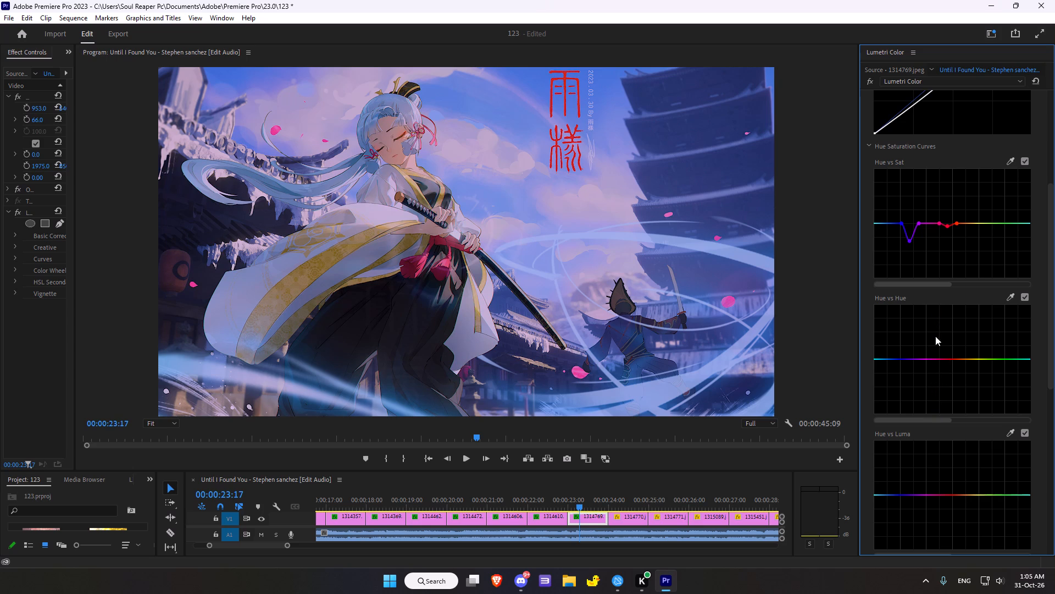
Set the vignette of clip 1314769.jpeg to Amount -1.5, Midpoint 28.3, Roundness -1.1 and Feather 30.4.
{"action": "scroll", "coordinate": [947, 343], "scroll_direction": "down", "scroll_amount": 1}
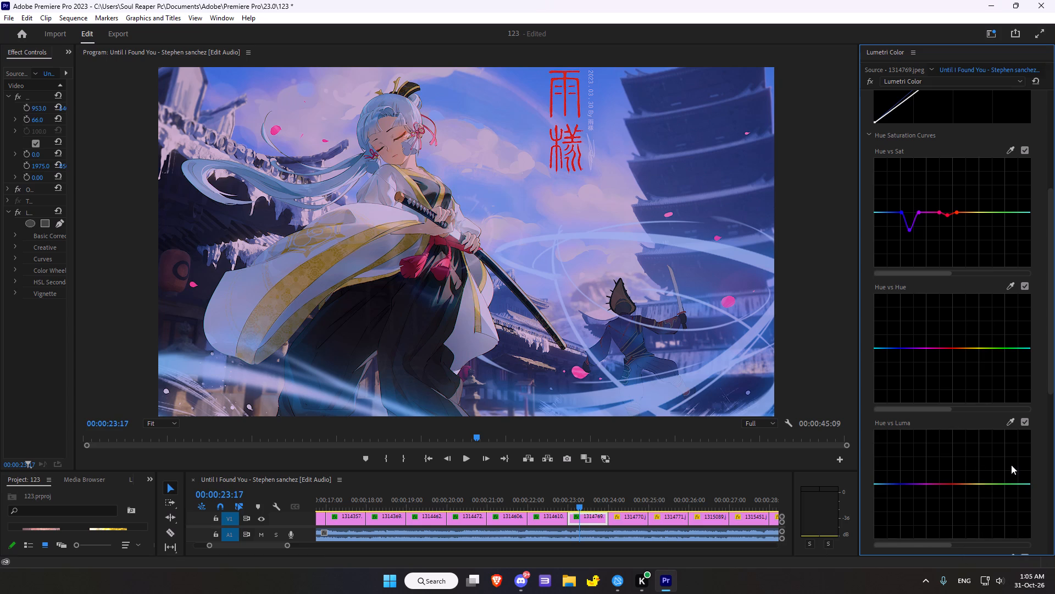
{"action": "scroll", "coordinate": [1002, 460], "scroll_direction": "down", "scroll_amount": 2}
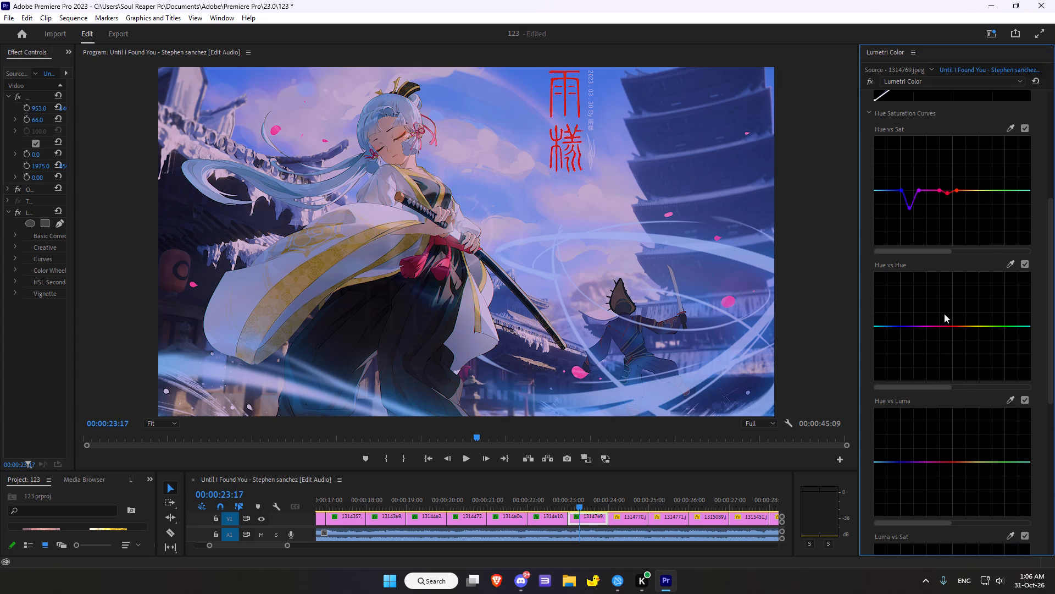
{"action": "scroll", "coordinate": [937, 294], "scroll_direction": "down", "scroll_amount": 16}
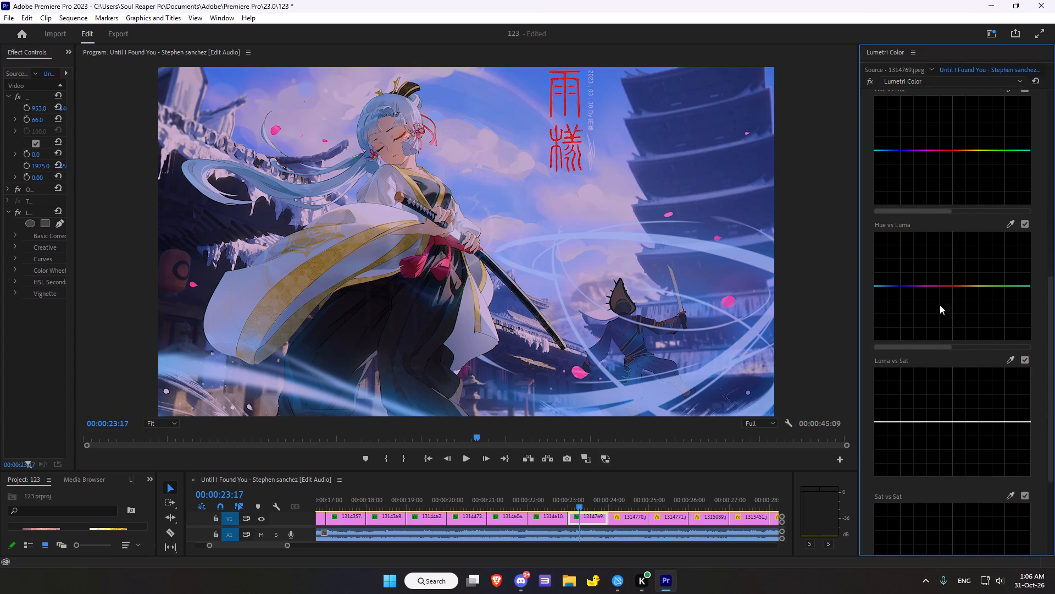
{"action": "scroll", "coordinate": [940, 305], "scroll_direction": "down", "scroll_amount": 17}
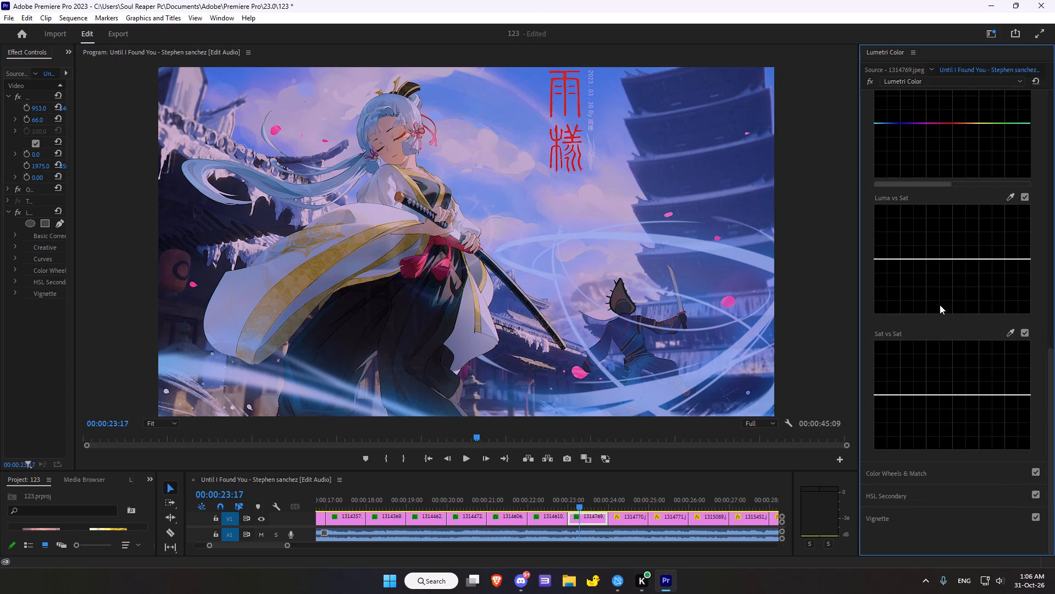
{"action": "scroll", "coordinate": [940, 305], "scroll_direction": "down", "scroll_amount": 3}
{"action": "left_click", "coordinate": [898, 516]}
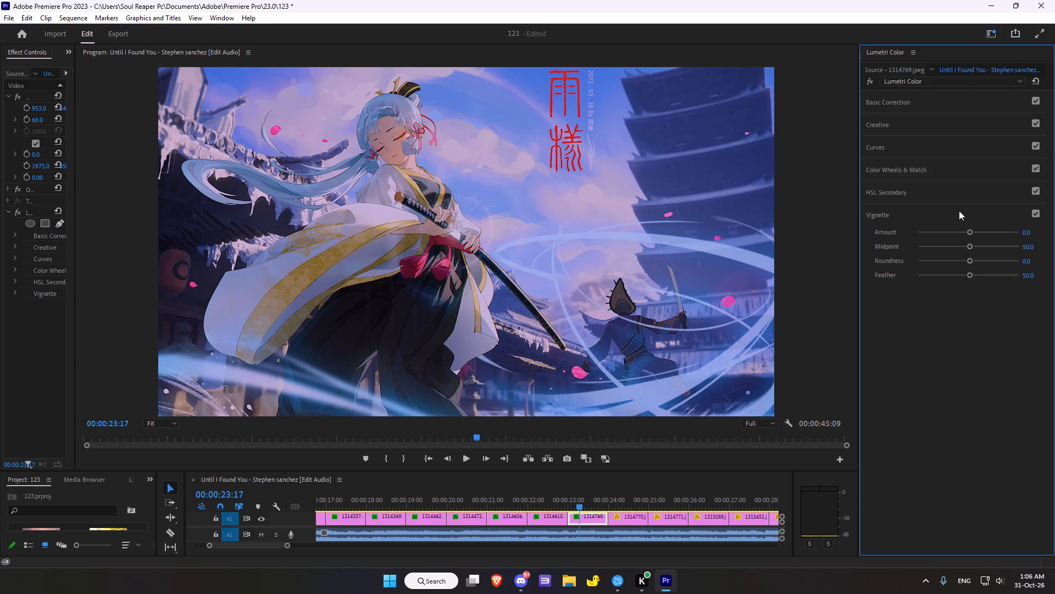
{"action": "left_click_drag", "start_coordinate": [968, 234], "coordinate": [933, 233]}
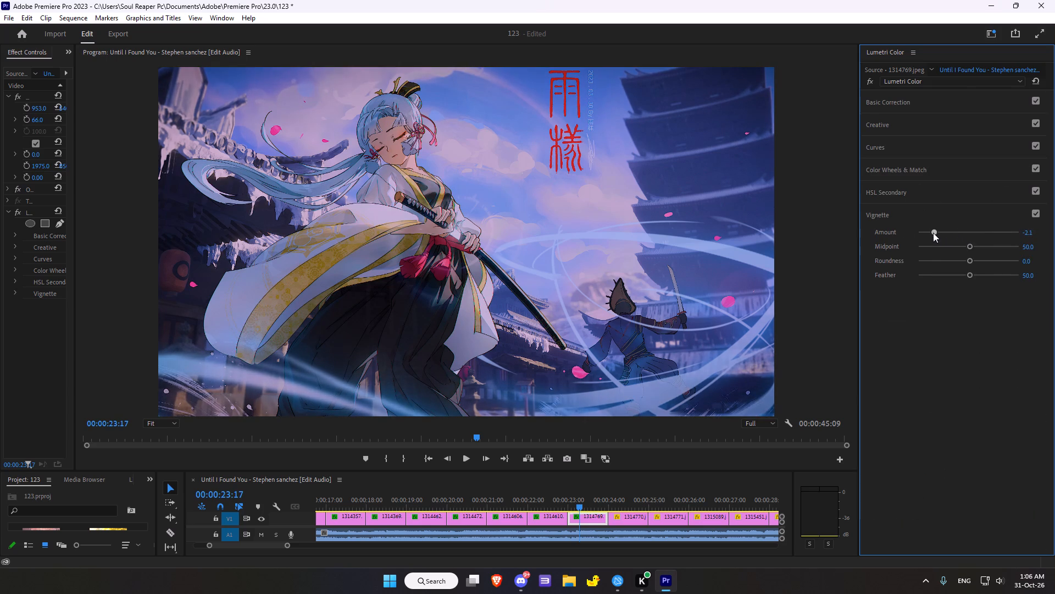
{"action": "left_click_drag", "start_coordinate": [933, 233], "coordinate": [942, 229]}
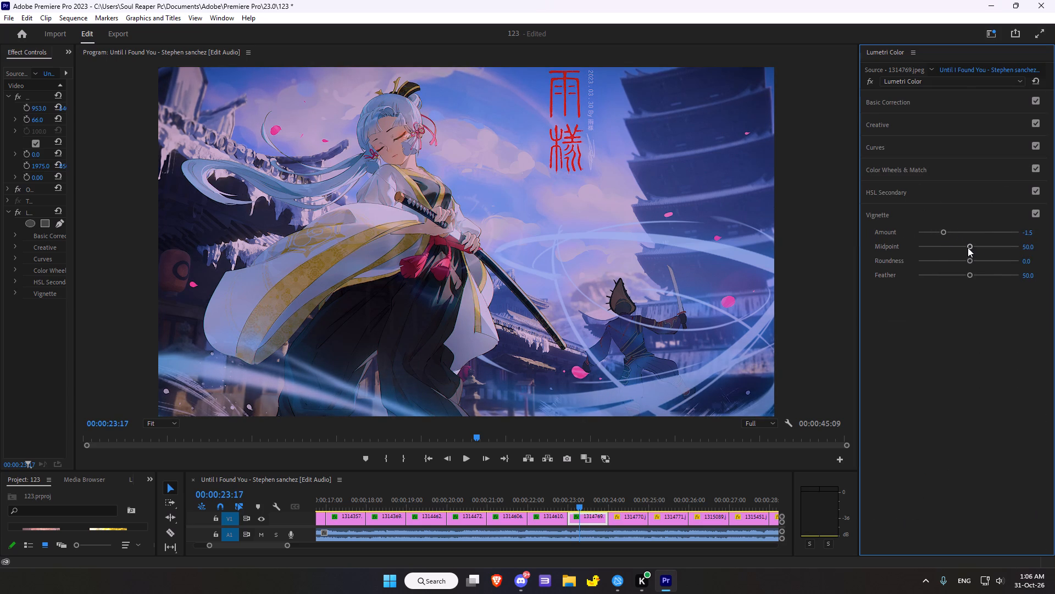
{"action": "left_click_drag", "start_coordinate": [968, 247], "coordinate": [946, 248]}
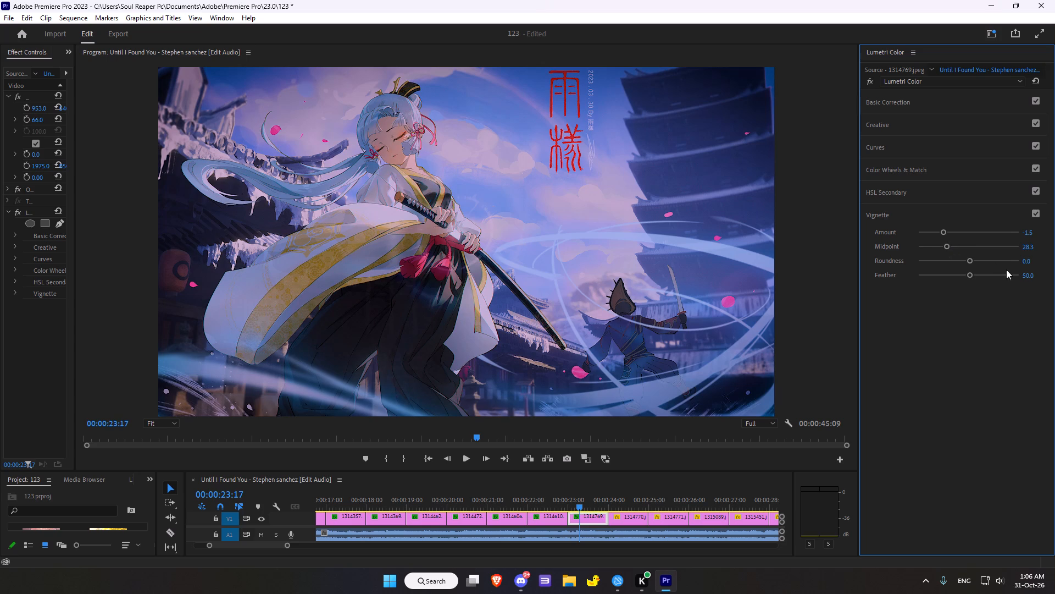
{"action": "left_click_drag", "start_coordinate": [968, 262], "coordinate": [967, 252]}
{"action": "left_click_drag", "start_coordinate": [970, 274], "coordinate": [948, 274]}
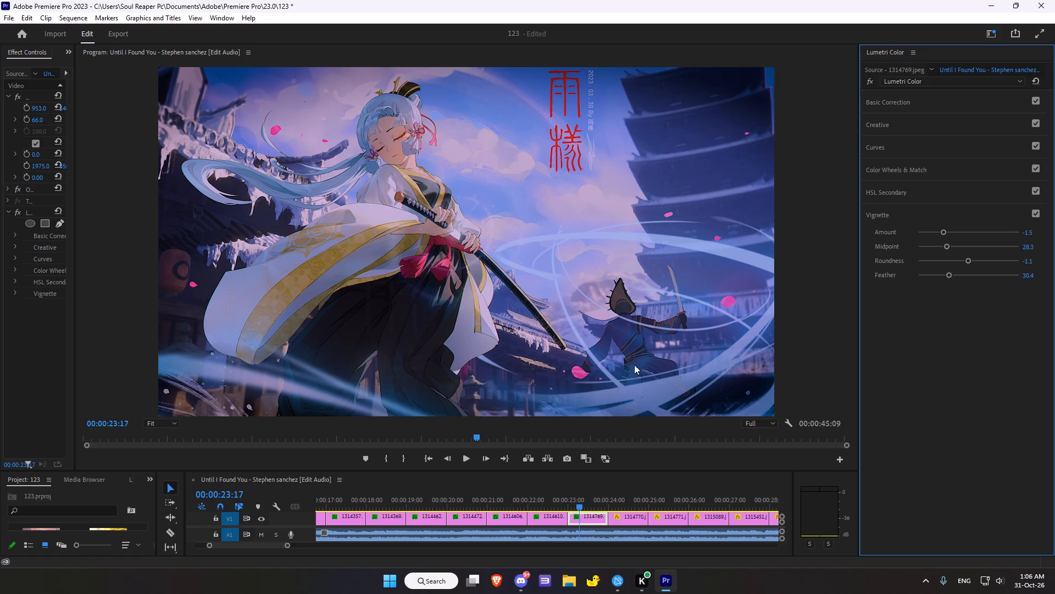
Review clip 1314769.jpeg up to the following clip and compare it with and without its Lumetri Color grade, leaving the effect enabled.
{"action": "scroll", "coordinate": [596, 427], "scroll_direction": "down", "scroll_amount": 6}
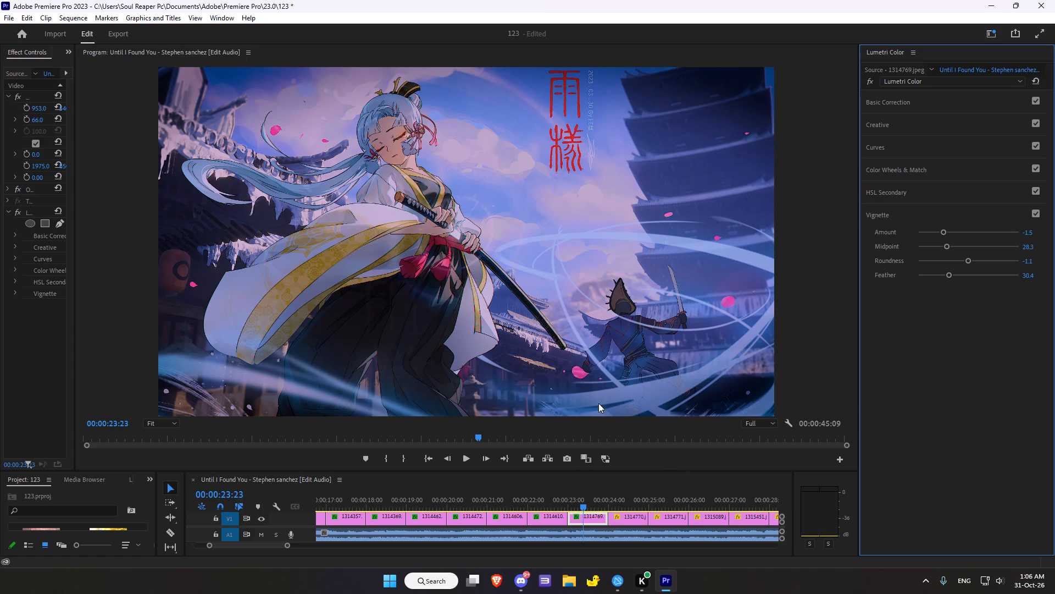
{"action": "scroll", "coordinate": [598, 403], "scroll_direction": "down", "scroll_amount": 17}
{"action": "scroll", "coordinate": [599, 400], "scroll_direction": "down", "scroll_amount": 12}
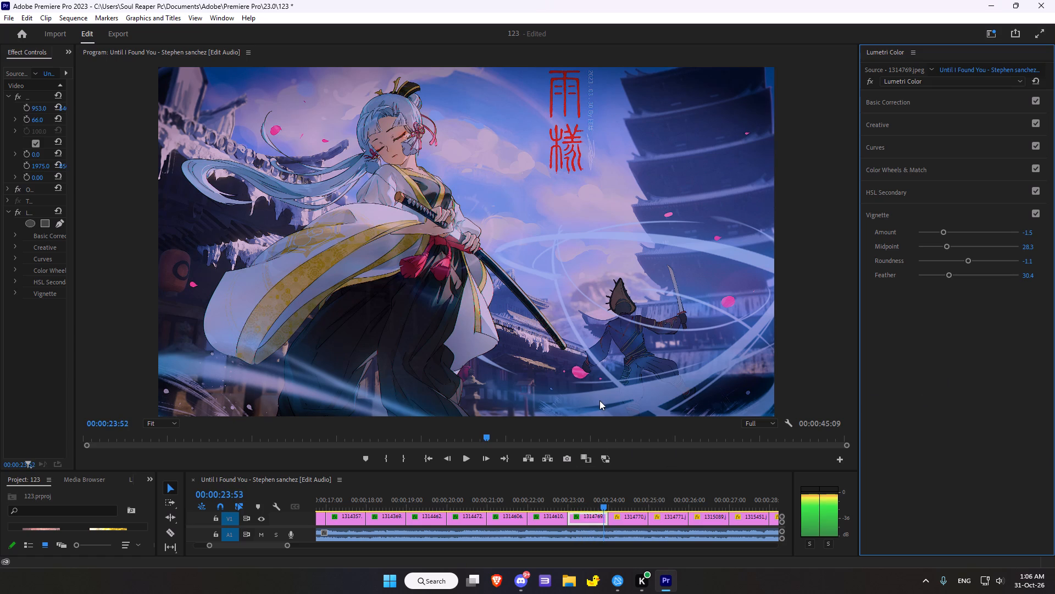
{"action": "scroll", "coordinate": [599, 400], "scroll_direction": "down", "scroll_amount": 20}
{"action": "scroll", "coordinate": [599, 400], "scroll_direction": "down", "scroll_amount": 6}
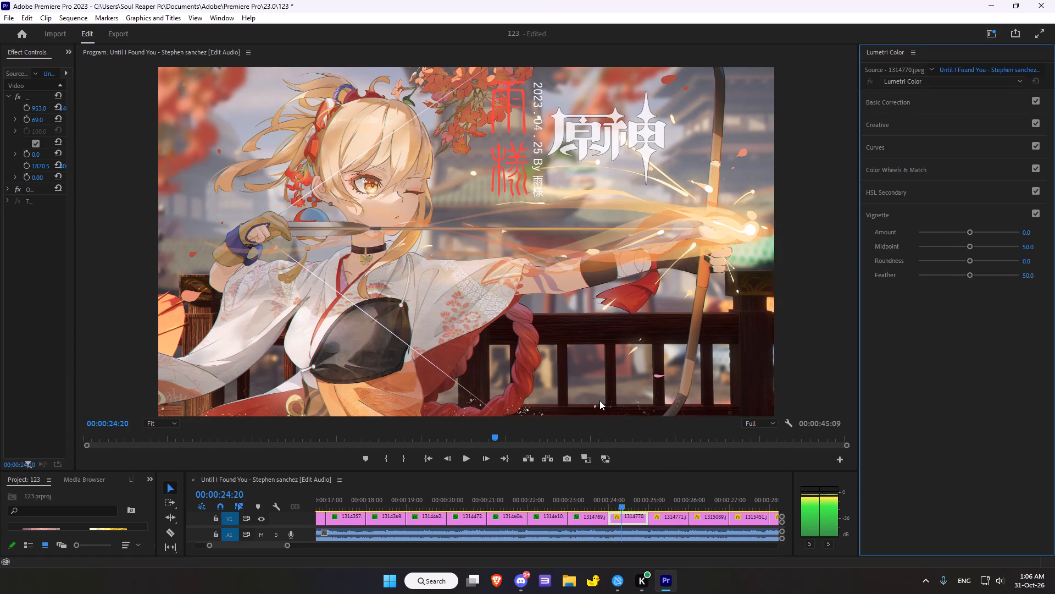
{"action": "scroll", "coordinate": [599, 400], "scroll_direction": "down", "scroll_amount": 6}
{"action": "left_click", "coordinate": [592, 494]}
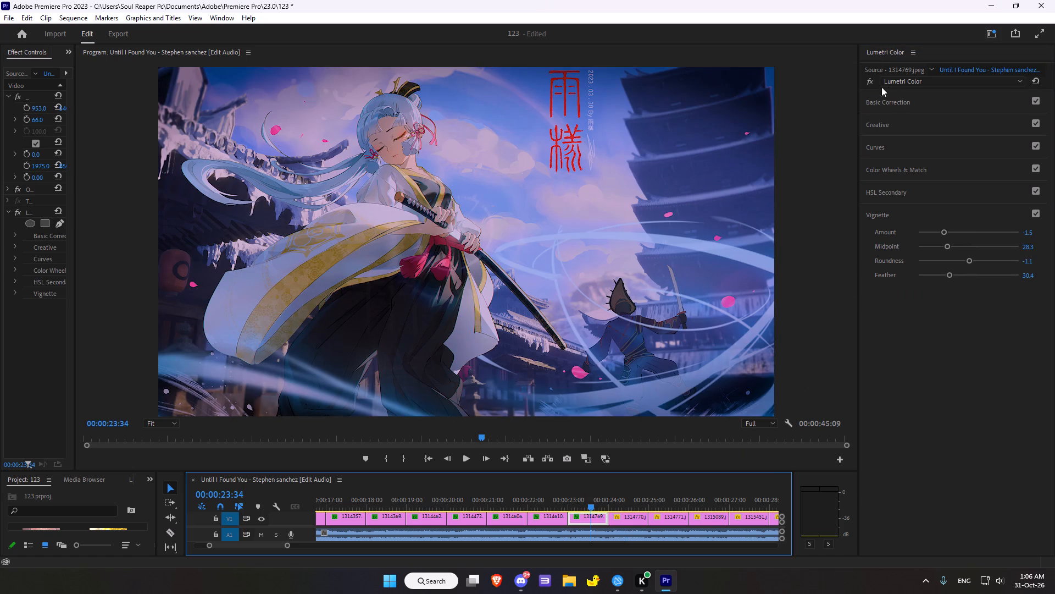
{"action": "left_click", "coordinate": [869, 84]}
{"action": "left_click", "coordinate": [869, 84]}
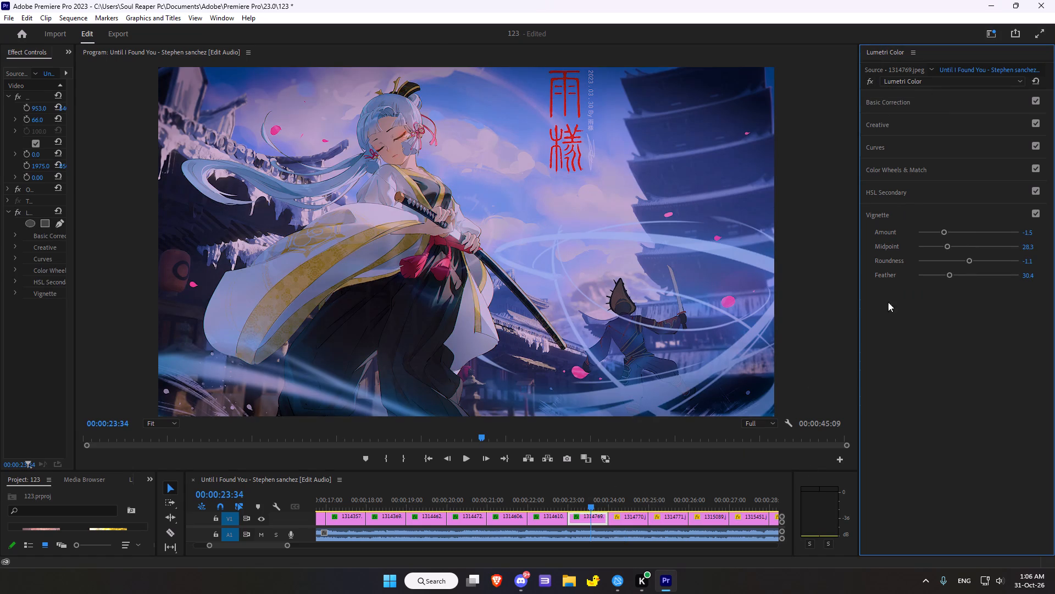
In the basic correction of clip 1314770.jpeg, set Temperature to -26.1 and Tint to 16.3.
{"action": "left_click", "coordinate": [624, 492]}
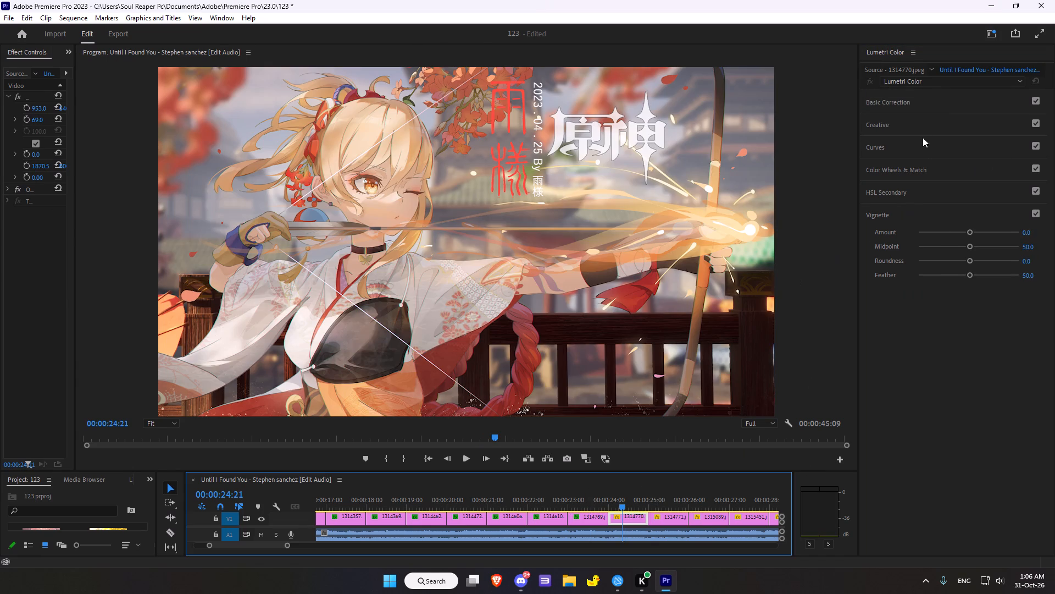
{"action": "left_click", "coordinate": [907, 81]}
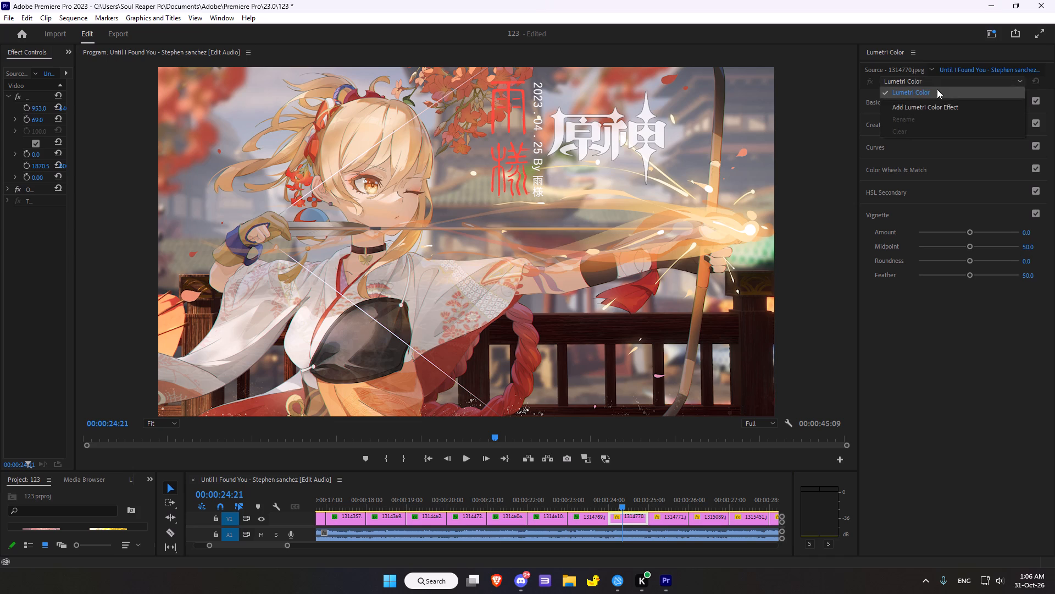
{"action": "left_click", "coordinate": [935, 80]}
{"action": "left_click", "coordinate": [889, 100]}
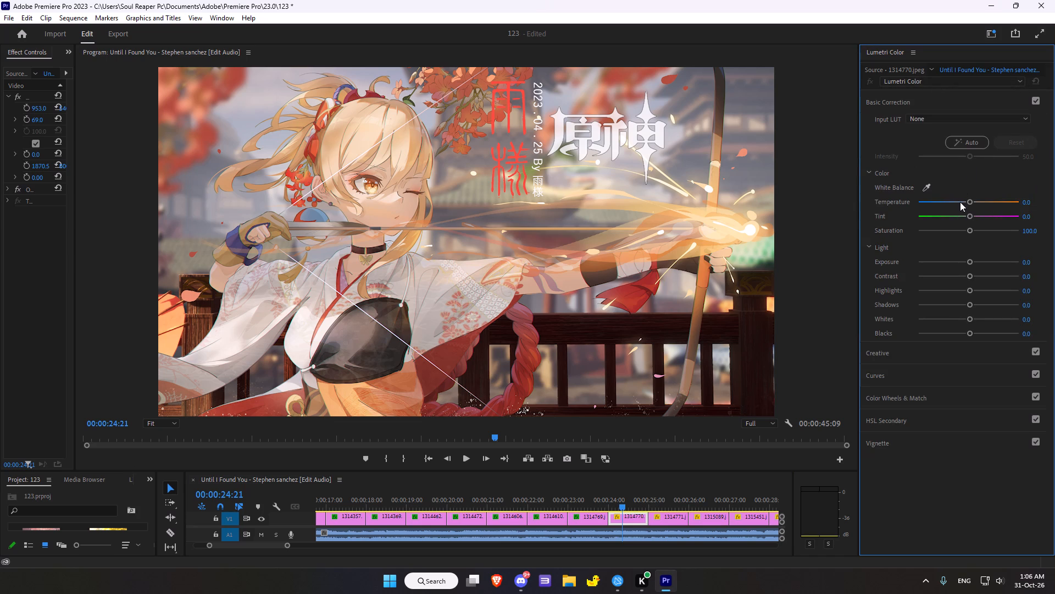
{"action": "left_click_drag", "start_coordinate": [969, 201], "coordinate": [965, 205]}
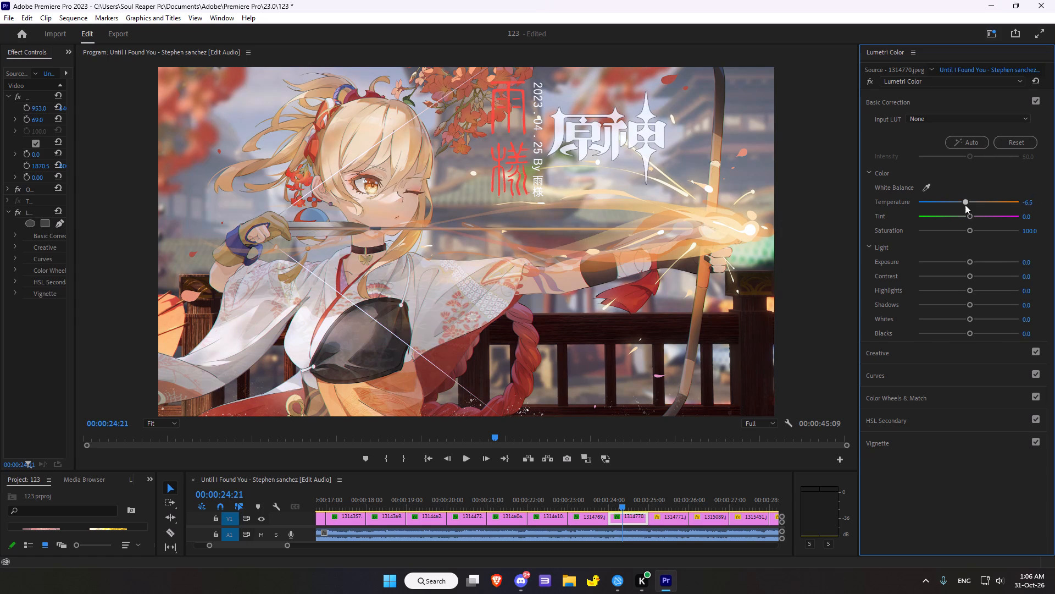
{"action": "left_click_drag", "start_coordinate": [965, 205], "coordinate": [991, 200]}
{"action": "double_click", "coordinate": [991, 200]}
{"action": "left_click_drag", "start_coordinate": [970, 204], "coordinate": [954, 203]}
{"action": "left_click", "coordinate": [969, 218]}
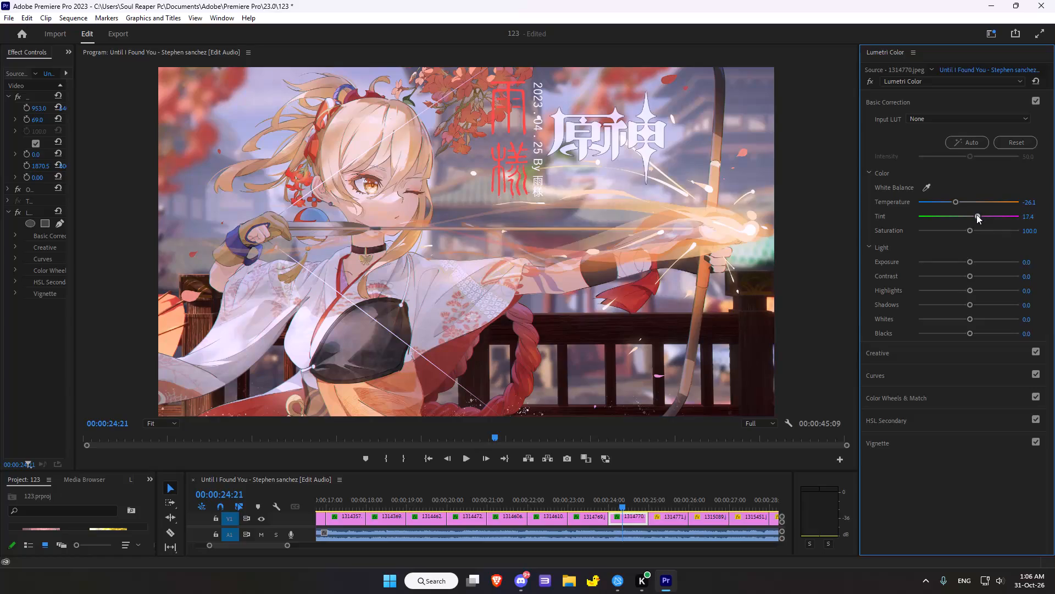
{"action": "double_click", "coordinate": [967, 216]}
{"action": "left_click", "coordinate": [969, 216]}
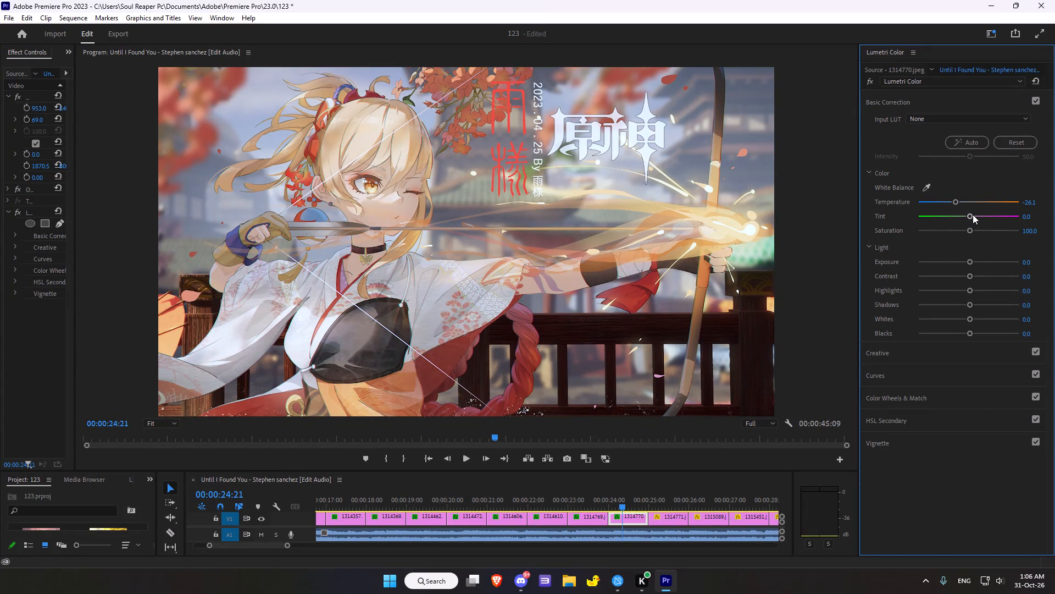
{"action": "left_click_drag", "start_coordinate": [969, 216], "coordinate": [976, 215]}
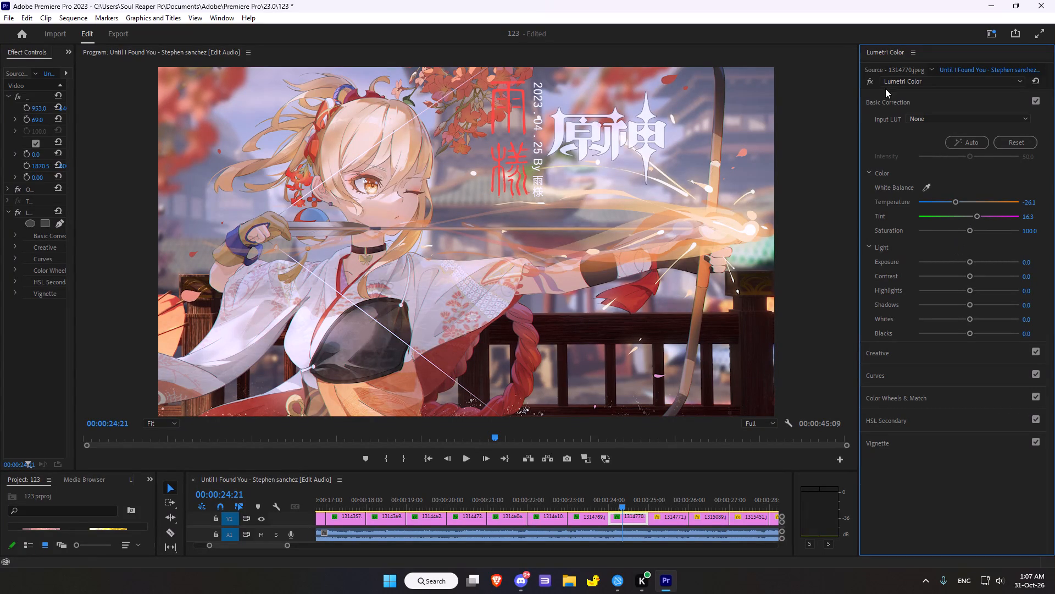
Compare clip 1314770.jpeg with and without its Lumetri Color grade, leaving the effect enabled.
{"action": "left_click", "coordinate": [875, 85]}
{"action": "left_click", "coordinate": [873, 82]}
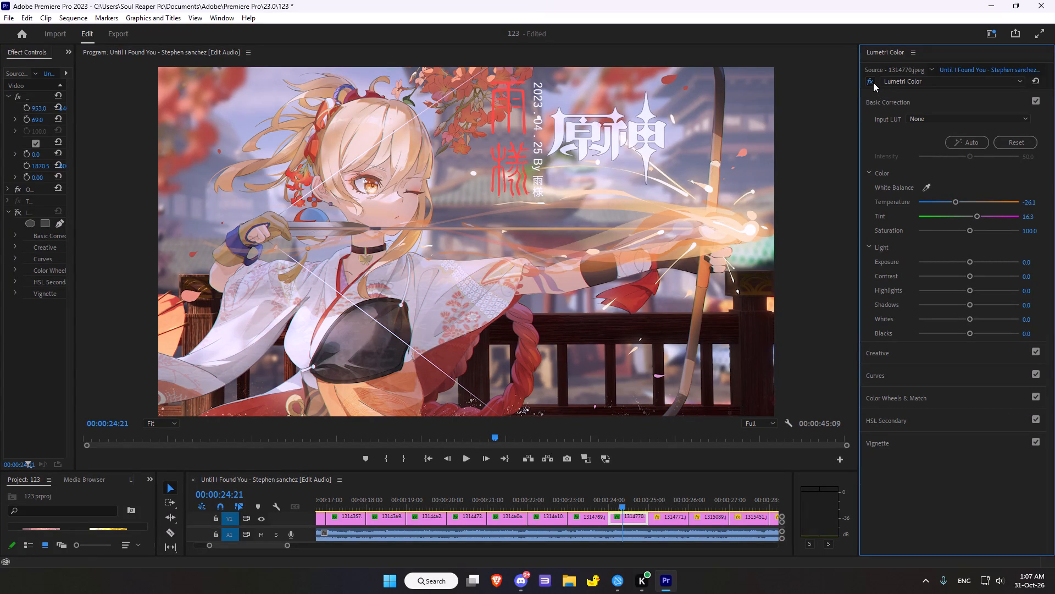
{"action": "left_click", "coordinate": [864, 84]}
{"action": "left_click", "coordinate": [869, 82]}
{"action": "left_click", "coordinate": [869, 82]}
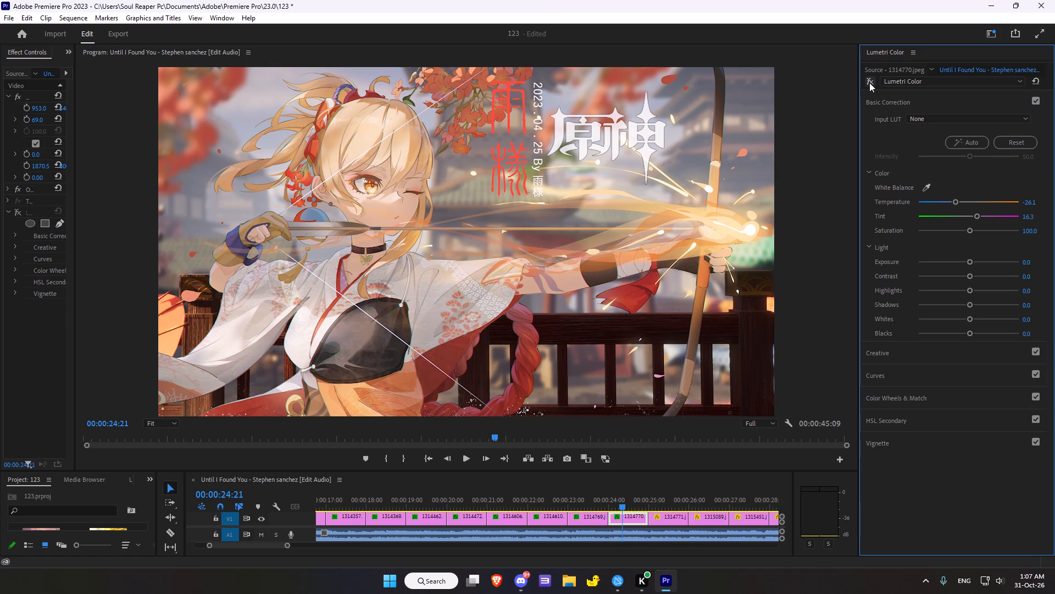
{"action": "left_click", "coordinate": [869, 82]}
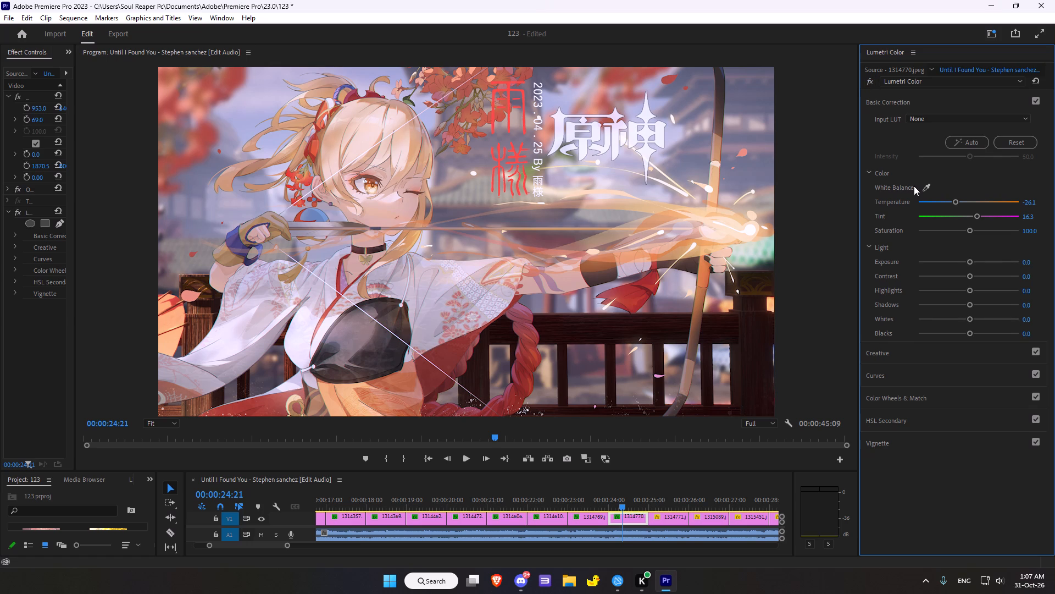
Set the Saturation of clip 1314770.jpeg to 133.7 in the basic correction.
{"action": "left_click", "coordinate": [969, 225]}
{"action": "left_click_drag", "start_coordinate": [970, 231], "coordinate": [984, 232]}
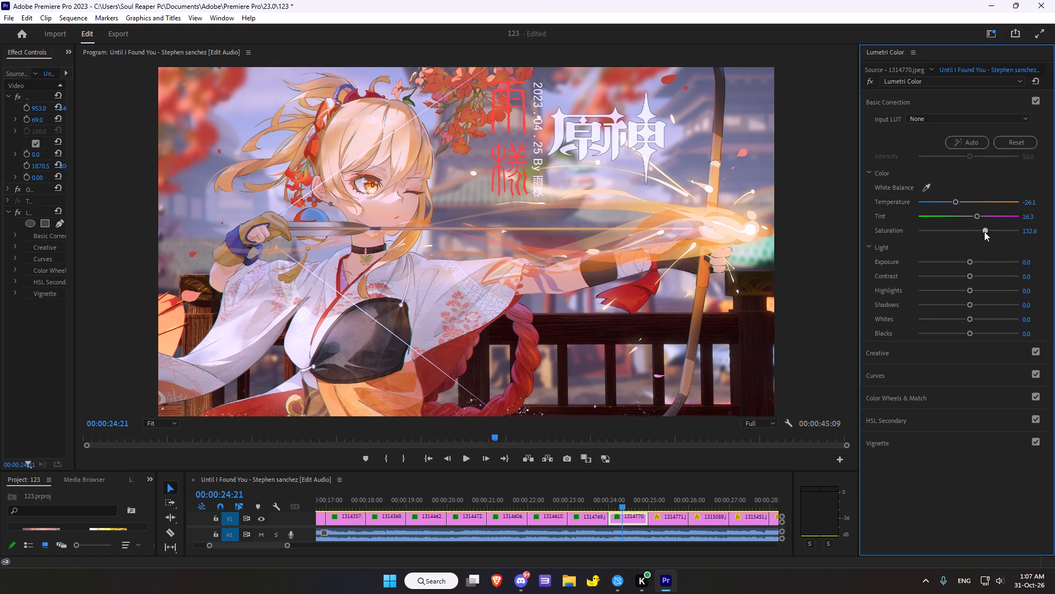
{"action": "left_click_drag", "start_coordinate": [984, 232], "coordinate": [985, 230]}
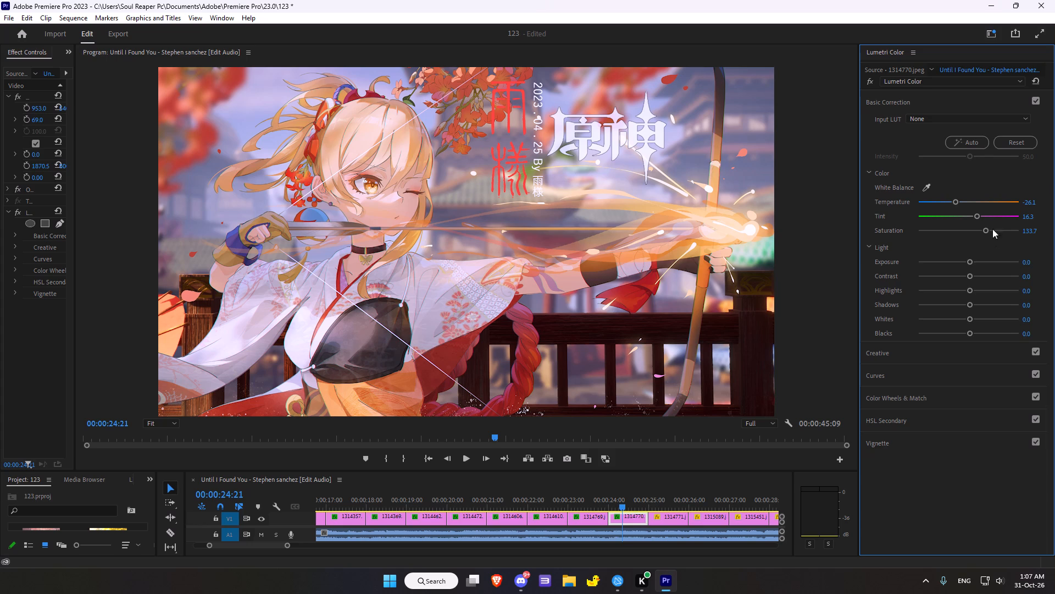
Try both Exposure extremes on clip 1314770.jpeg, then set its light values to Exposure -0.5, Contrast -6.5 and Highlights 2.2.
{"action": "left_click_drag", "start_coordinate": [970, 261], "coordinate": [1041, 251]}
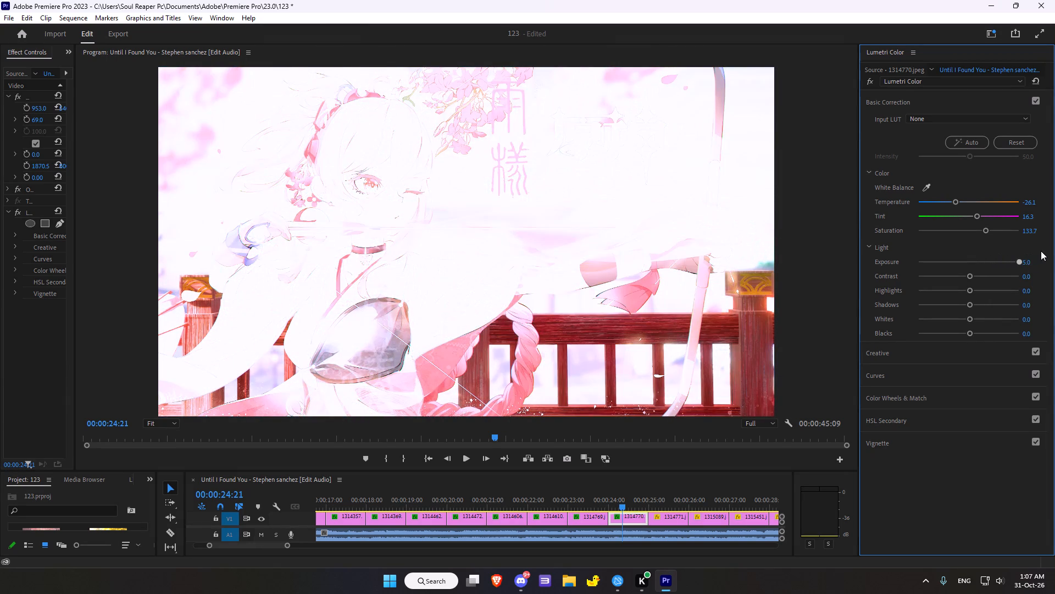
{"action": "left_click_drag", "start_coordinate": [1041, 251], "coordinate": [399, 295]}
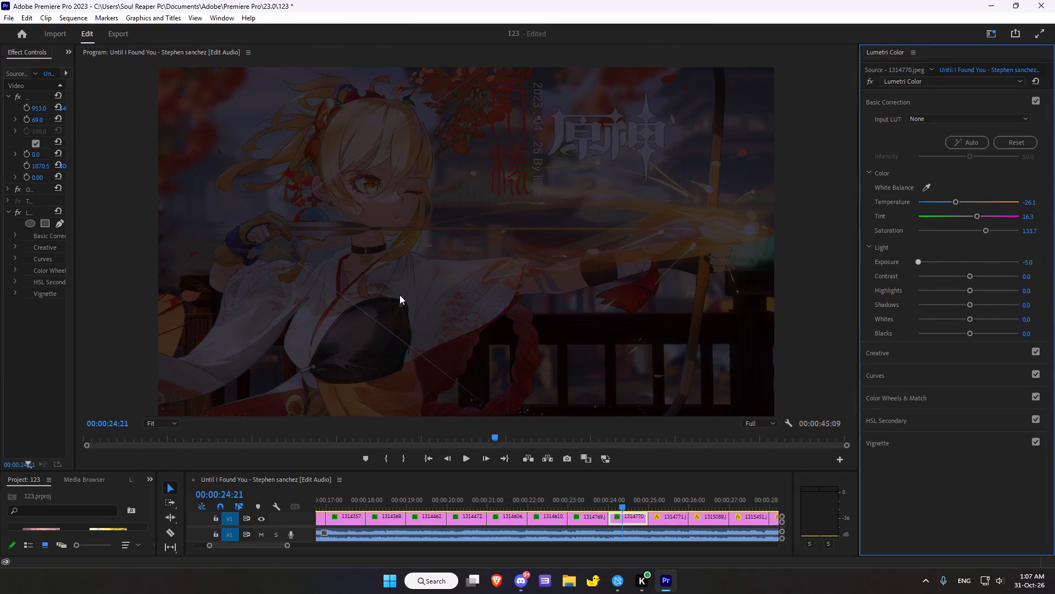
{"action": "left_click_drag", "start_coordinate": [399, 295], "coordinate": [945, 261]}
{"action": "double_click", "coordinate": [950, 260]}
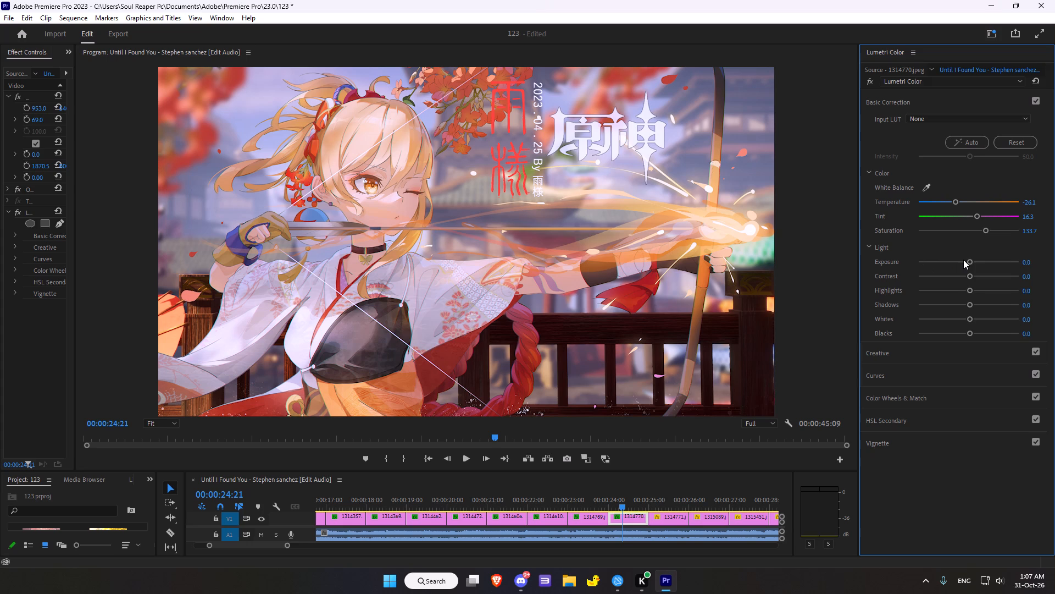
{"action": "left_click_drag", "start_coordinate": [970, 262], "coordinate": [963, 264]}
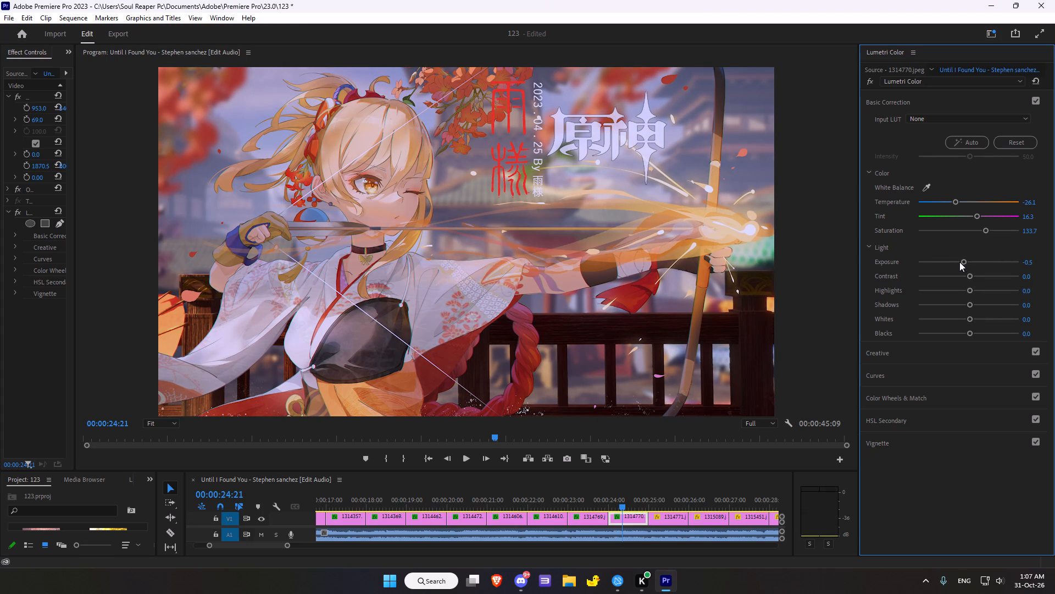
{"action": "scroll", "coordinate": [937, 294], "scroll_direction": "down", "scroll_amount": 1}
{"action": "left_click_drag", "start_coordinate": [971, 277], "coordinate": [970, 279]}
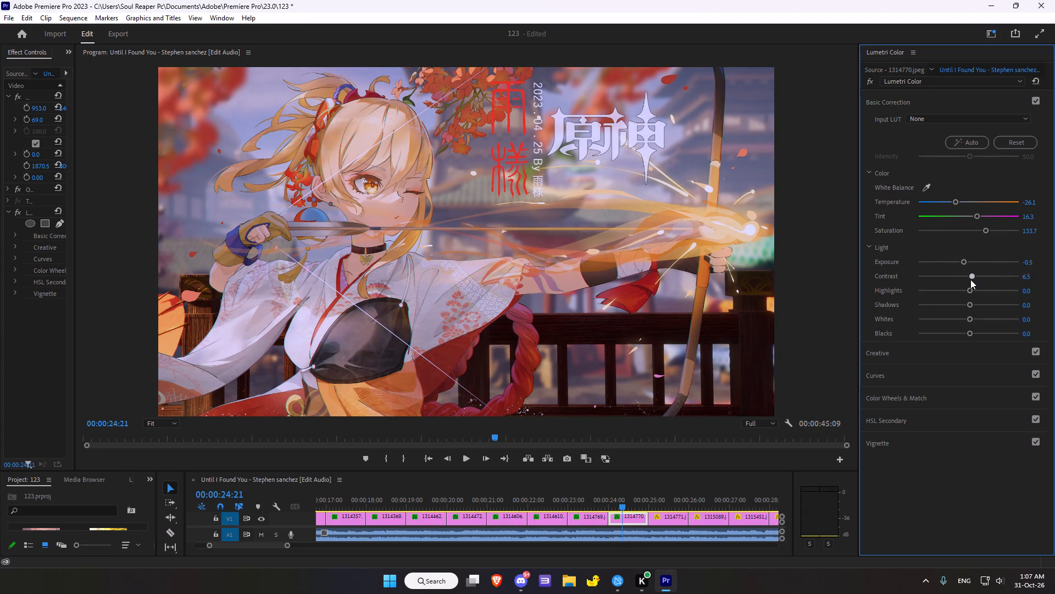
{"action": "left_click_drag", "start_coordinate": [970, 279], "coordinate": [965, 279]}
{"action": "left_click_drag", "start_coordinate": [965, 279], "coordinate": [964, 279]}
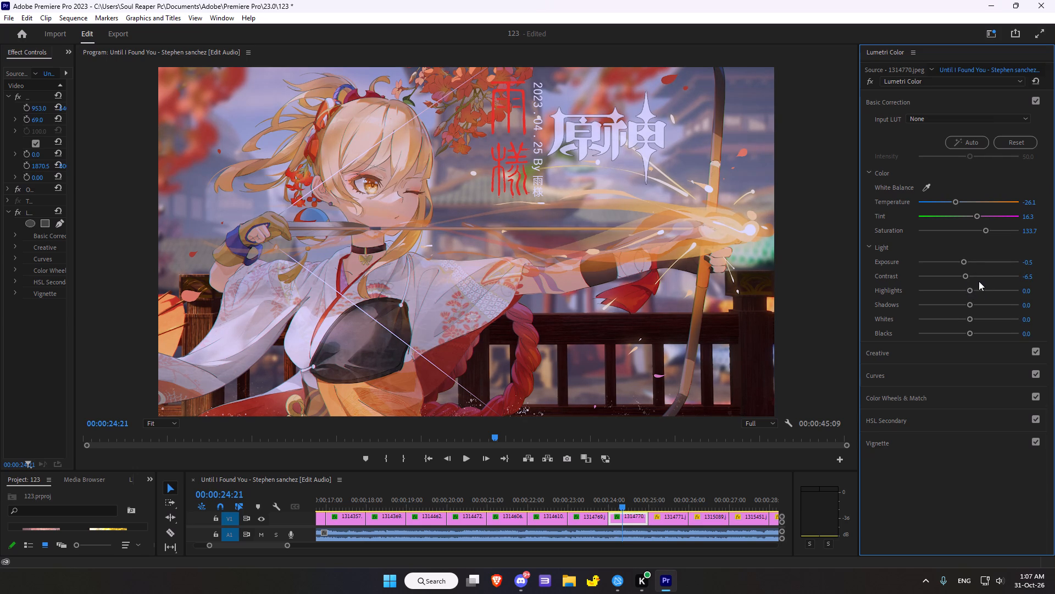
{"action": "left_click", "coordinate": [972, 291]}
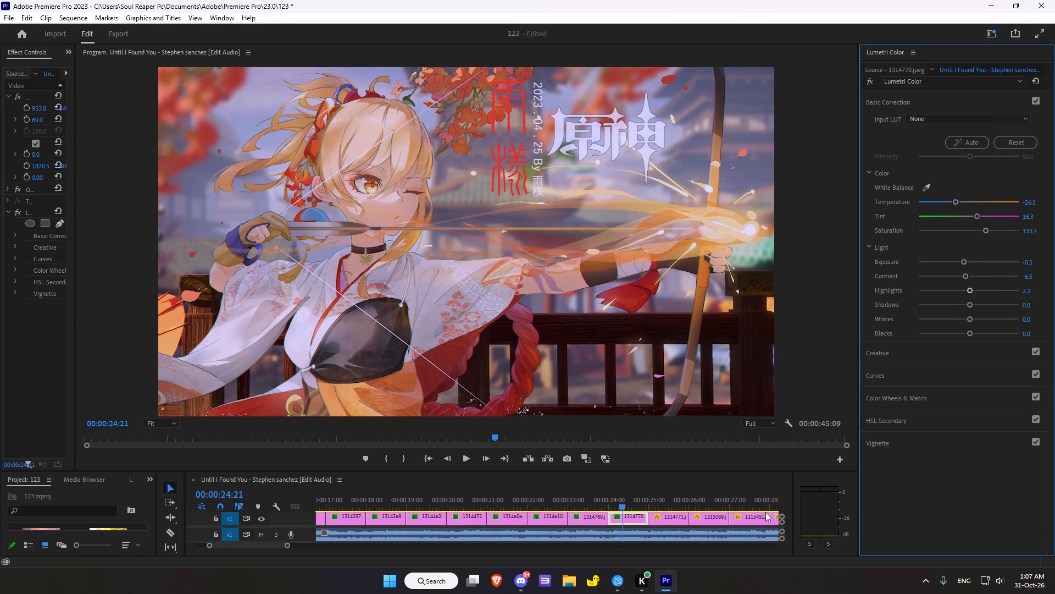
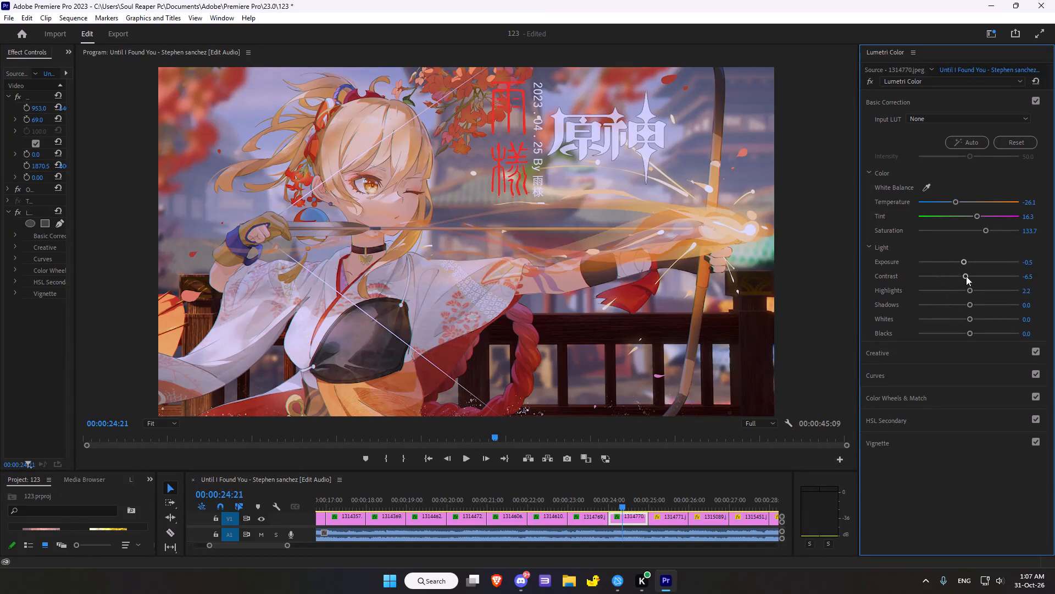
In the basic correction of clip 1314770.jpeg, set Exposure to -1.1, Contrast to 21.7 and Highlights to -2.2.
{"action": "left_click", "coordinate": [965, 276]}
{"action": "double_click", "coordinate": [968, 277]}
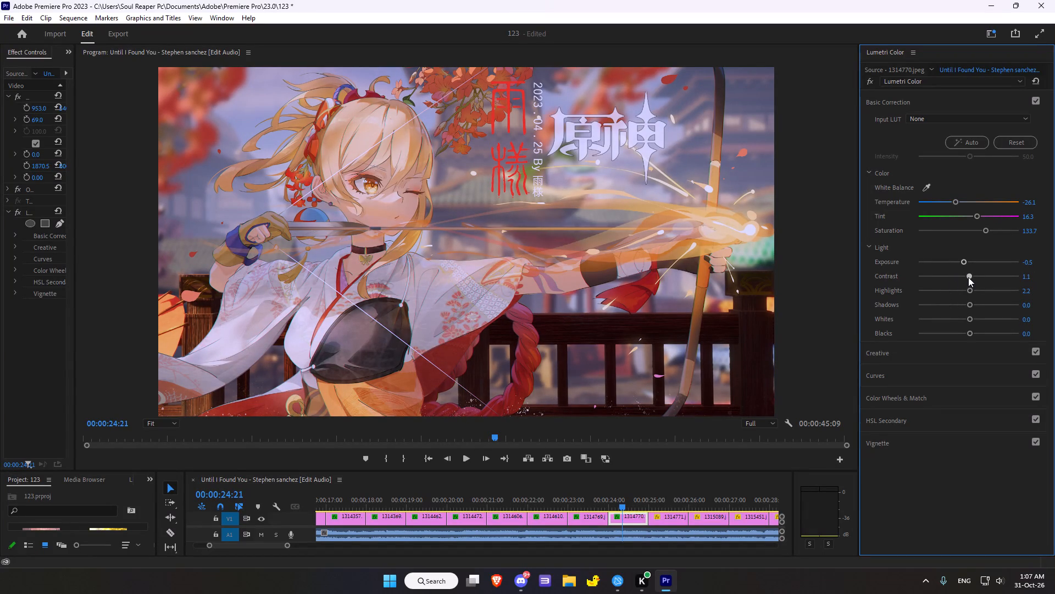
{"action": "double_click", "coordinate": [963, 262]}
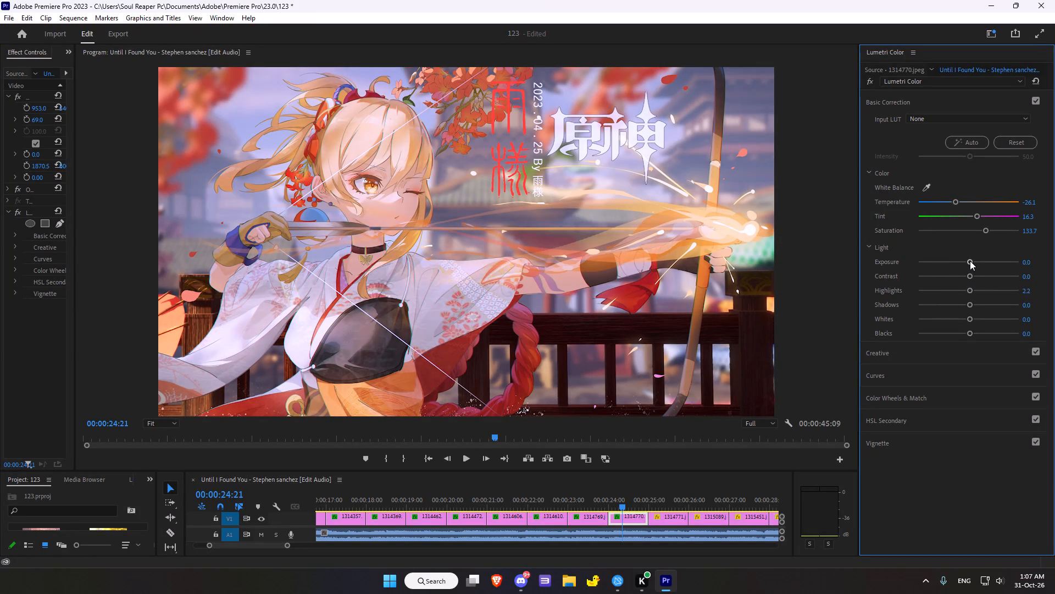
{"action": "left_click_drag", "start_coordinate": [970, 261], "coordinate": [957, 263]}
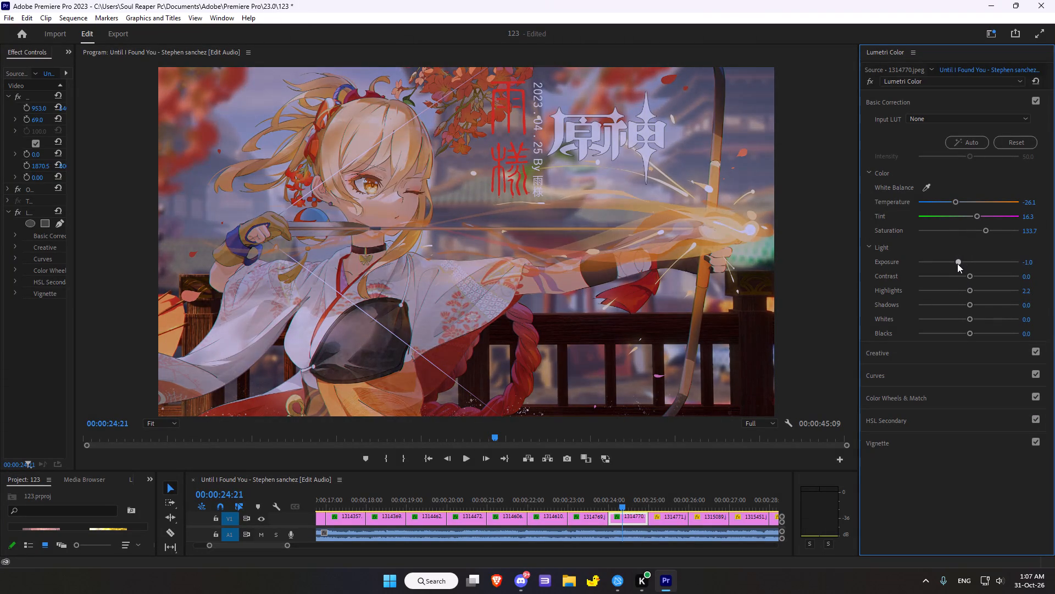
{"action": "left_click_drag", "start_coordinate": [957, 263], "coordinate": [956, 264]}
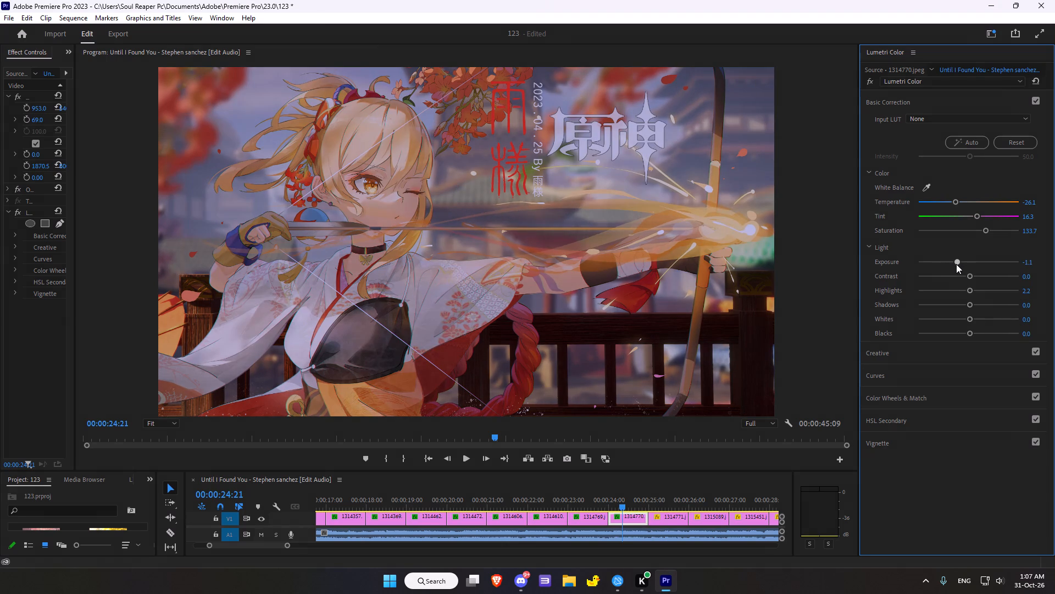
{"action": "left_click_drag", "start_coordinate": [956, 264], "coordinate": [957, 265]}
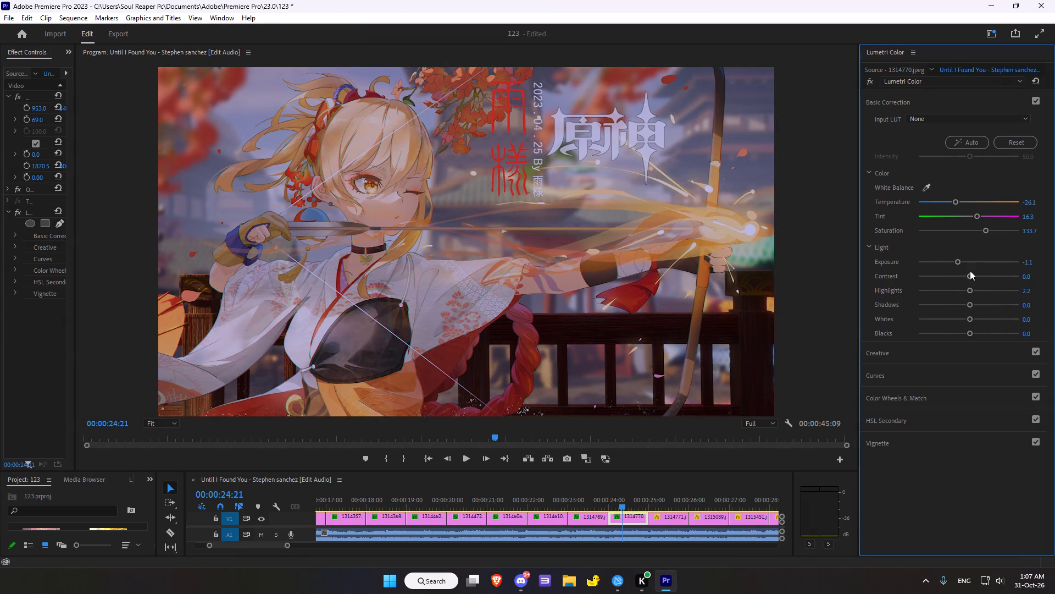
{"action": "left_click_drag", "start_coordinate": [969, 277], "coordinate": [979, 279]}
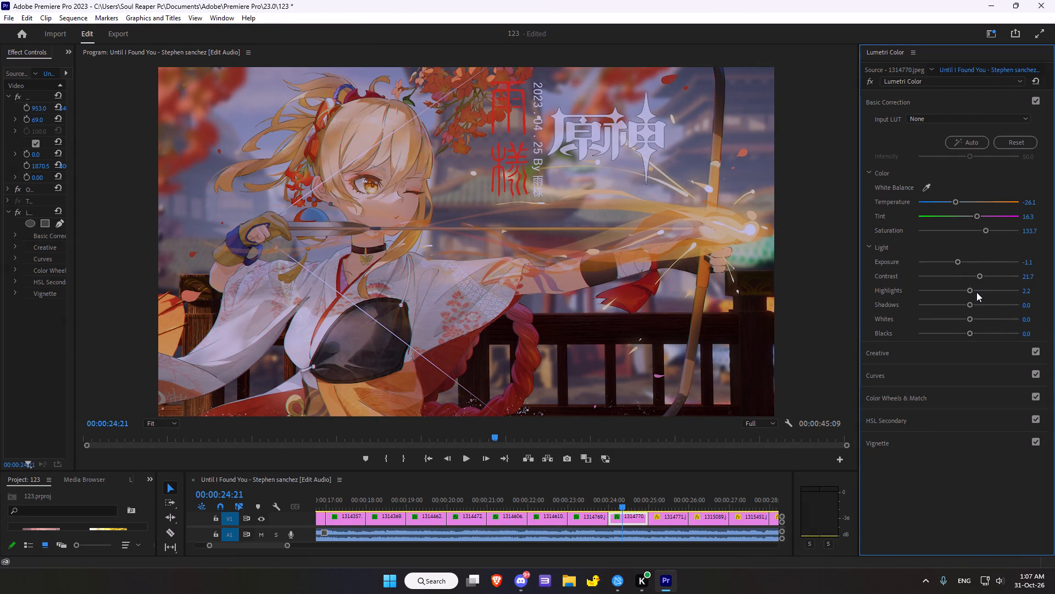
{"action": "left_click", "coordinate": [969, 294]}
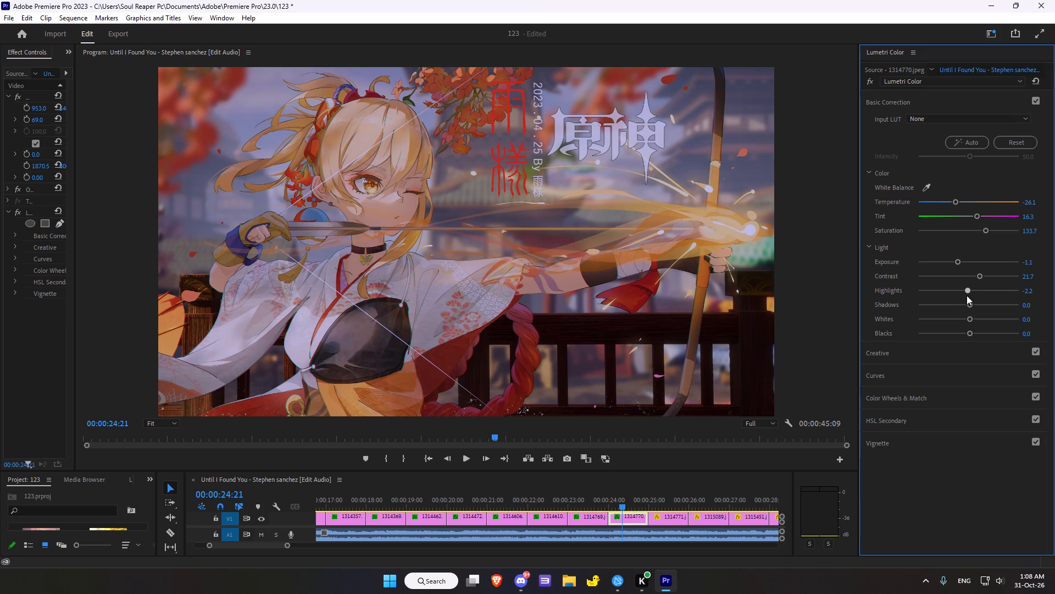
In the basic correction of clip 1314770.jpeg, set Shadows to -16.3, Whites to -12.0 and Blacks to -9.8.
{"action": "left_click_drag", "start_coordinate": [971, 307], "coordinate": [964, 307]}
{"action": "left_click_drag", "start_coordinate": [964, 307], "coordinate": [966, 306]}
{"action": "left_click_drag", "start_coordinate": [966, 306], "coordinate": [969, 305]}
{"action": "left_click_drag", "start_coordinate": [969, 305], "coordinate": [960, 307]}
{"action": "left_click_drag", "start_coordinate": [960, 307], "coordinate": [959, 307]}
{"action": "left_click_drag", "start_coordinate": [969, 321], "coordinate": [962, 322]}
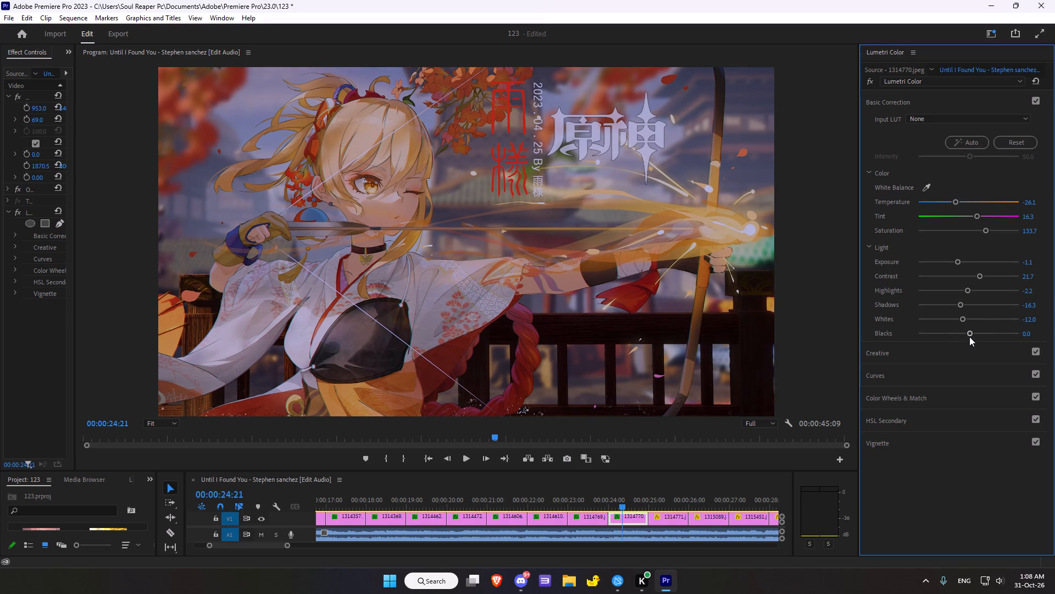
{"action": "left_click_drag", "start_coordinate": [969, 337], "coordinate": [958, 333]}
{"action": "left_click_drag", "start_coordinate": [958, 333], "coordinate": [970, 329]}
{"action": "left_click_drag", "start_coordinate": [970, 329], "coordinate": [963, 330]}
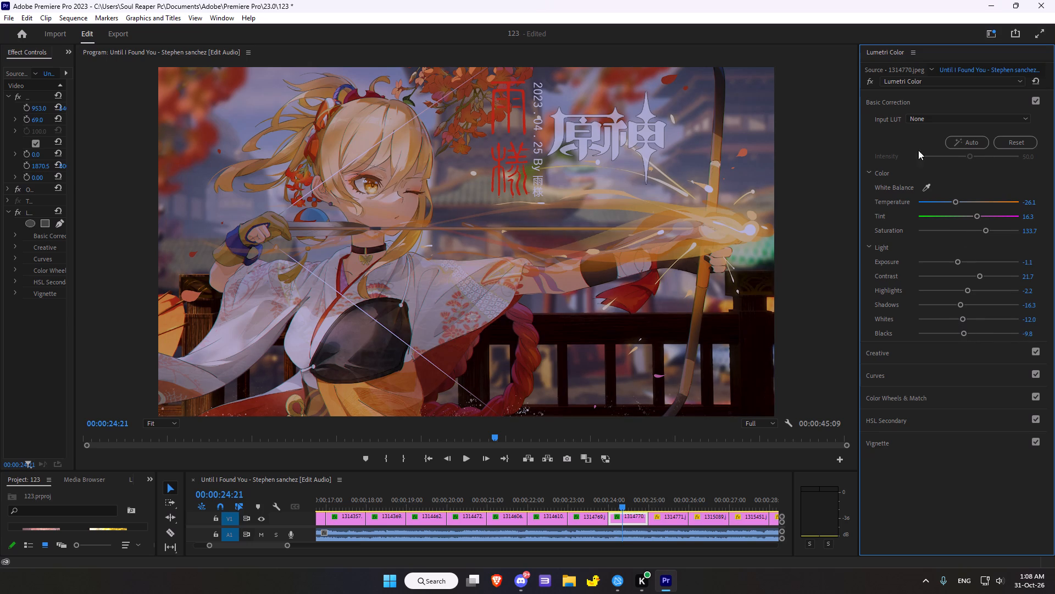
Raise the Exposure of clip 1314770.jpeg to 0.2, comparing the image with and without its Lumetri Color grade.
{"action": "double_click", "coordinate": [868, 78]}
{"action": "left_click_drag", "start_coordinate": [959, 260], "coordinate": [971, 259]}
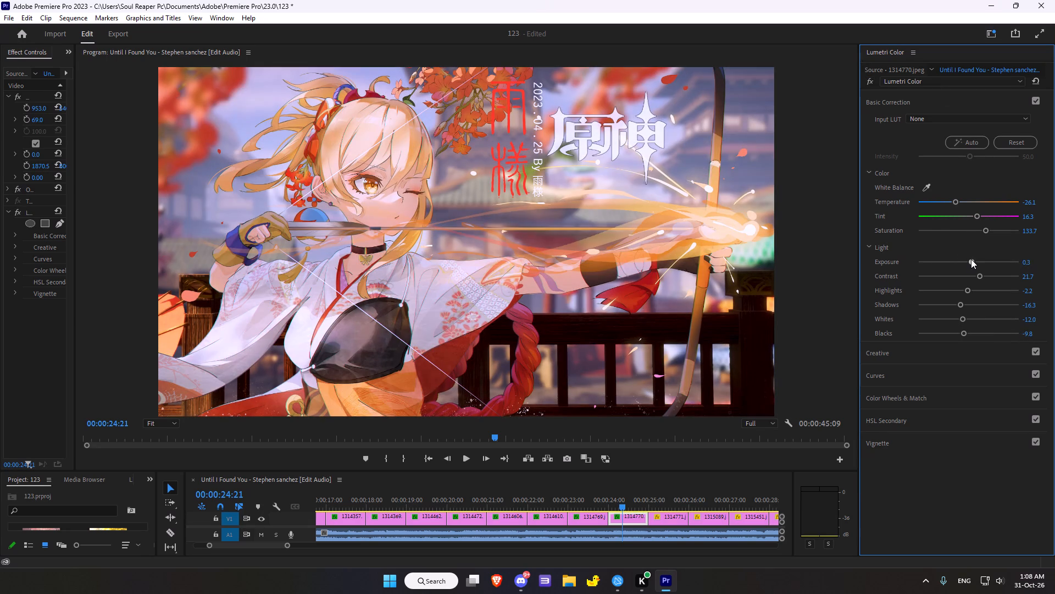
{"action": "left_click_drag", "start_coordinate": [971, 259], "coordinate": [969, 259]}
{"action": "double_click", "coordinate": [868, 79]}
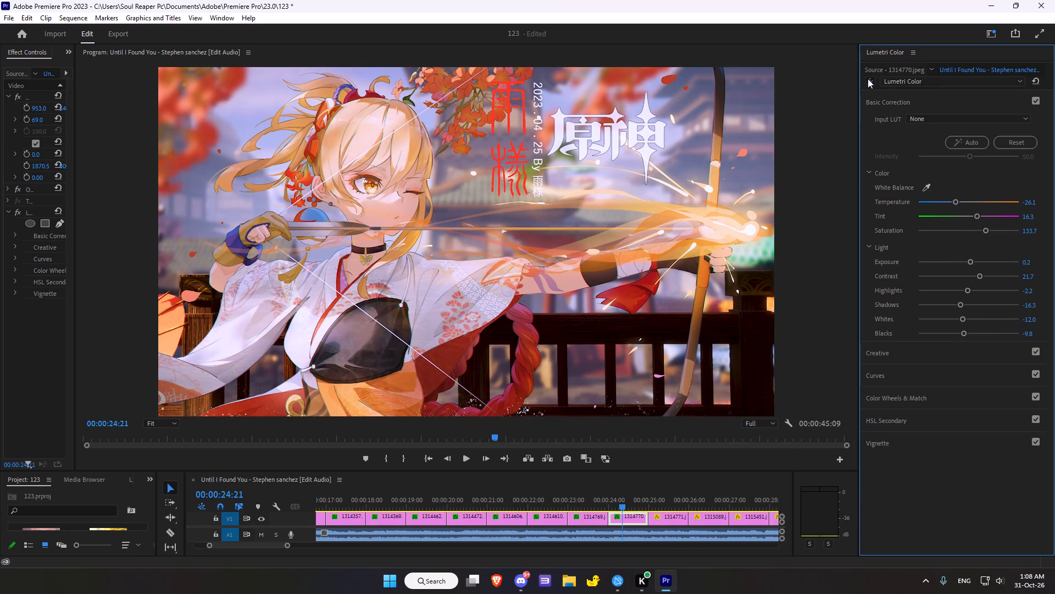
{"action": "double_click", "coordinate": [868, 79]}
In the creative adjustments of clip 1314770.jpeg, set Sharpen to 100, Vibrance to 9.8 and Saturation to 89.1.
{"action": "scroll", "coordinate": [997, 275], "scroll_direction": "down", "scroll_amount": 5}
{"action": "left_click", "coordinate": [924, 350]}
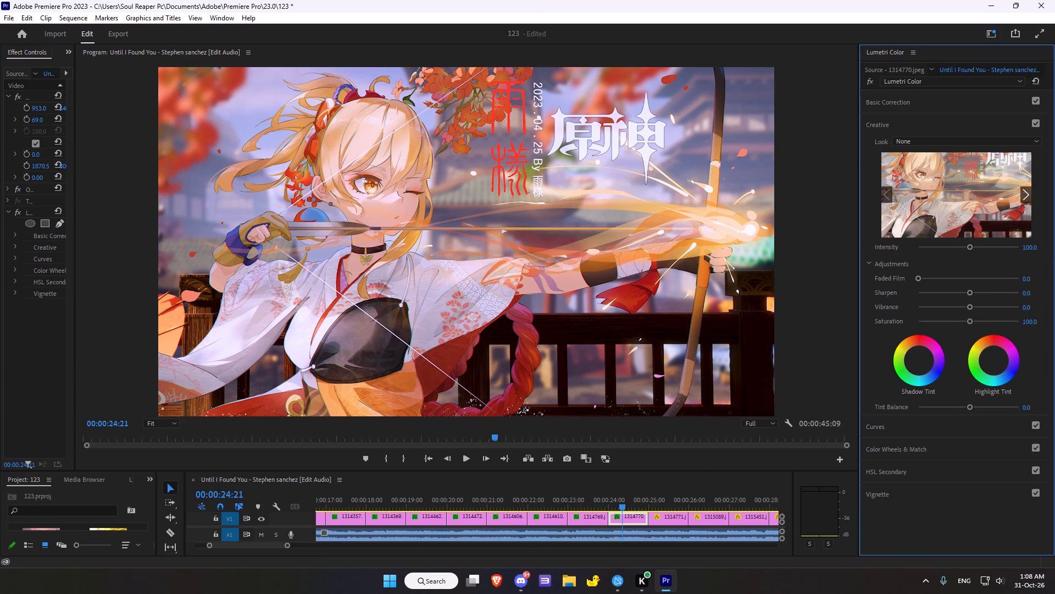
{"action": "left_click_drag", "start_coordinate": [970, 293], "coordinate": [997, 298]}
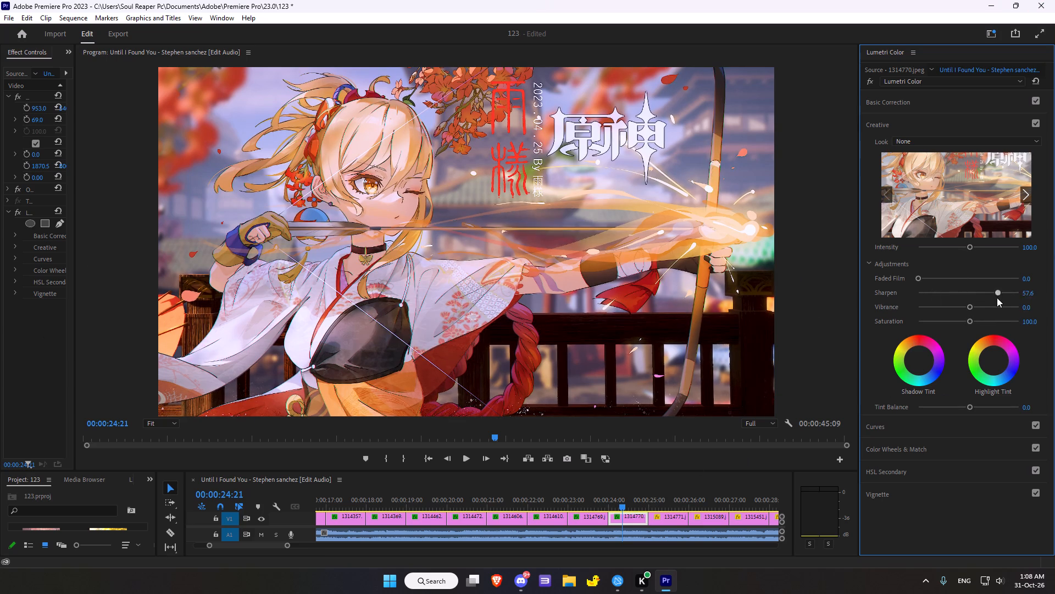
{"action": "left_click_drag", "start_coordinate": [997, 298], "coordinate": [1035, 295]}
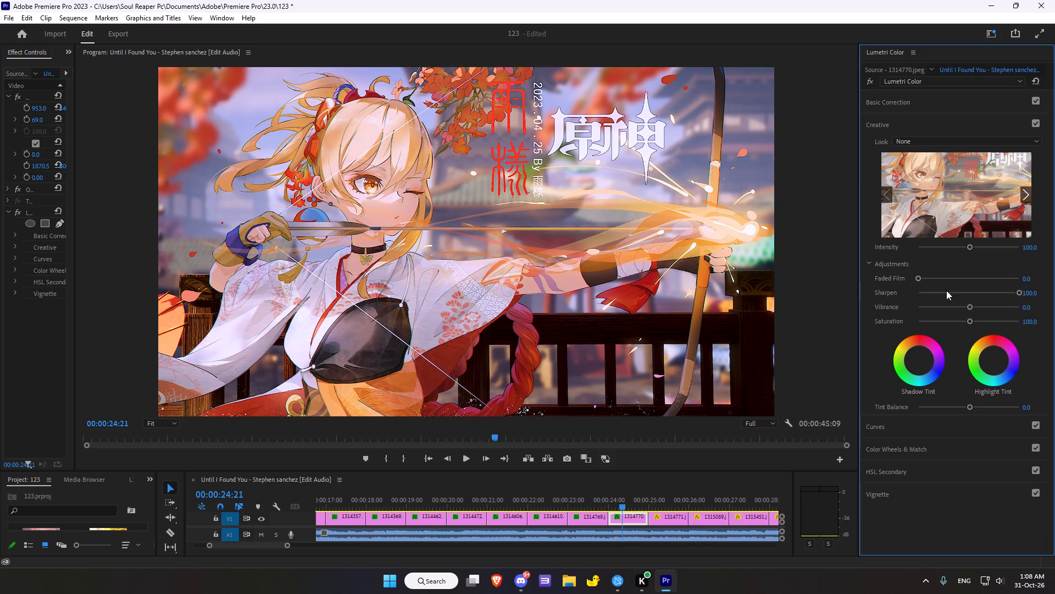
{"action": "left_click_drag", "start_coordinate": [970, 308], "coordinate": [969, 310]}
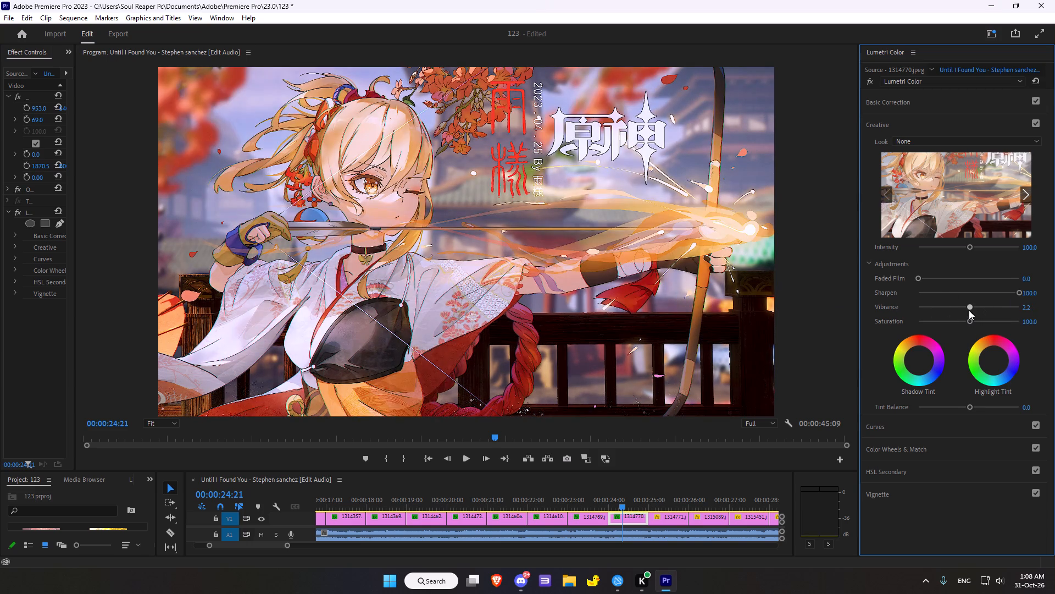
{"action": "left_click_drag", "start_coordinate": [969, 310], "coordinate": [933, 307]}
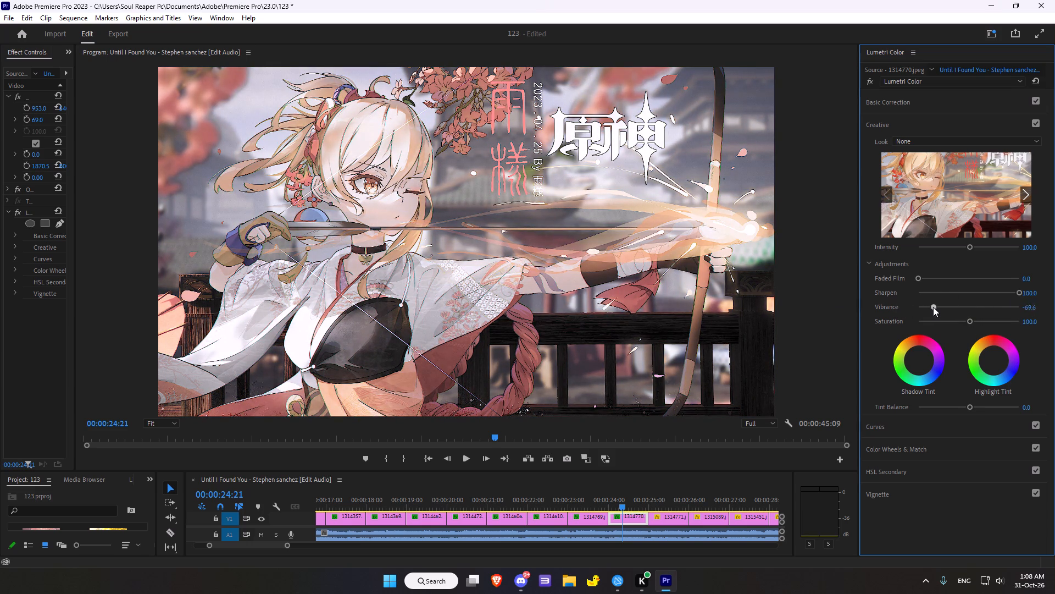
{"action": "left_click_drag", "start_coordinate": [933, 307], "coordinate": [951, 307]}
{"action": "double_click", "coordinate": [952, 307]}
{"action": "left_click", "coordinate": [970, 306]}
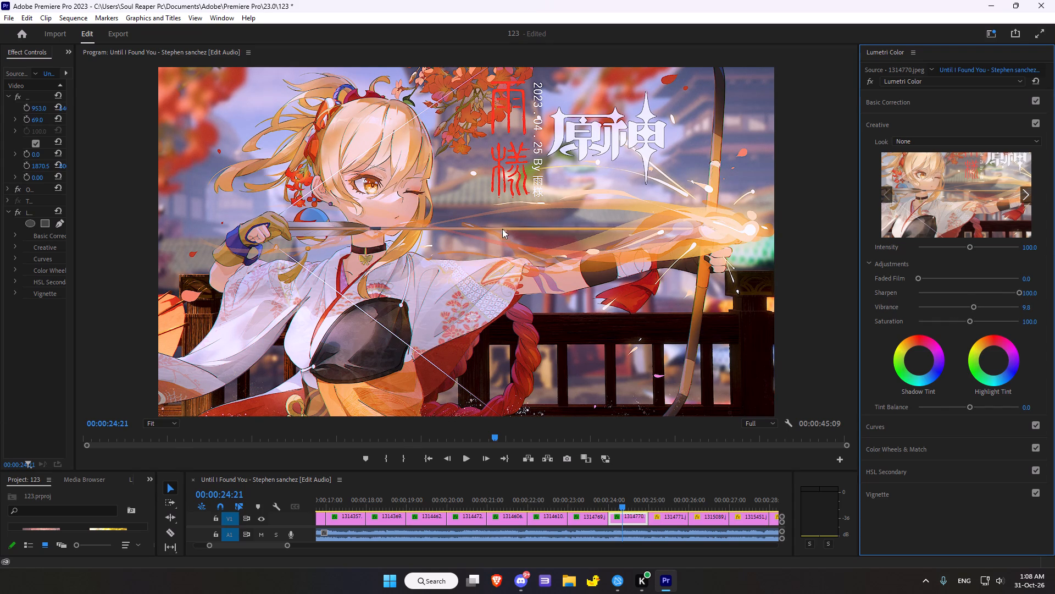
{"action": "left_click_drag", "start_coordinate": [971, 324], "coordinate": [966, 324]}
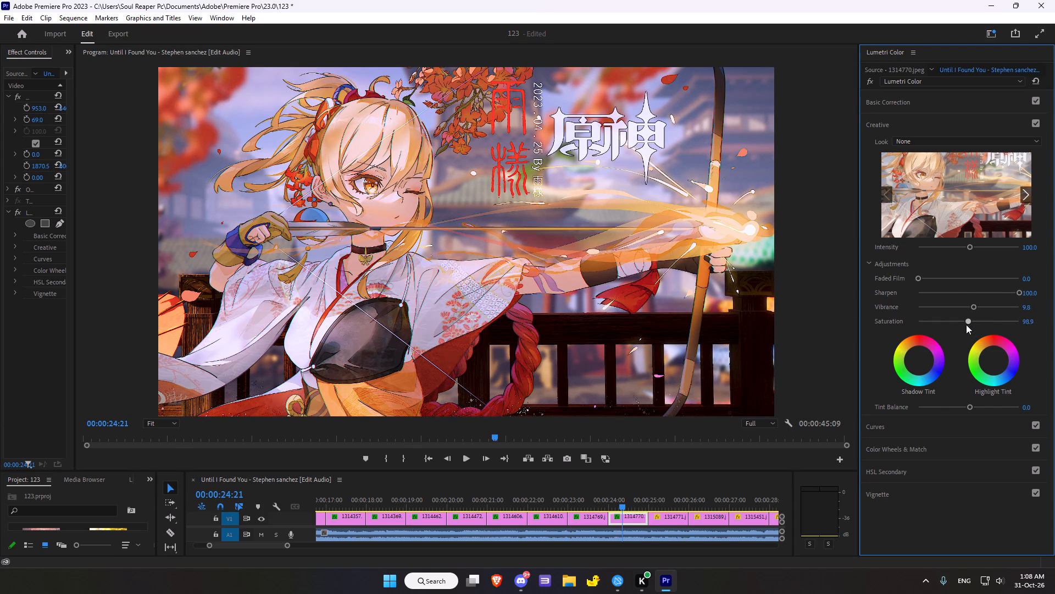
{"action": "left_click_drag", "start_coordinate": [966, 324], "coordinate": [959, 326]}
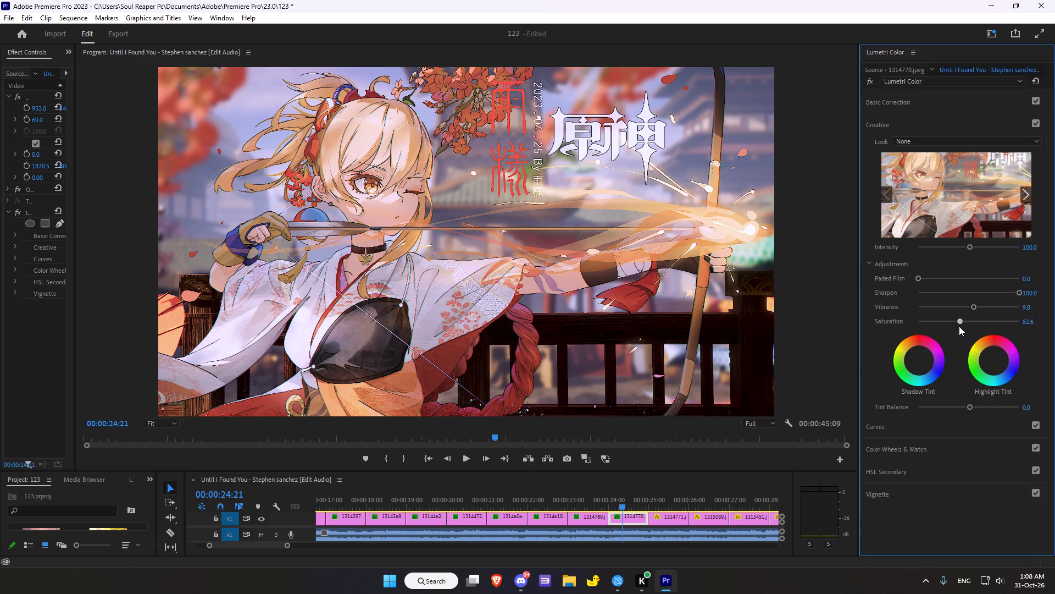
{"action": "left_click_drag", "start_coordinate": [959, 326], "coordinate": [962, 326]}
Add a row of closely spaced control points to the white RGB curve of clip 1314770.jpeg, from the shadows to just past the midtones.
{"action": "scroll", "coordinate": [956, 350], "scroll_direction": "down", "scroll_amount": 6}
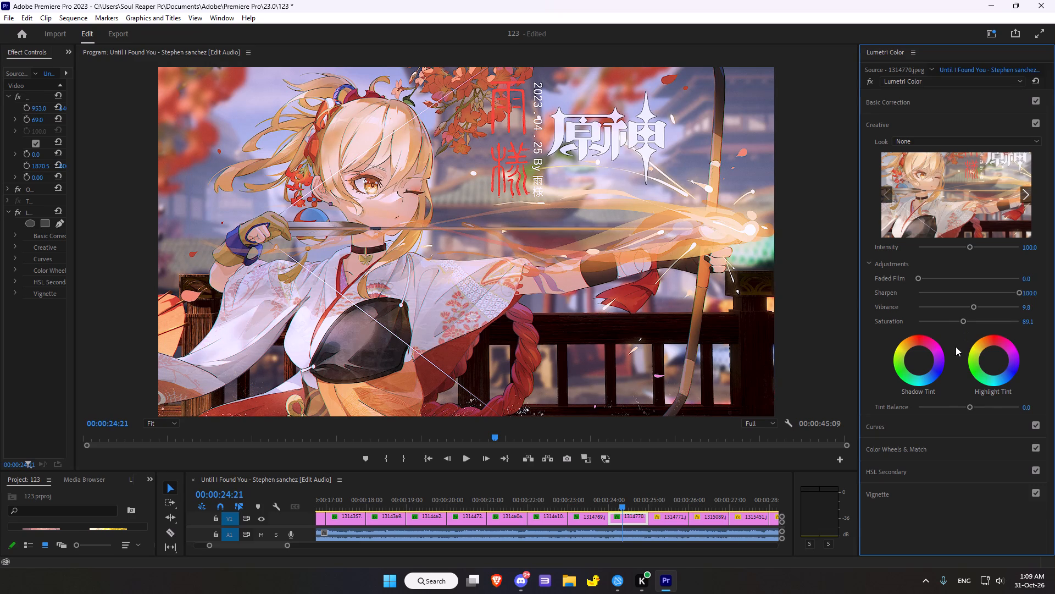
{"action": "left_click", "coordinate": [883, 434]}
{"action": "left_click_drag", "start_coordinate": [918, 403], "coordinate": [927, 403]}
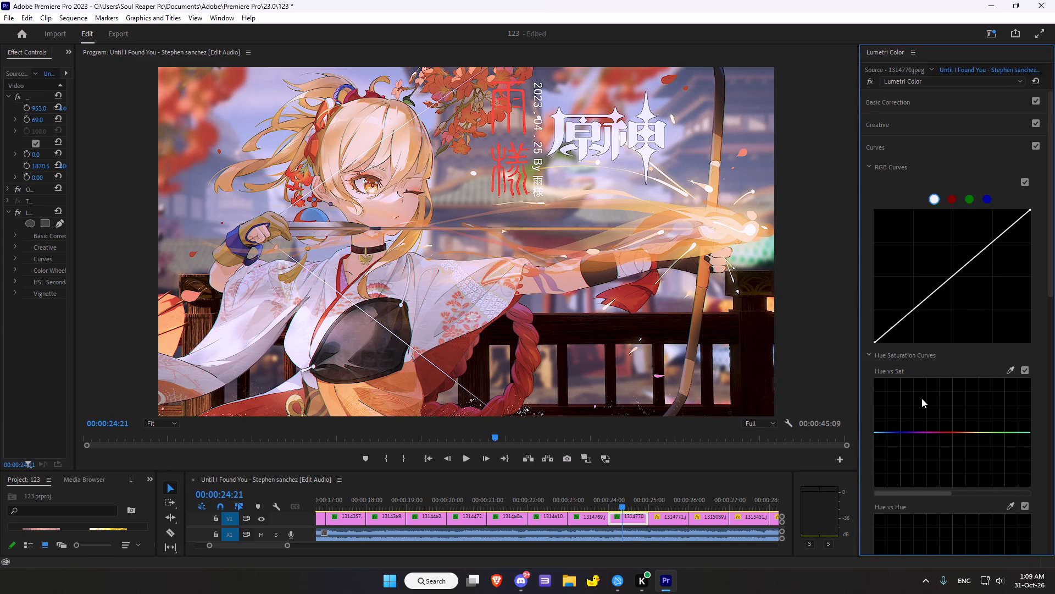
{"action": "right_click", "coordinate": [923, 398]}
{"action": "left_click", "coordinate": [881, 336]}
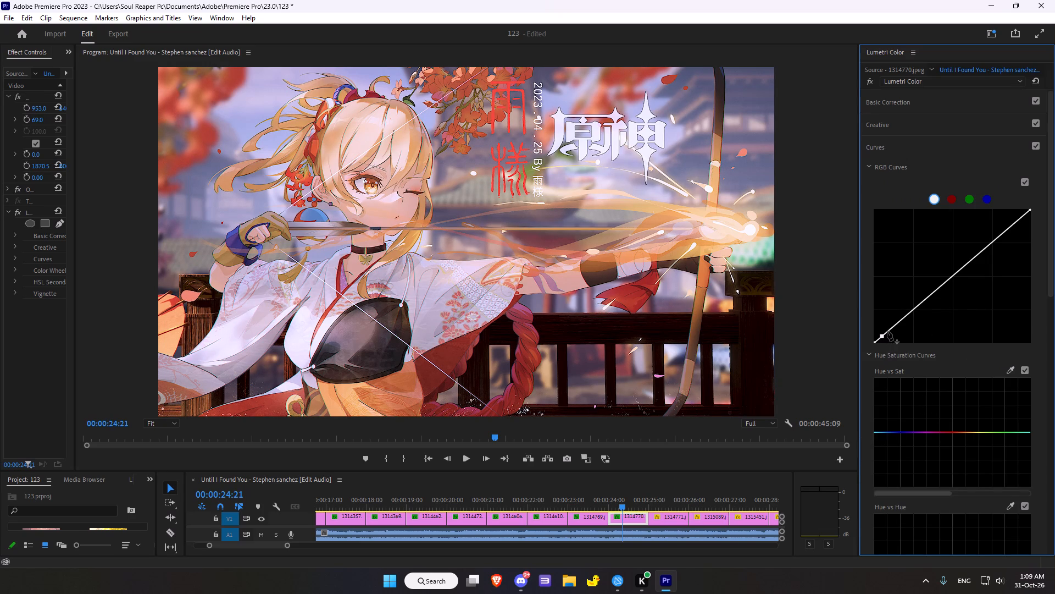
{"action": "left_click", "coordinate": [887, 331]}
{"action": "left_click", "coordinate": [895, 325]}
{"action": "left_click", "coordinate": [904, 316]}
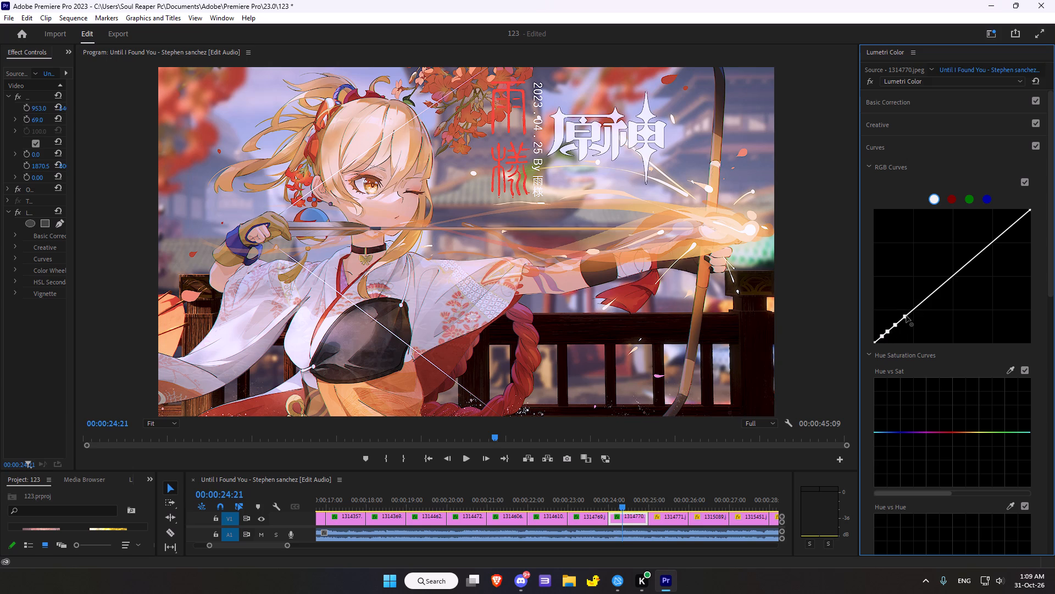
{"action": "left_click", "coordinate": [918, 306]}
{"action": "left_click", "coordinate": [930, 298]}
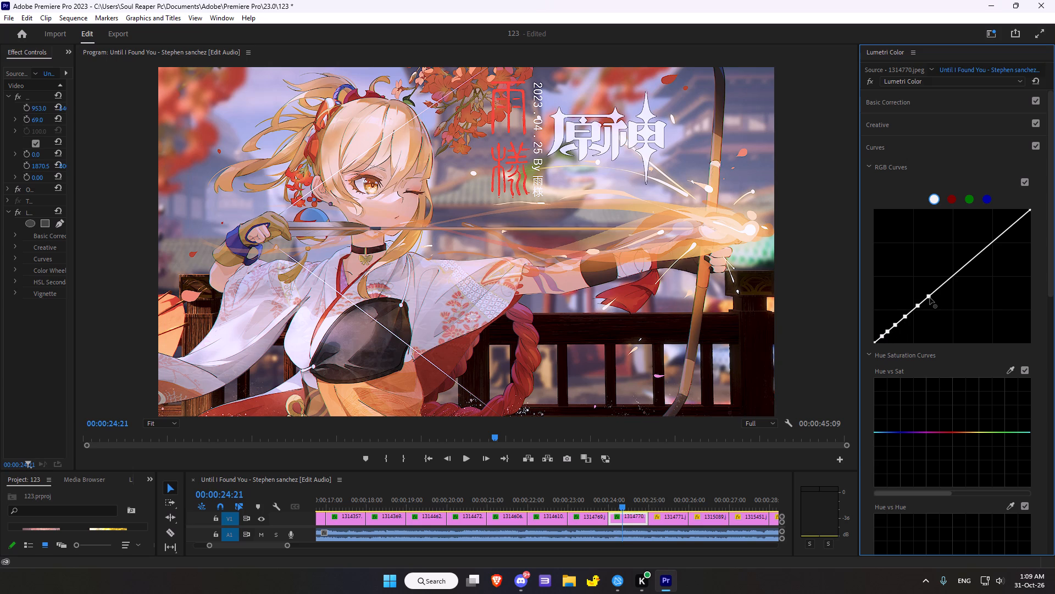
{"action": "left_click", "coordinate": [936, 292]}
{"action": "left_click", "coordinate": [943, 286]}
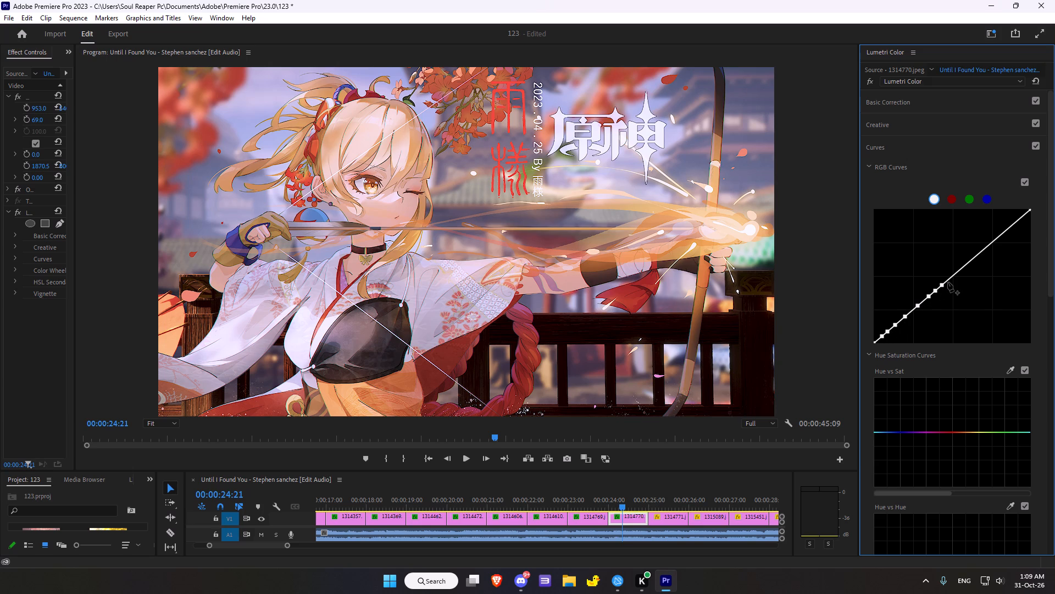
{"action": "left_click", "coordinate": [949, 280]}
{"action": "left_click", "coordinate": [956, 274]}
{"action": "left_click", "coordinate": [967, 264]}
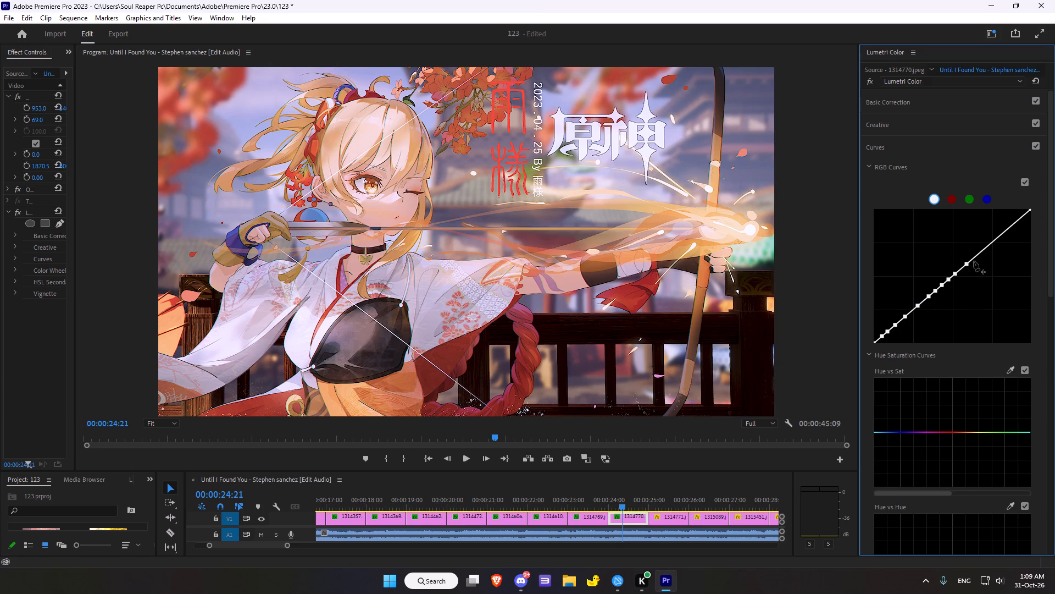
Continue the row of control points on the white RGB curve through the highlights, up to its bright end.
{"action": "left_click", "coordinate": [976, 259]}
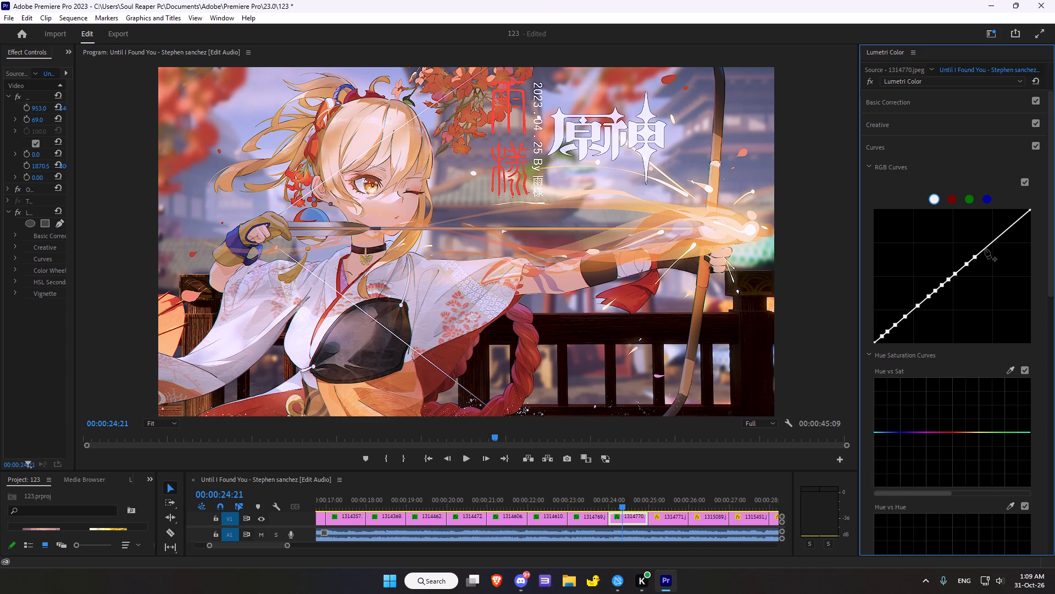
{"action": "left_click", "coordinate": [984, 251]}
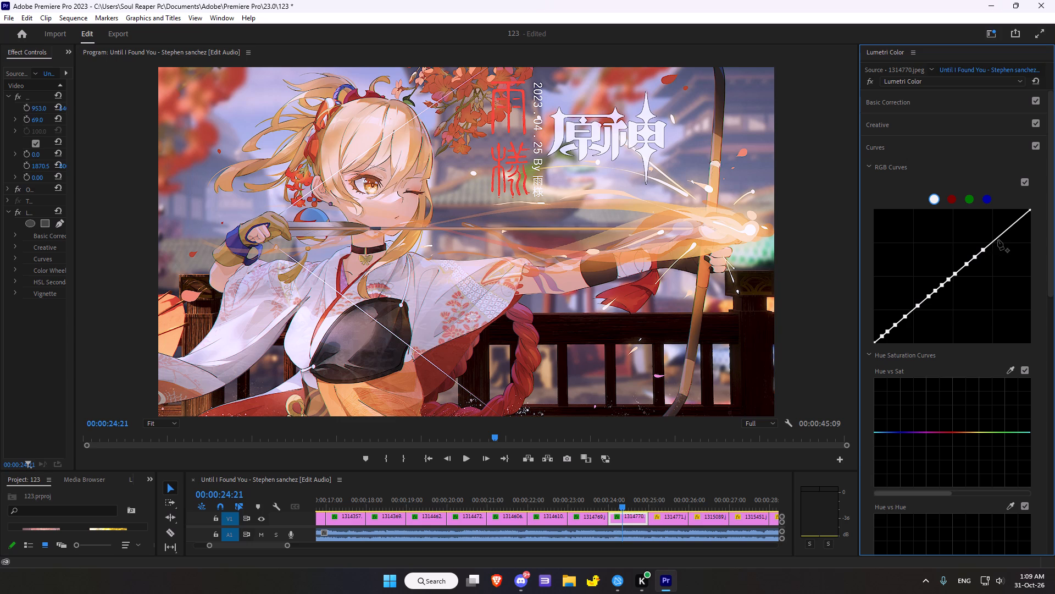
{"action": "left_click", "coordinate": [992, 243]}
{"action": "left_click", "coordinate": [1002, 237]}
{"action": "left_click", "coordinate": [1008, 228]}
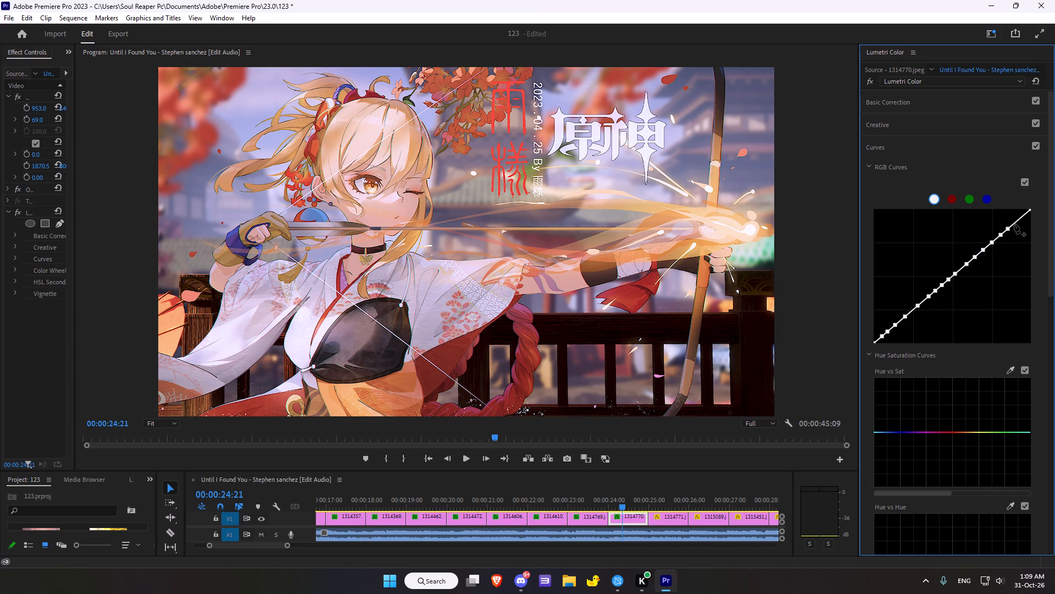
{"action": "left_click", "coordinate": [1014, 224]}
{"action": "left_click", "coordinate": [1020, 217]}
{"action": "left_click", "coordinate": [1026, 212]}
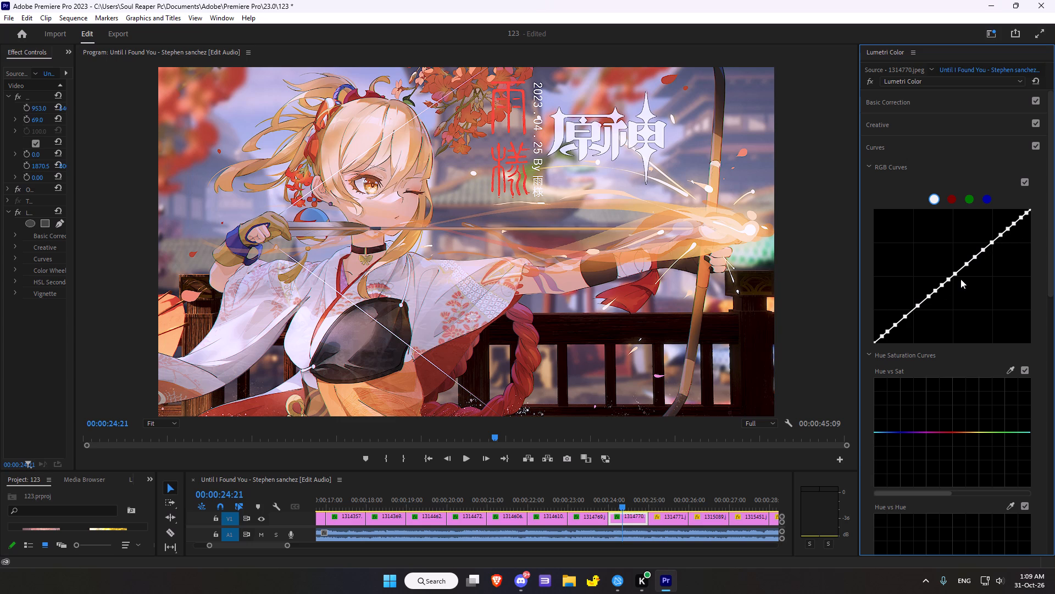
Shift the midtone point of the white RGB curve slightly below the diagonal and compare the image with and without its Lumetri Color grade.
{"action": "left_click", "coordinate": [955, 274]}
{"action": "left_click", "coordinate": [874, 87]}
{"action": "left_click", "coordinate": [870, 80]}
{"action": "left_click", "coordinate": [870, 80]}
In the Hue vs Sat curve, sample the glow at the arrow tip, raise the orange point to a moderate peak and compare with the ungraded image.
{"action": "left_click", "coordinate": [1009, 372]}
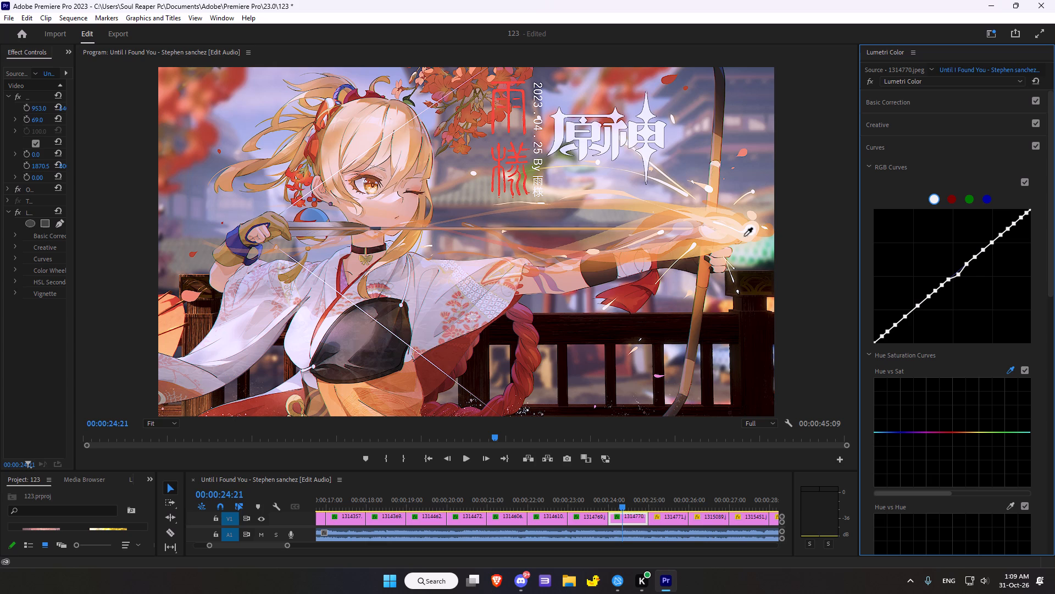
{"action": "left_click", "coordinate": [763, 233]}
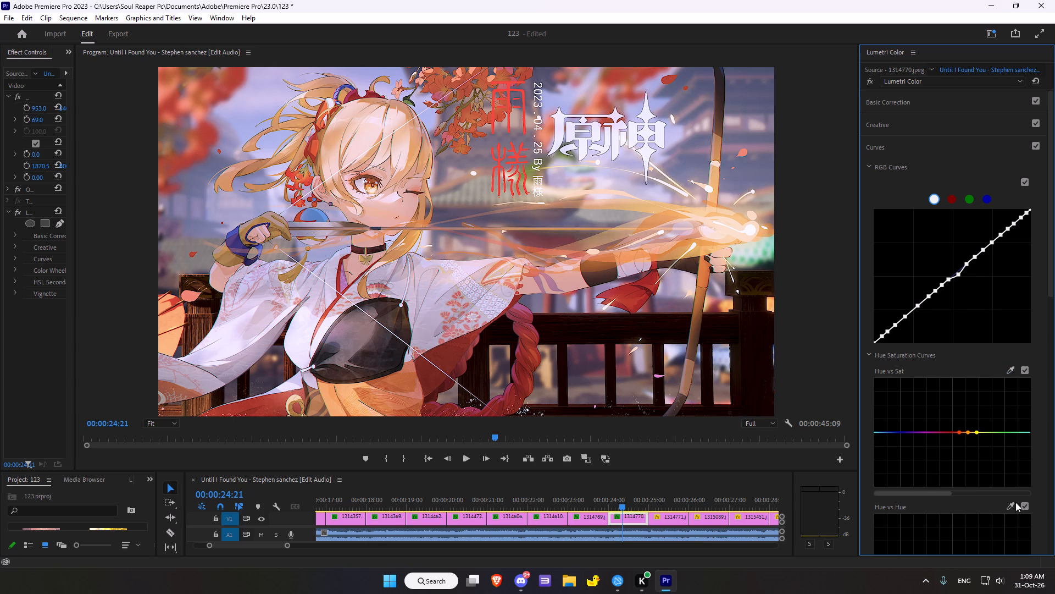
{"action": "left_click_drag", "start_coordinate": [968, 433], "coordinate": [969, 420]}
{"action": "left_click_drag", "start_coordinate": [969, 420], "coordinate": [970, 390]}
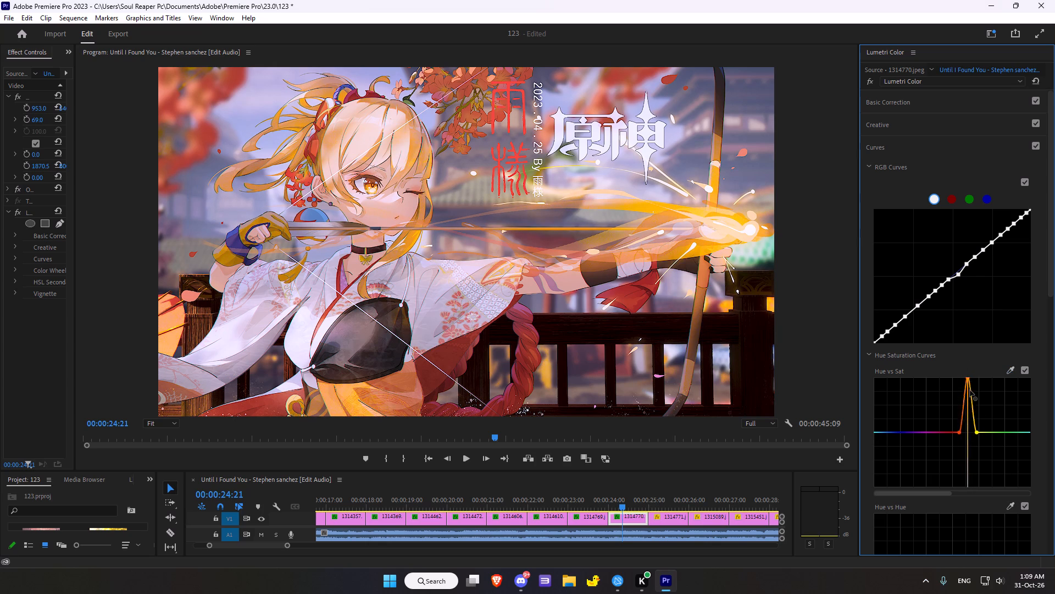
{"action": "left_click_drag", "start_coordinate": [970, 390], "coordinate": [945, 395]}
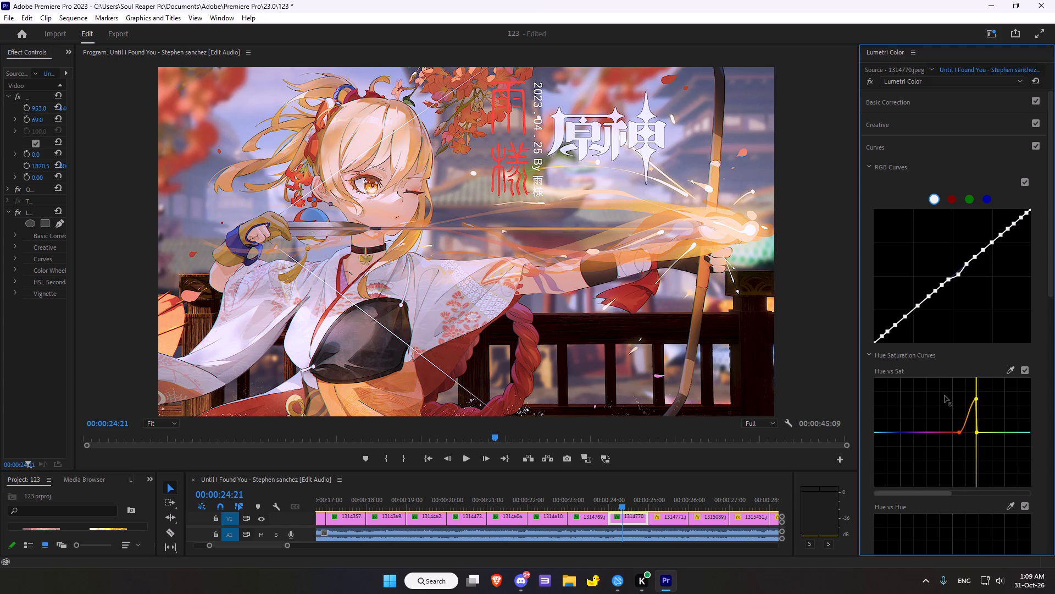
{"action": "left_click_drag", "start_coordinate": [945, 395], "coordinate": [967, 417]}
{"action": "left_click_drag", "start_coordinate": [967, 417], "coordinate": [965, 410]}
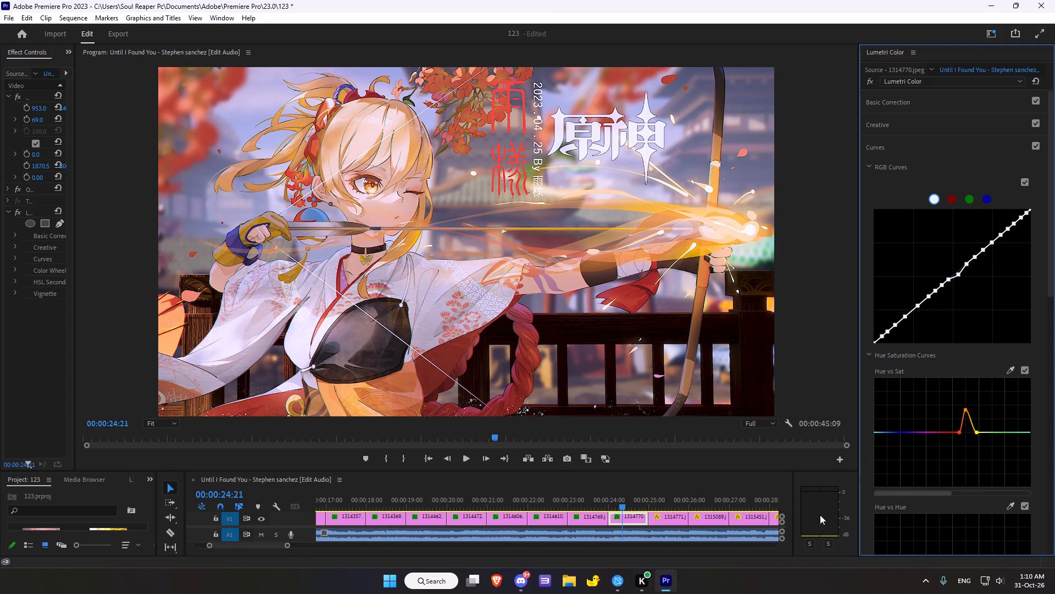
{"action": "double_click", "coordinate": [870, 85]}
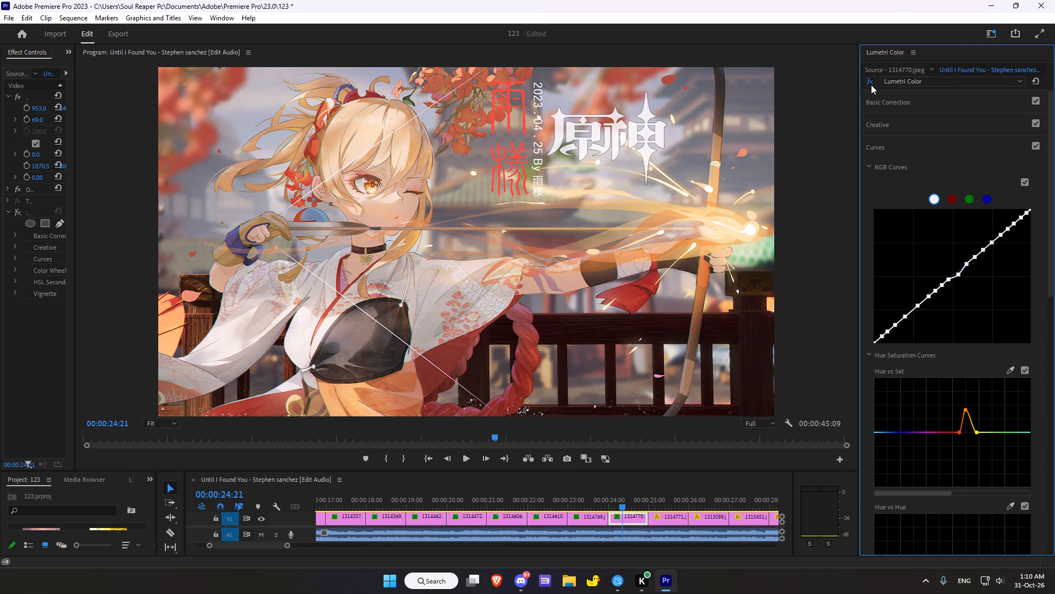
{"action": "left_click", "coordinate": [869, 80]}
{"action": "left_click", "coordinate": [869, 80]}
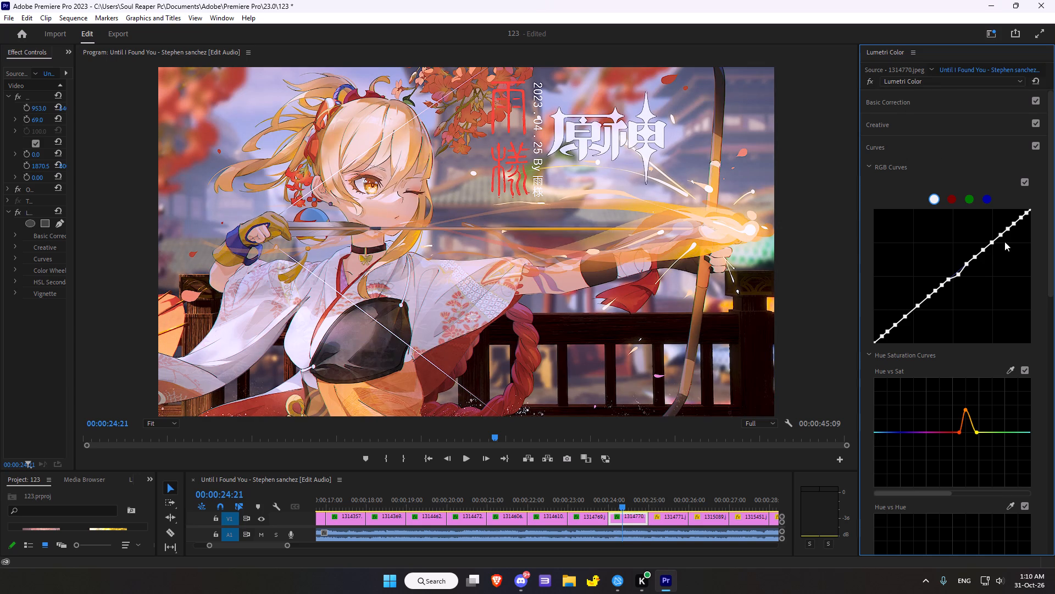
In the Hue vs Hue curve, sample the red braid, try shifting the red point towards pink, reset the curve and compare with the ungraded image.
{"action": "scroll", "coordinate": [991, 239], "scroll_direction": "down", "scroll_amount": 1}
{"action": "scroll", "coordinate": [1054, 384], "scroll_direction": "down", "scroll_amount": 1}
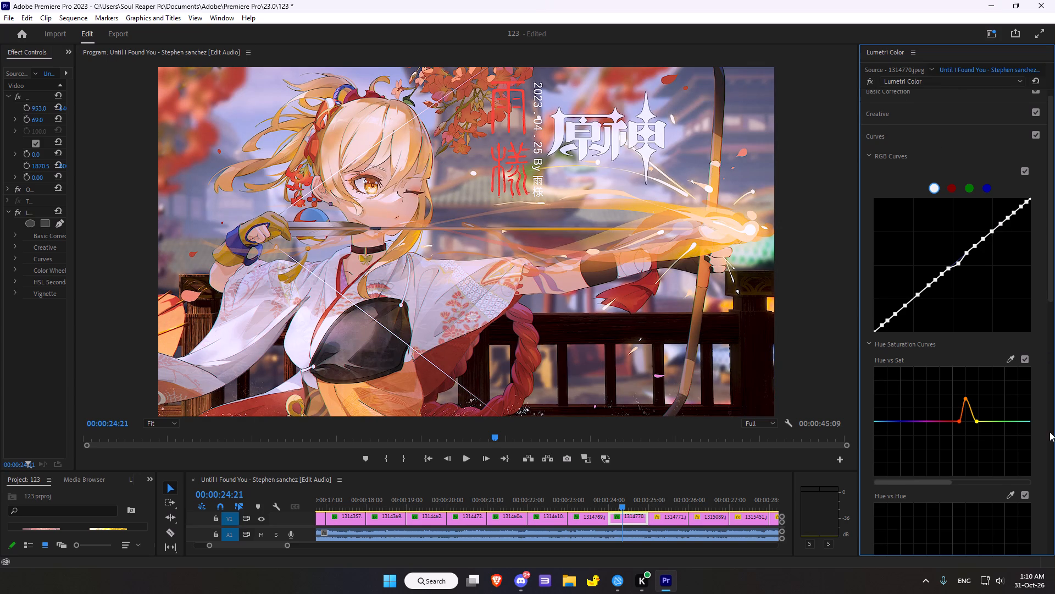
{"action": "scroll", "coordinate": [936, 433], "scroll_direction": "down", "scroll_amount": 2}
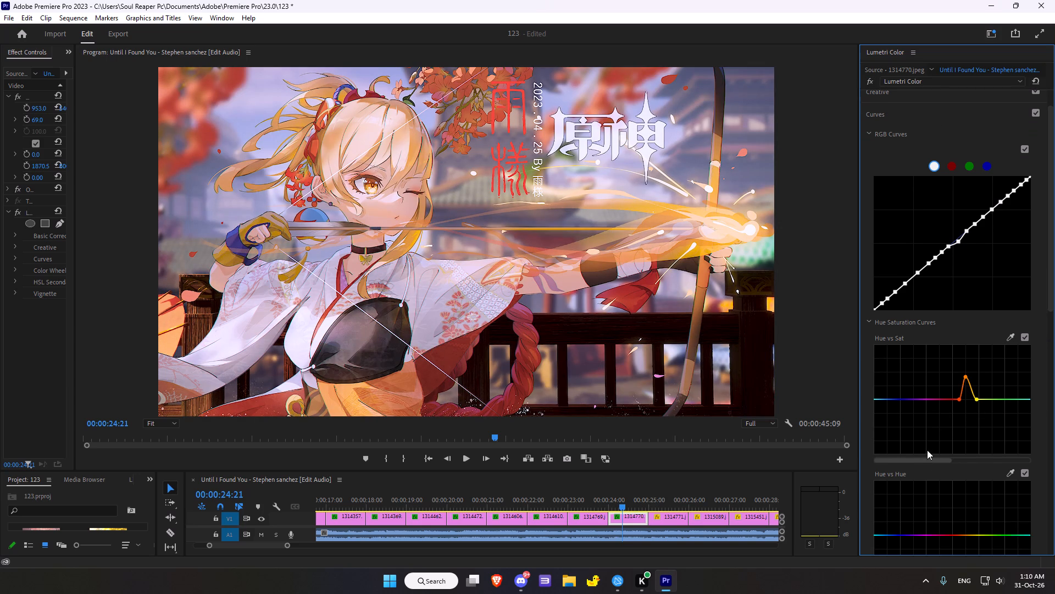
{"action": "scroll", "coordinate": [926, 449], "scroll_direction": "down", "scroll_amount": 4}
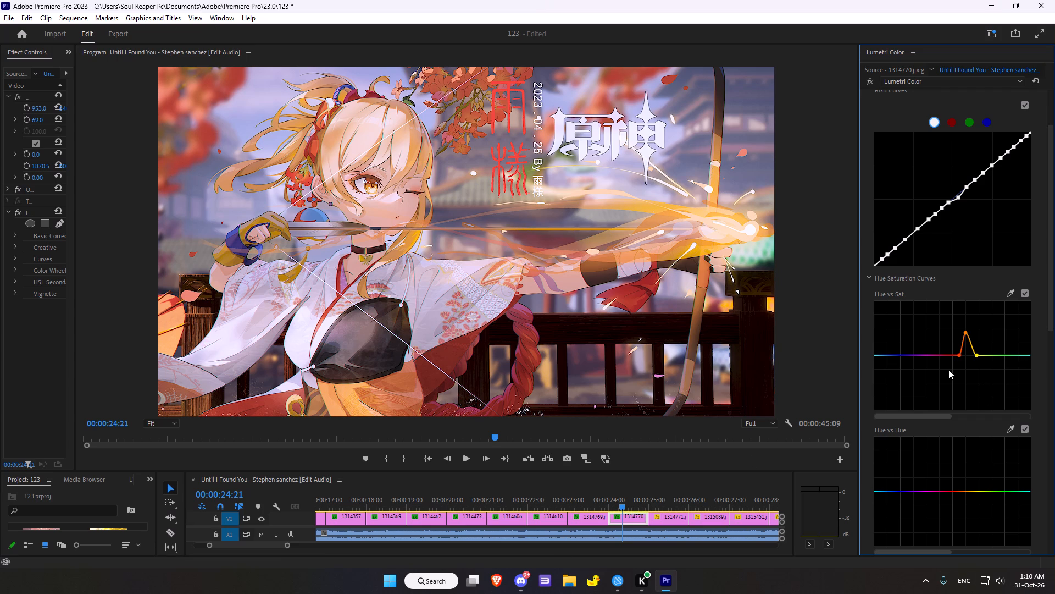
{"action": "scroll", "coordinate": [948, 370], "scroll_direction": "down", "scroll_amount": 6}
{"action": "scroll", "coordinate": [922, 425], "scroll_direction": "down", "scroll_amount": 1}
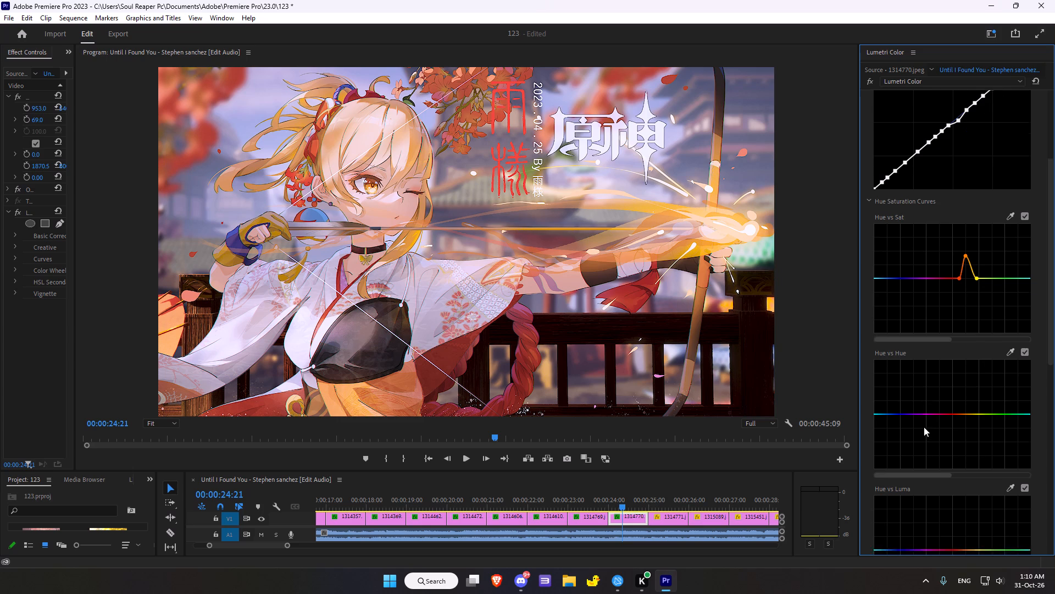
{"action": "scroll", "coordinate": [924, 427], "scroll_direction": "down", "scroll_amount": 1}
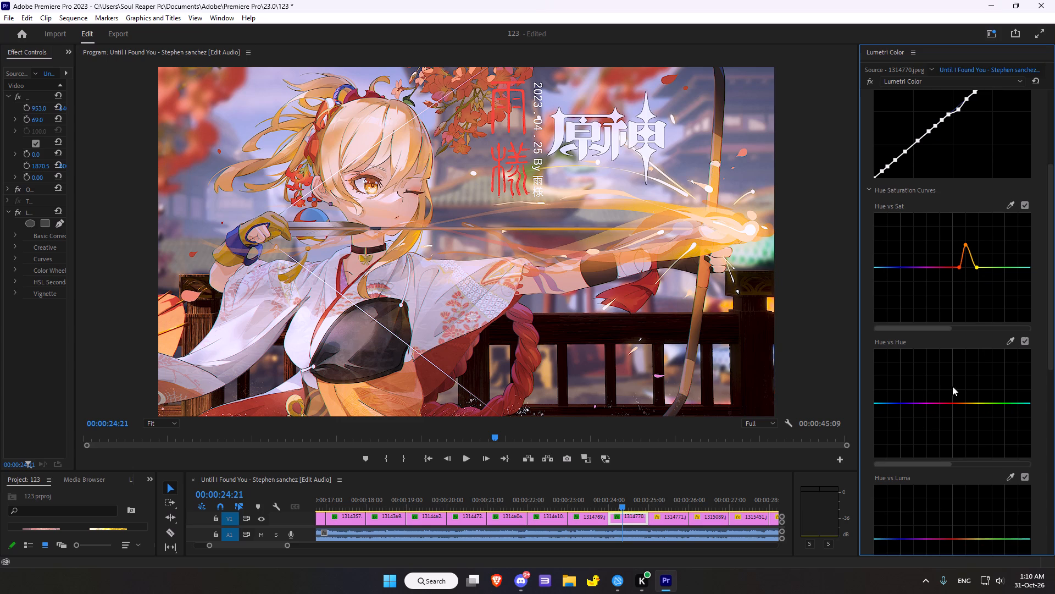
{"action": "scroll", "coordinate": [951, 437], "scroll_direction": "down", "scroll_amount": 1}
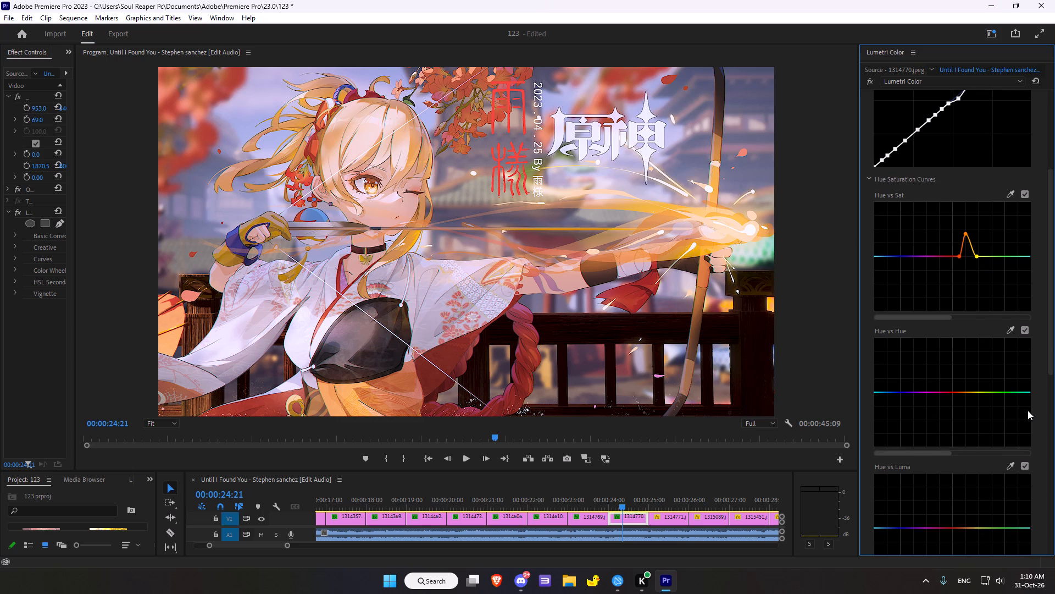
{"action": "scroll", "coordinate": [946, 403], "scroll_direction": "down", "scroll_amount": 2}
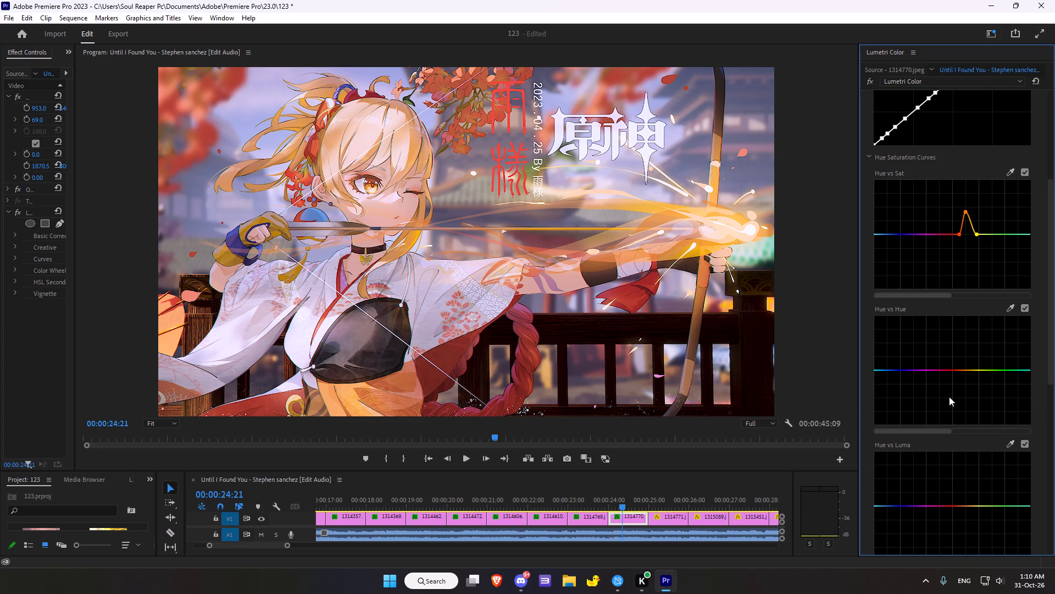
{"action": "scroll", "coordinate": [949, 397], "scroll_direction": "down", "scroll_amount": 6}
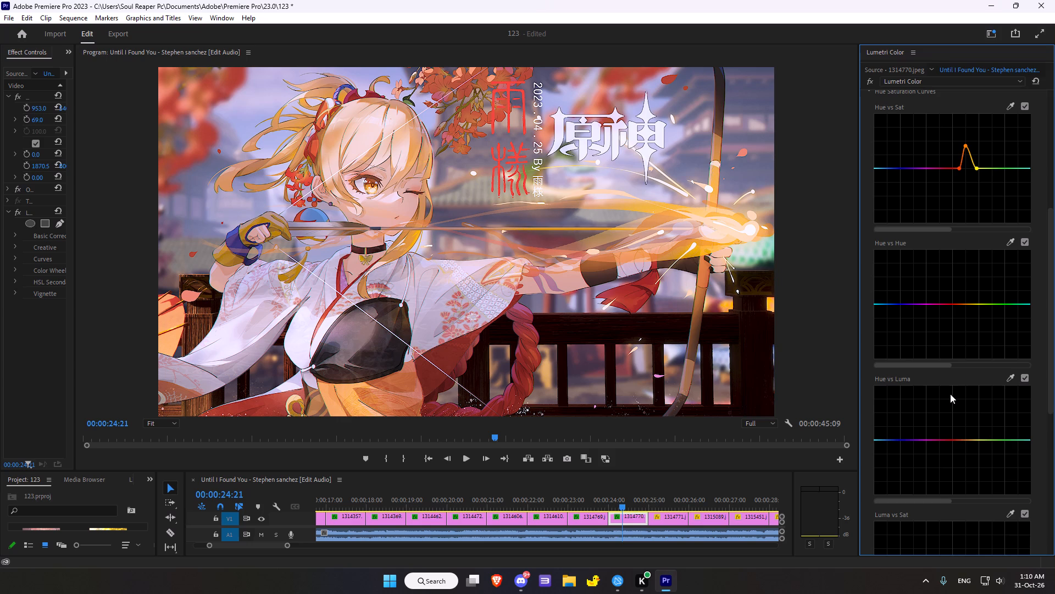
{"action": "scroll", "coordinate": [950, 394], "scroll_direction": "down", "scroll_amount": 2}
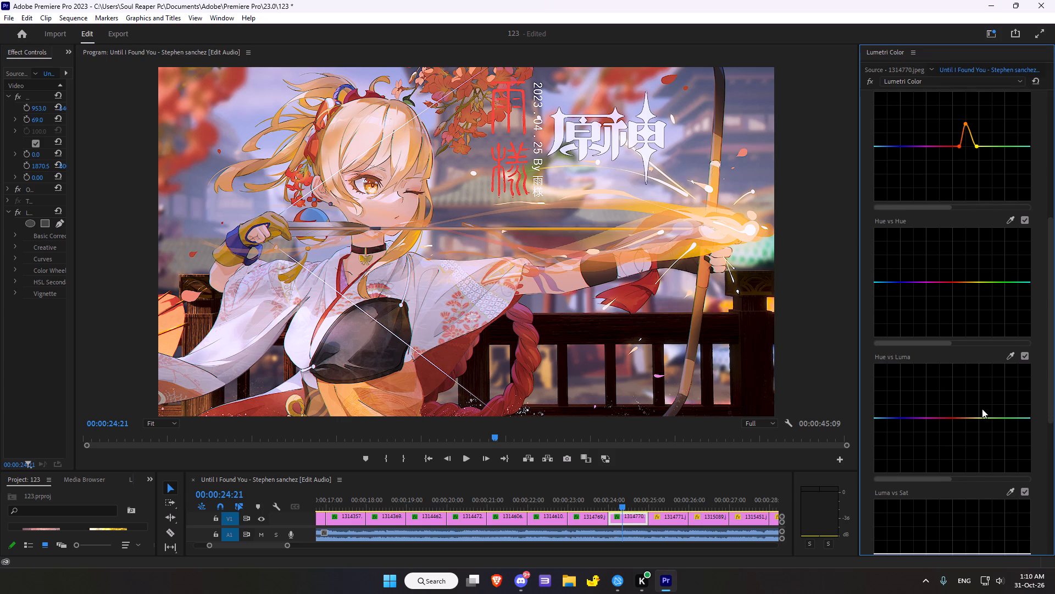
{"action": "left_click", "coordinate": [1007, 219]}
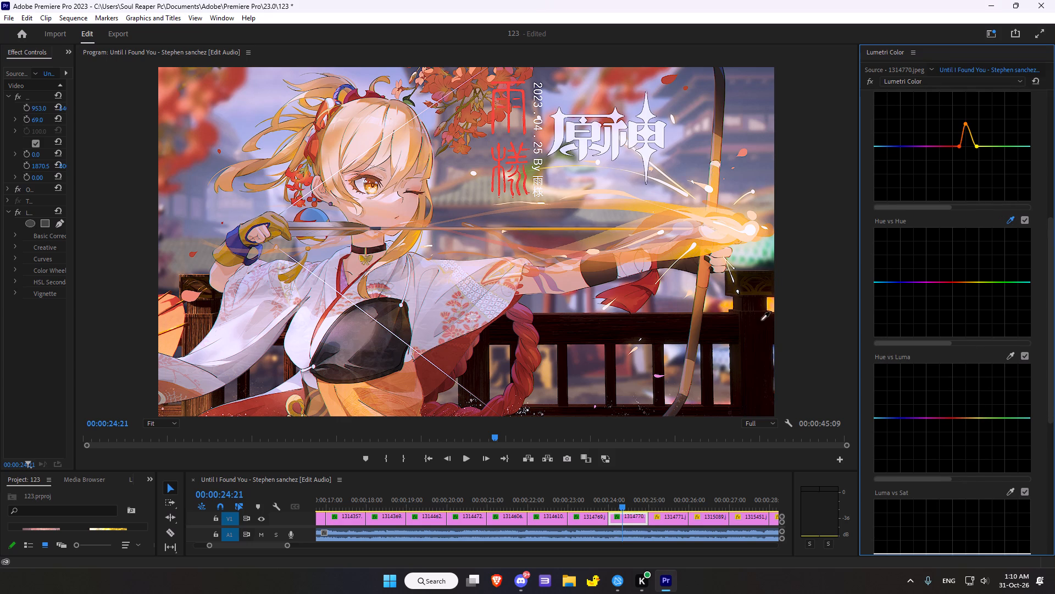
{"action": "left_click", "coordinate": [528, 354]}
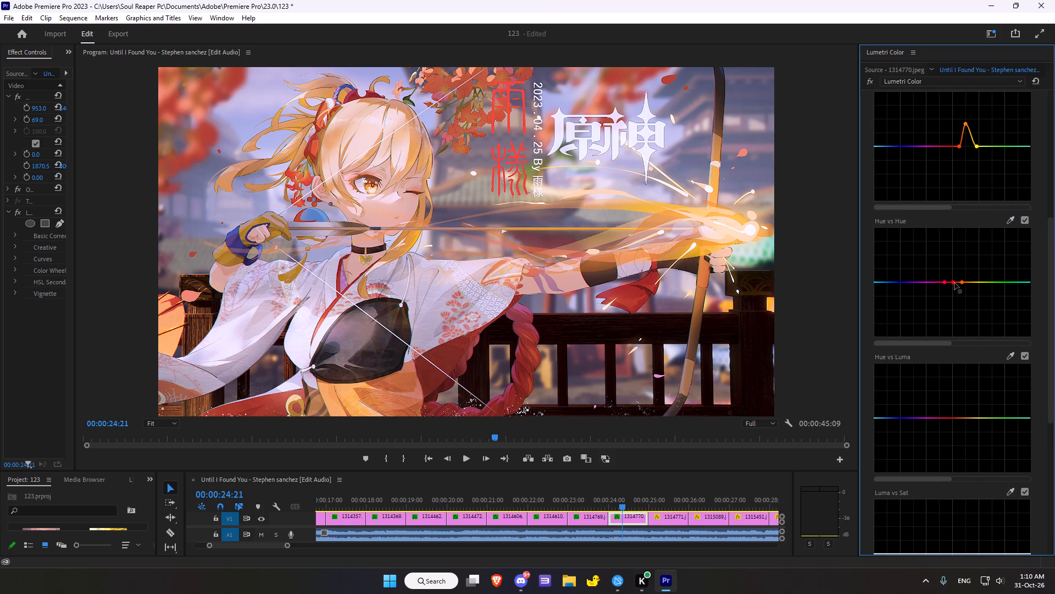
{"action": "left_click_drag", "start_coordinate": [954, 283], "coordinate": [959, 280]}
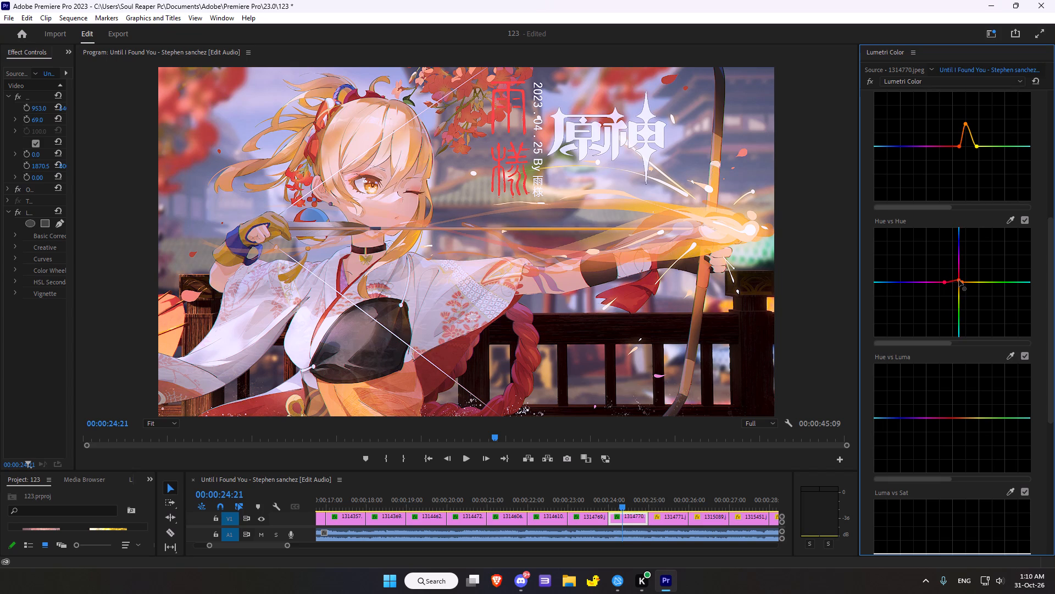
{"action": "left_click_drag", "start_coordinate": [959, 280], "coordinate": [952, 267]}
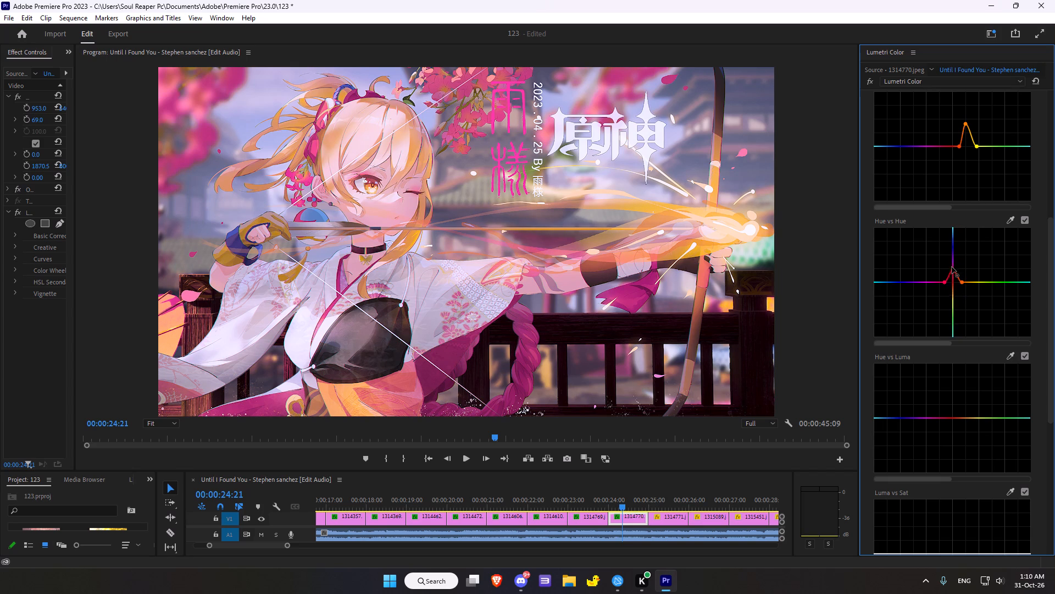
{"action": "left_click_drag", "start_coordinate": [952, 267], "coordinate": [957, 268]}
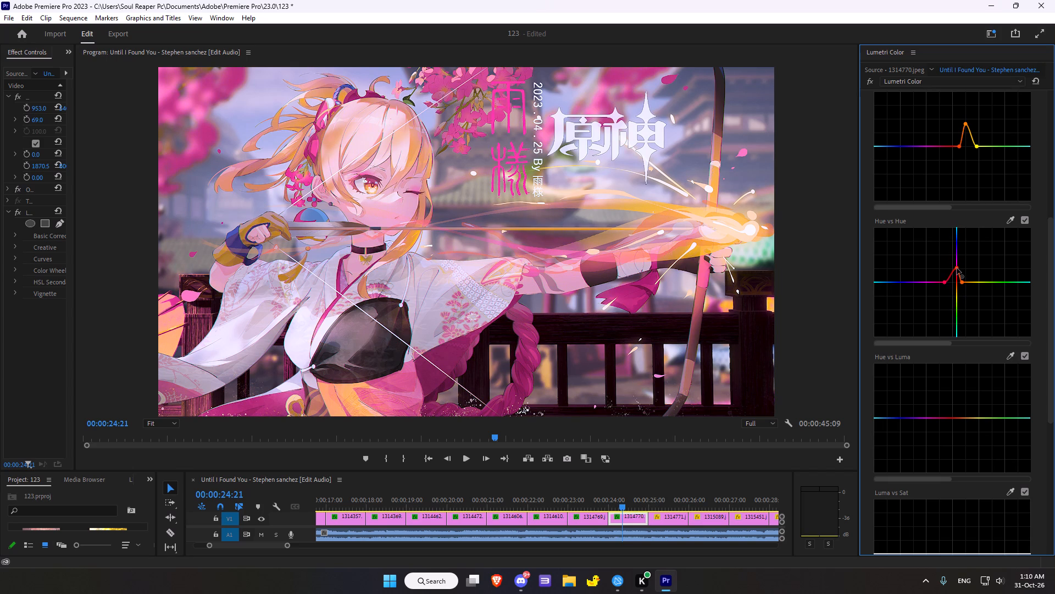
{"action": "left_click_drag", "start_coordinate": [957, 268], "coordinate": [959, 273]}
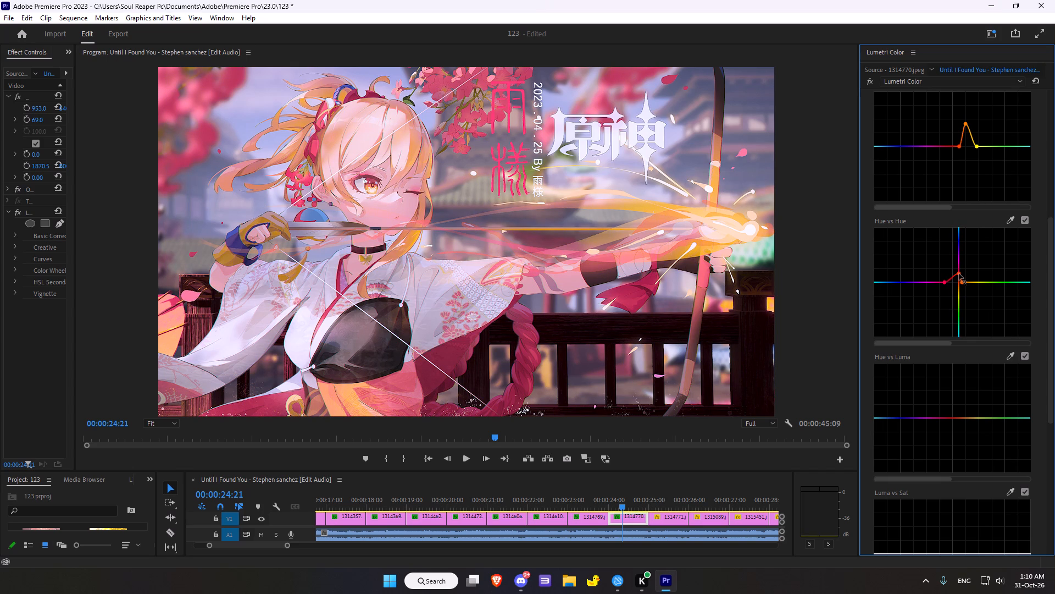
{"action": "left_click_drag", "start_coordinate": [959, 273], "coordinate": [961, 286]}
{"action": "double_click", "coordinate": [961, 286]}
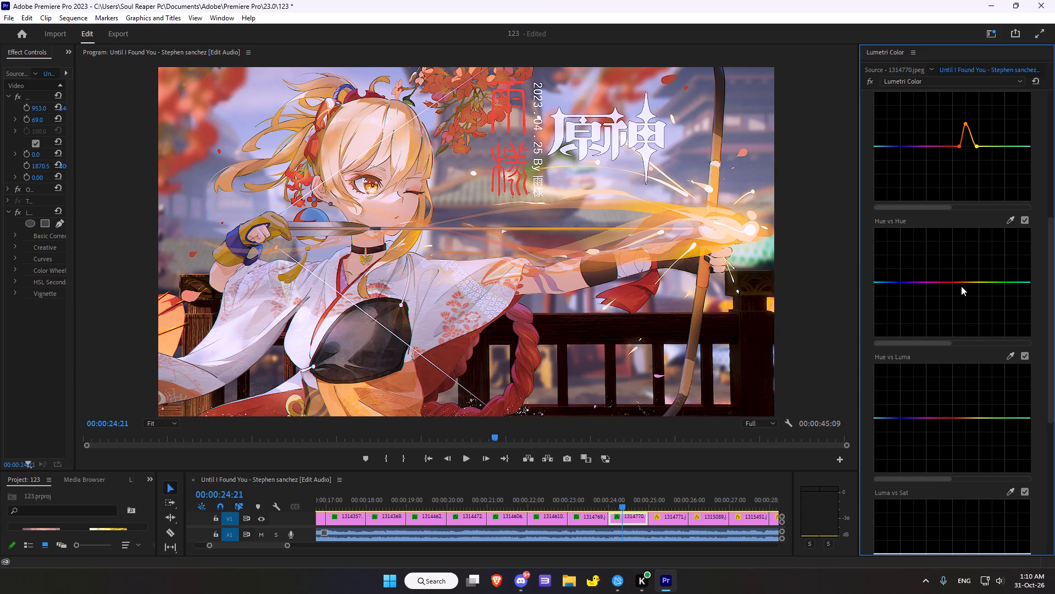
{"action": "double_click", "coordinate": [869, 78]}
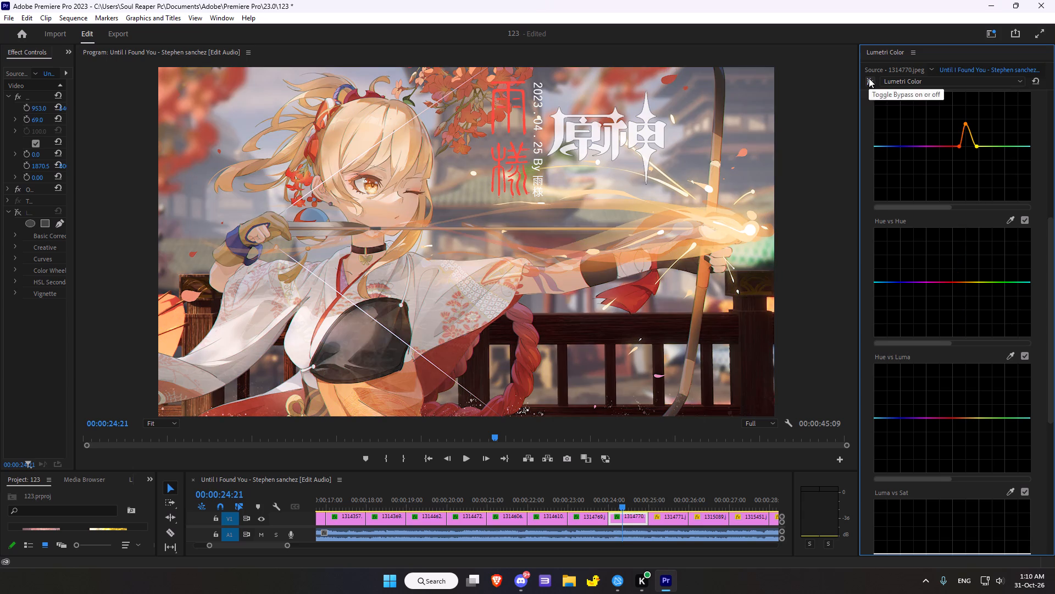
Sample the glow at the arrow tip and the bow just above it to add highlight control points to the Luma vs Sat curve.
{"action": "scroll", "coordinate": [1007, 287], "scroll_direction": "down", "scroll_amount": 7}
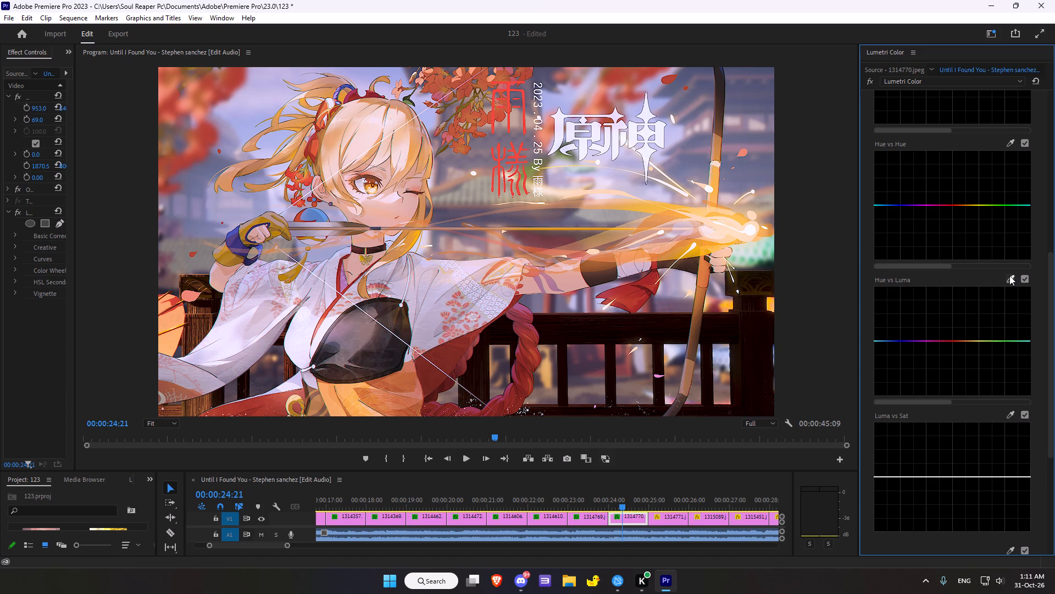
{"action": "scroll", "coordinate": [1008, 276], "scroll_direction": "down", "scroll_amount": 6}
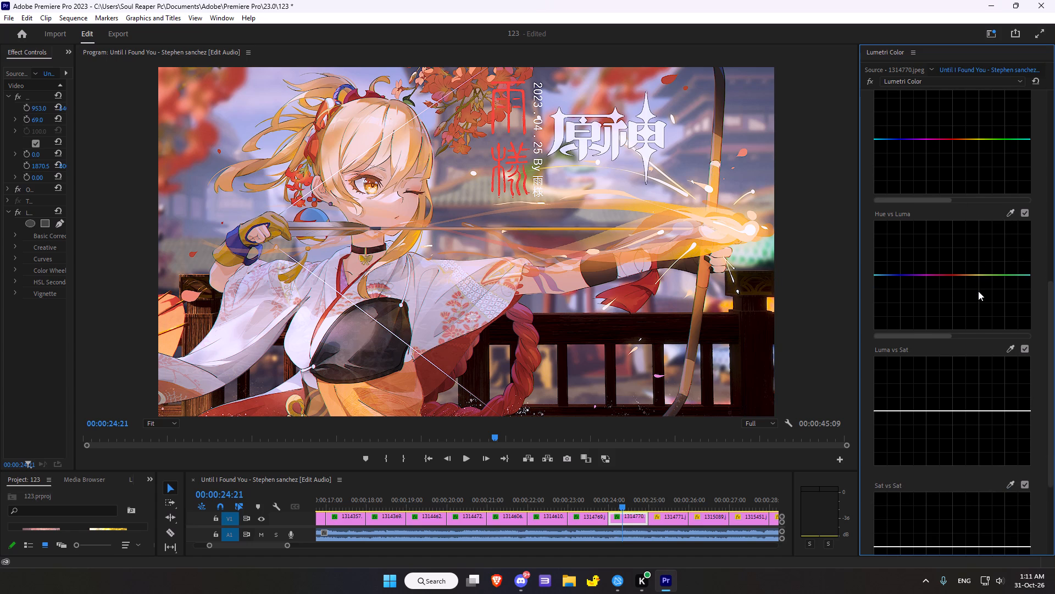
{"action": "scroll", "coordinate": [1008, 348], "scroll_direction": "down", "scroll_amount": 1}
{"action": "left_click", "coordinate": [1009, 340]}
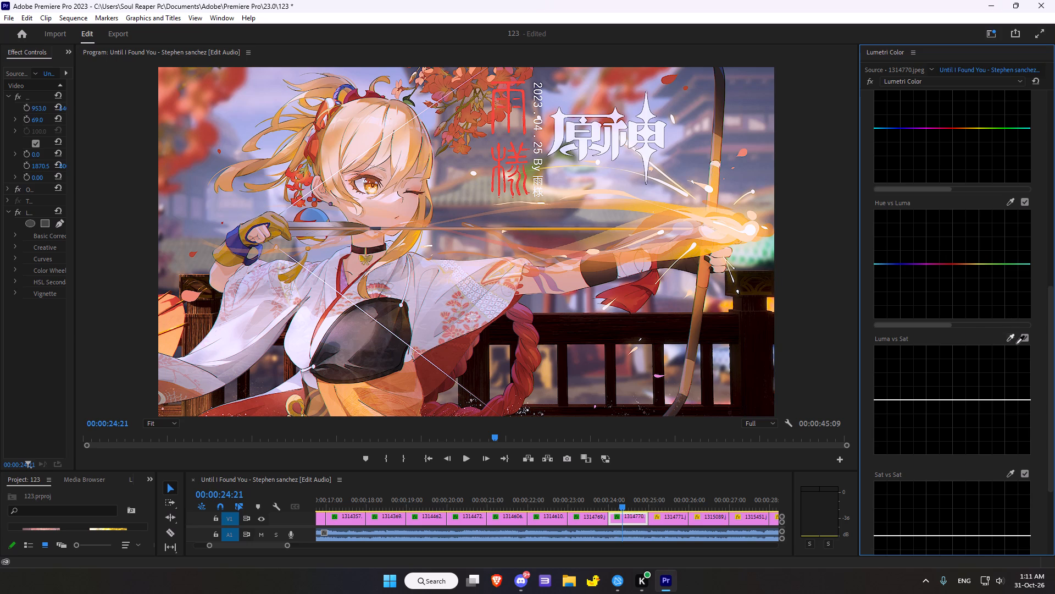
{"action": "left_click", "coordinate": [748, 229]}
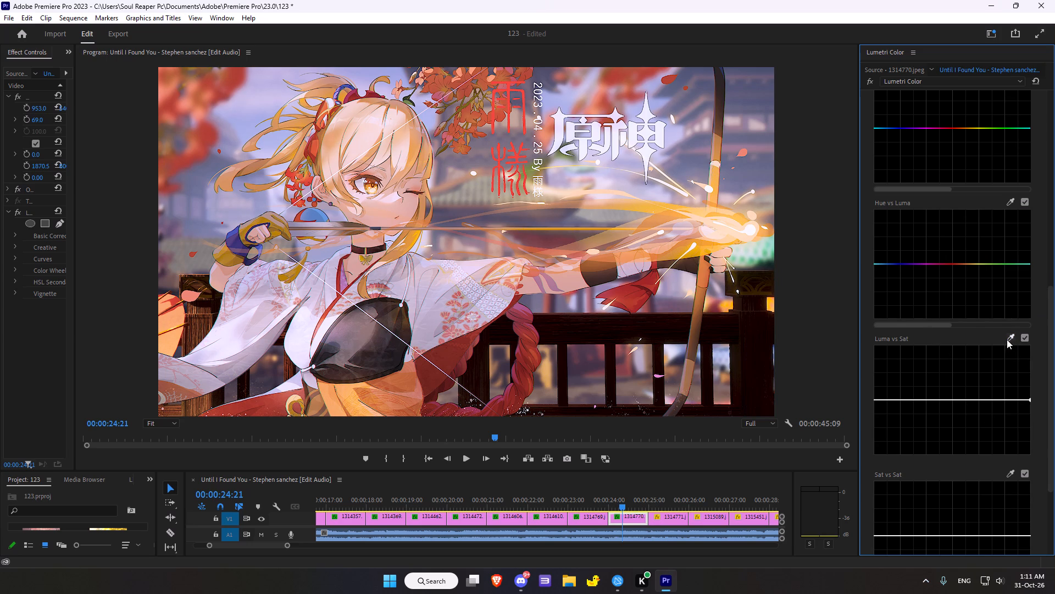
{"action": "left_click", "coordinate": [1007, 336]}
{"action": "left_click", "coordinate": [748, 228]}
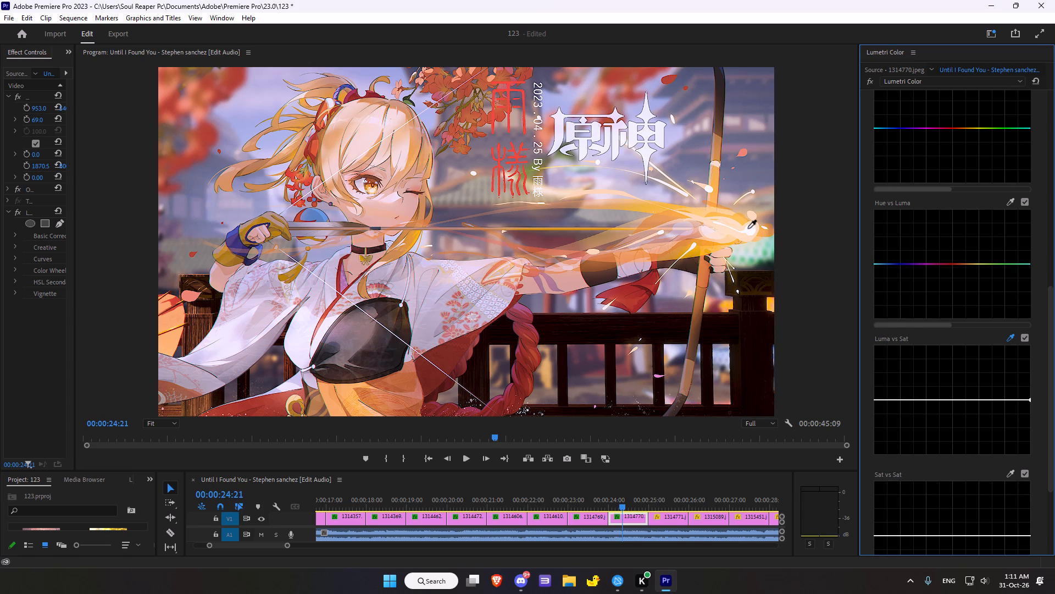
{"action": "left_click", "coordinate": [1009, 337]}
{"action": "left_click", "coordinate": [715, 182]}
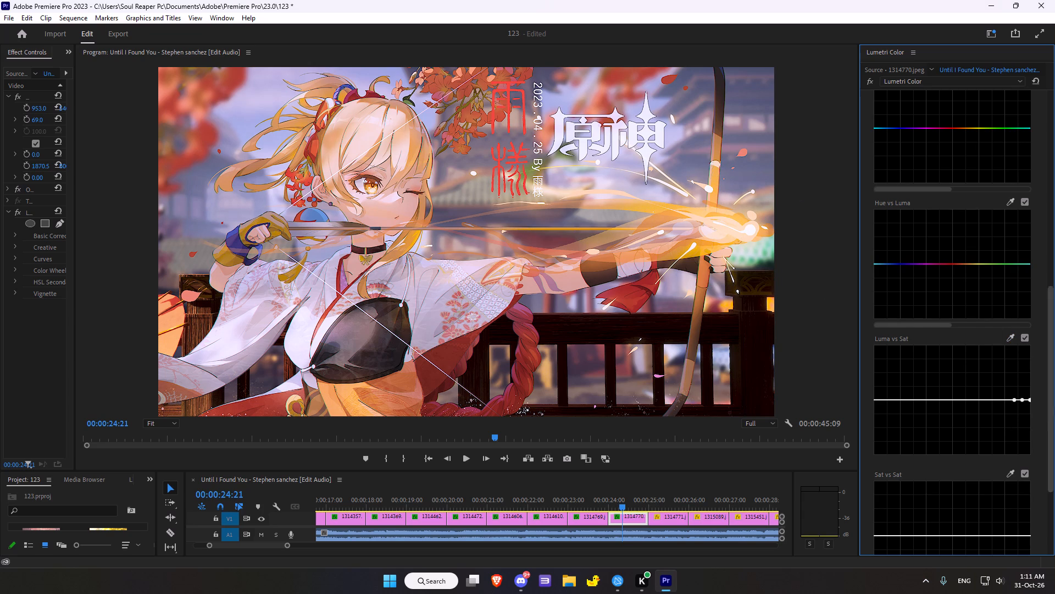
Pull the middle highlight point of the Luma vs Sat curve down into a deep, narrow dip near the bright end.
{"action": "left_click_drag", "start_coordinate": [1023, 401], "coordinate": [1028, 404]}
{"action": "left_click_drag", "start_coordinate": [1028, 404], "coordinate": [1017, 365]}
{"action": "left_click_drag", "start_coordinate": [1017, 365], "coordinate": [1023, 452]}
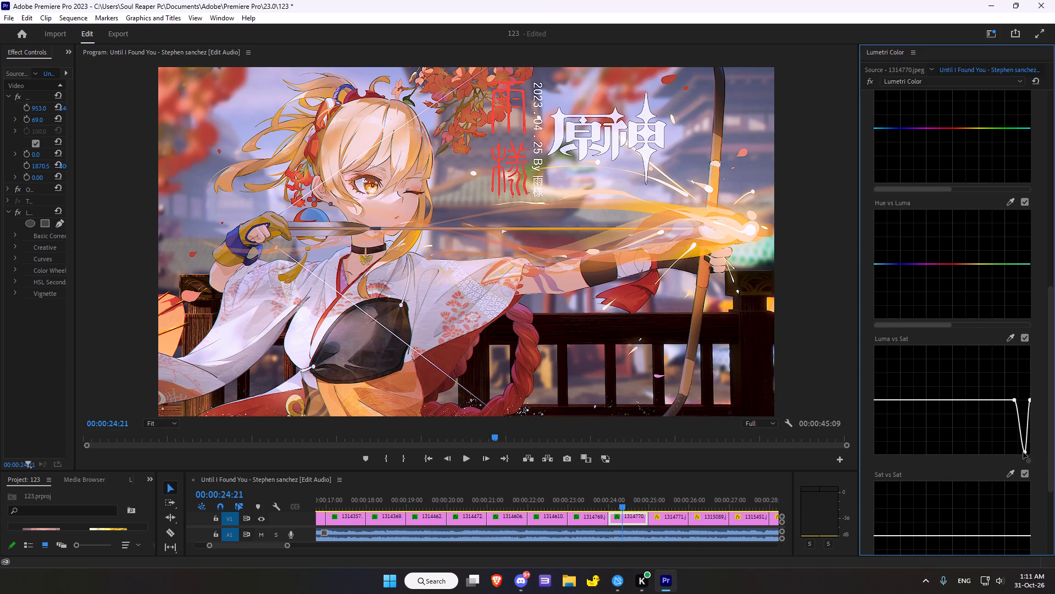
{"action": "left_click_drag", "start_coordinate": [1023, 452], "coordinate": [1022, 452]}
{"action": "left_click_drag", "start_coordinate": [1023, 453], "coordinate": [1017, 451]}
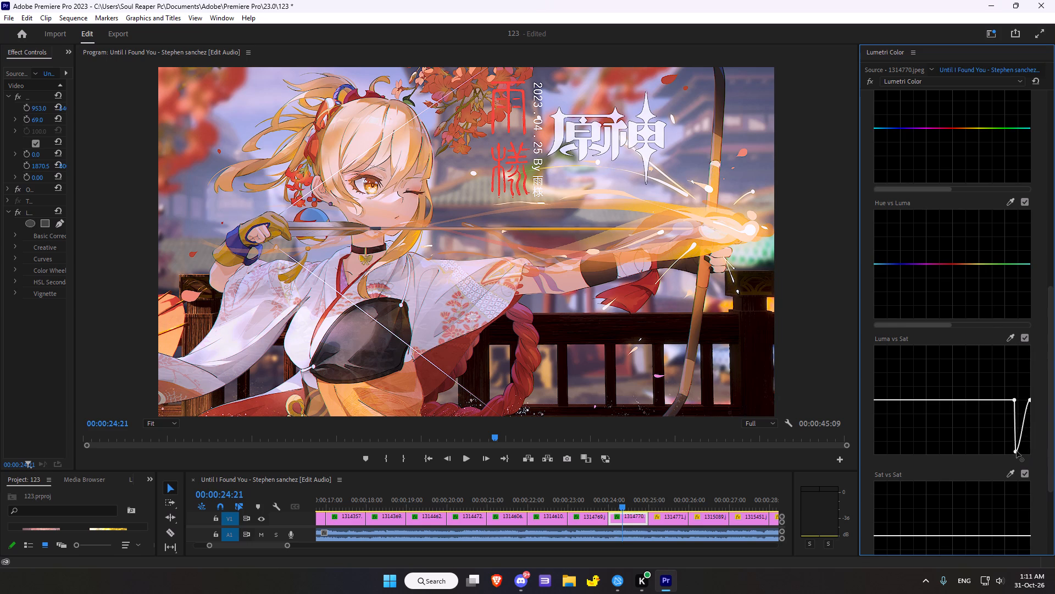
{"action": "left_click_drag", "start_coordinate": [1017, 451], "coordinate": [1026, 448]}
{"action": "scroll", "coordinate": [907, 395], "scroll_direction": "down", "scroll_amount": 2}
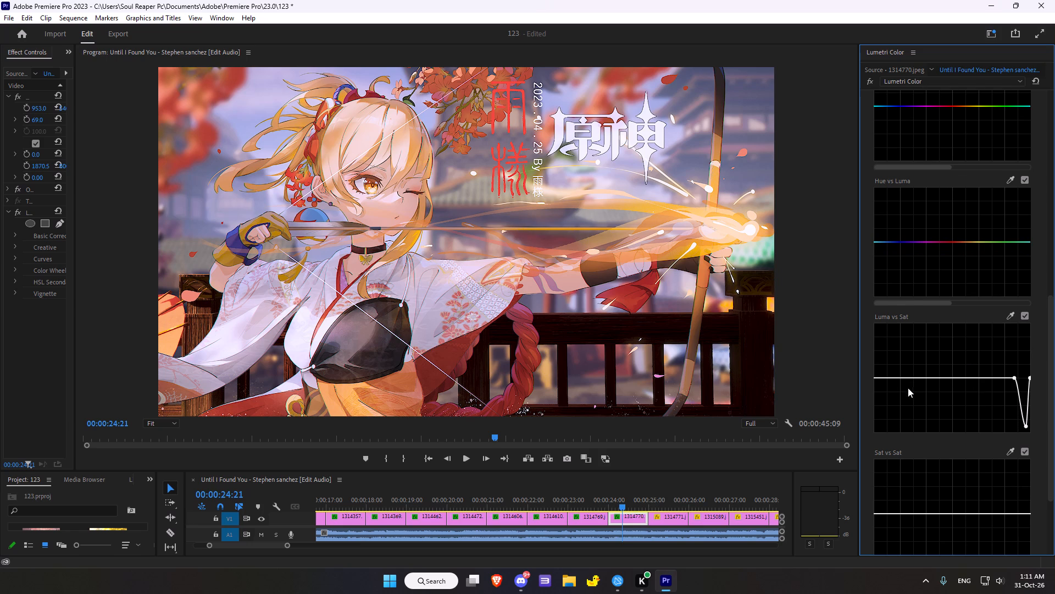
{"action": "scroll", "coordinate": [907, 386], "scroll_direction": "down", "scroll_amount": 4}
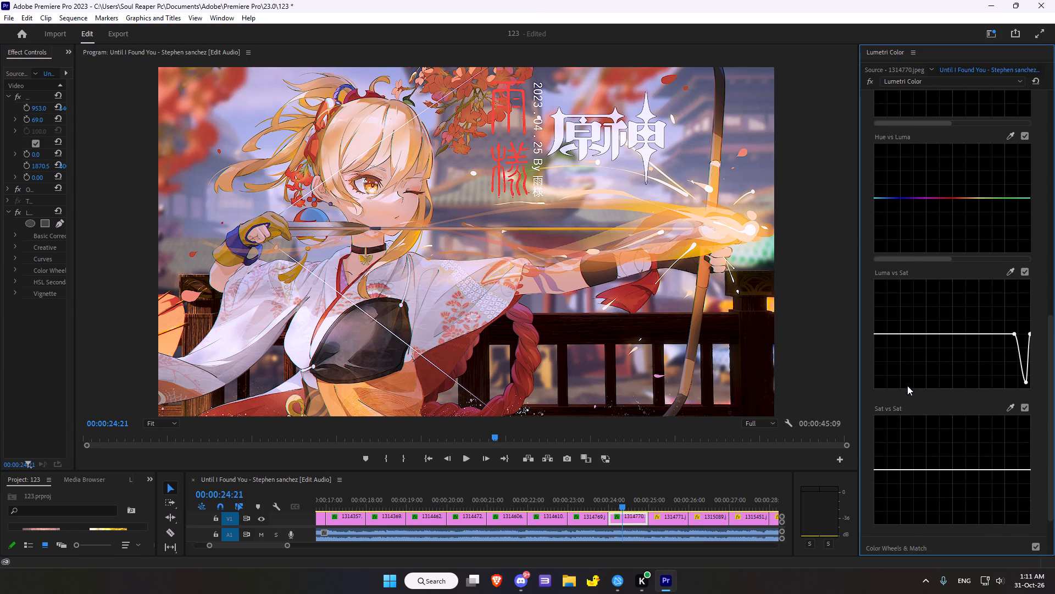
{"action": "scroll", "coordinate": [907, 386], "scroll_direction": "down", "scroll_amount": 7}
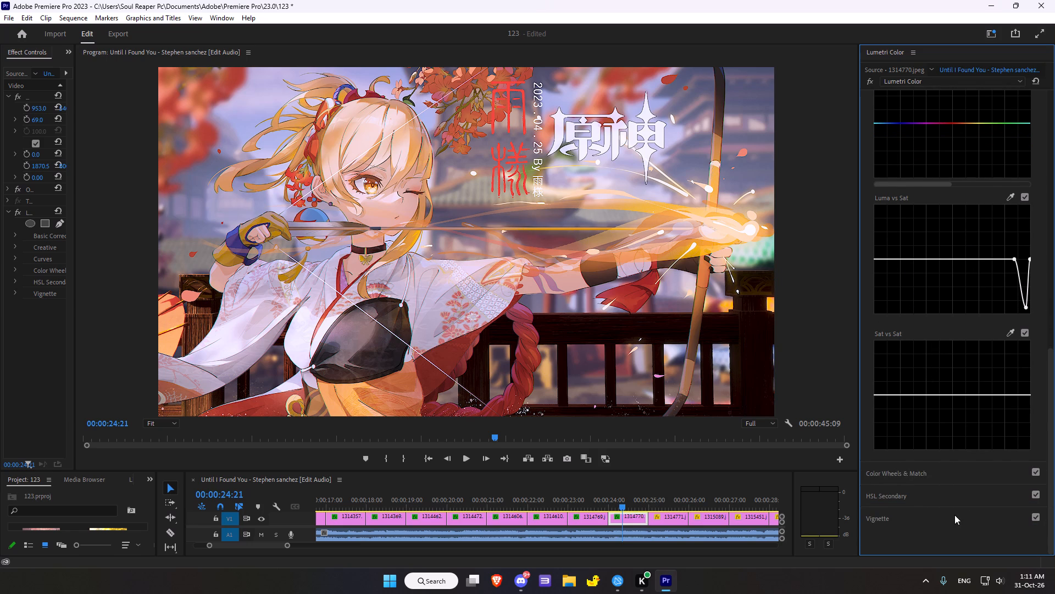
Switch to Twinkle Tray and lower the brightness of the RT240Y monitor to 49.
{"action": "left_click", "coordinate": [925, 584]}
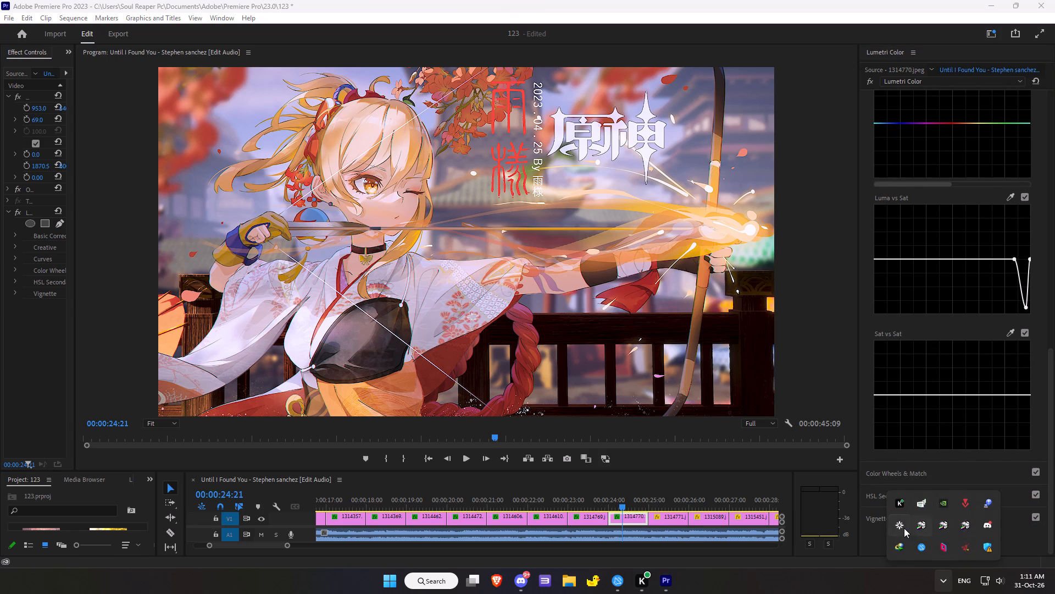
{"action": "left_click", "coordinate": [904, 527]}
{"action": "left_click_drag", "start_coordinate": [974, 509], "coordinate": [936, 505]}
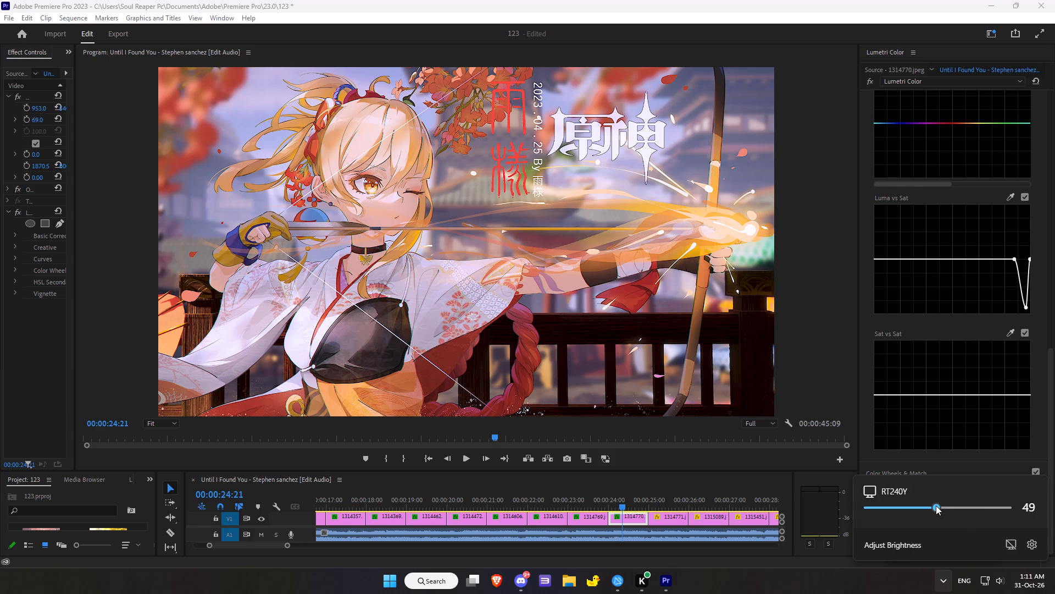
Lower the brightness of the RT240Y monitor further in Twinkle Tray and switch back to Premiere Pro.
{"action": "left_click_drag", "start_coordinate": [936, 505], "coordinate": [913, 506]}
{"action": "left_click", "coordinate": [817, 362]}
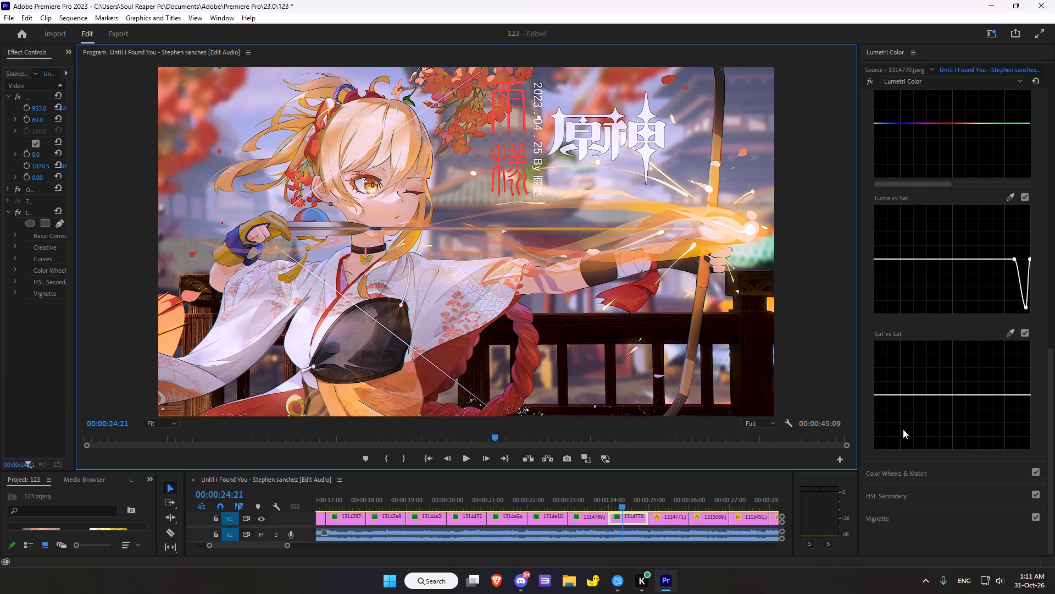
Add a vignette to clip 1314770.jpeg with amount -2.0, midpoint 23.4, roundness -25.0 and feather 38.0.
{"action": "scroll", "coordinate": [921, 453], "scroll_direction": "down", "scroll_amount": 1}
{"action": "left_click", "coordinate": [882, 516]}
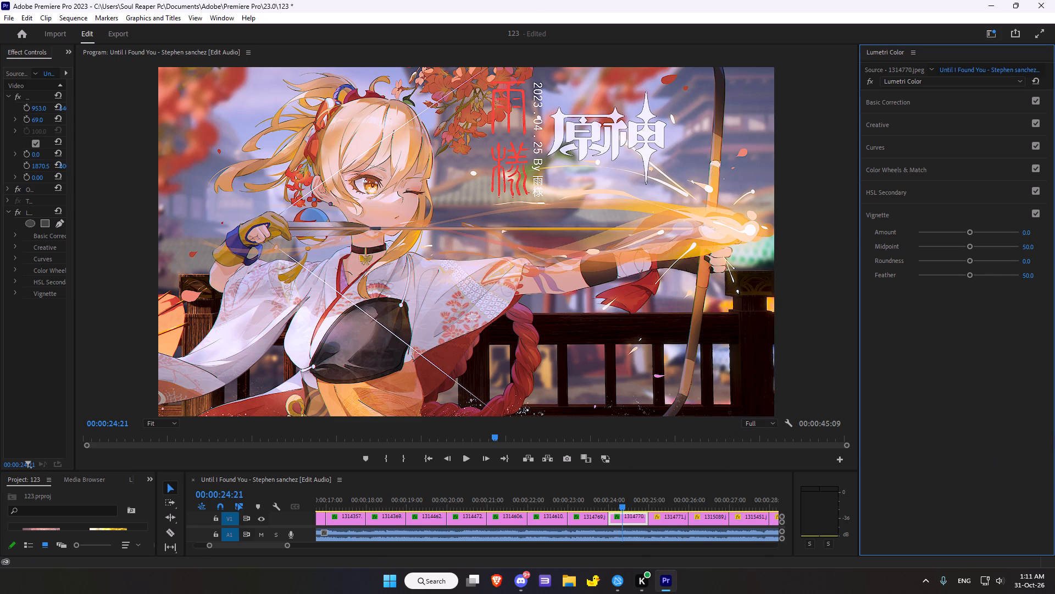
{"action": "left_click_drag", "start_coordinate": [967, 232], "coordinate": [965, 232]}
{"action": "left_click_drag", "start_coordinate": [965, 232], "coordinate": [934, 228]}
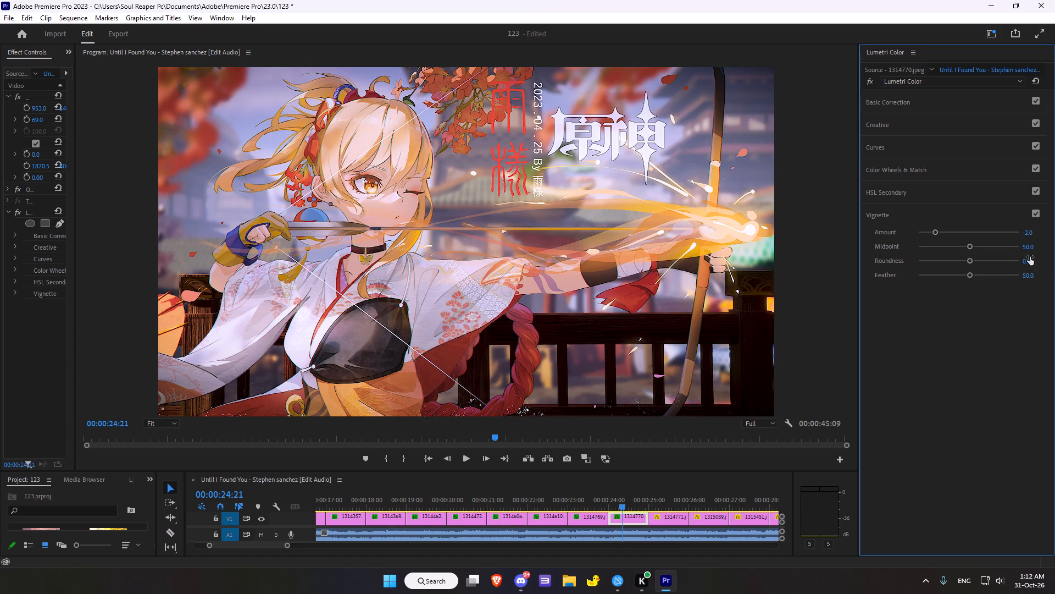
{"action": "left_click_drag", "start_coordinate": [968, 246], "coordinate": [961, 250]}
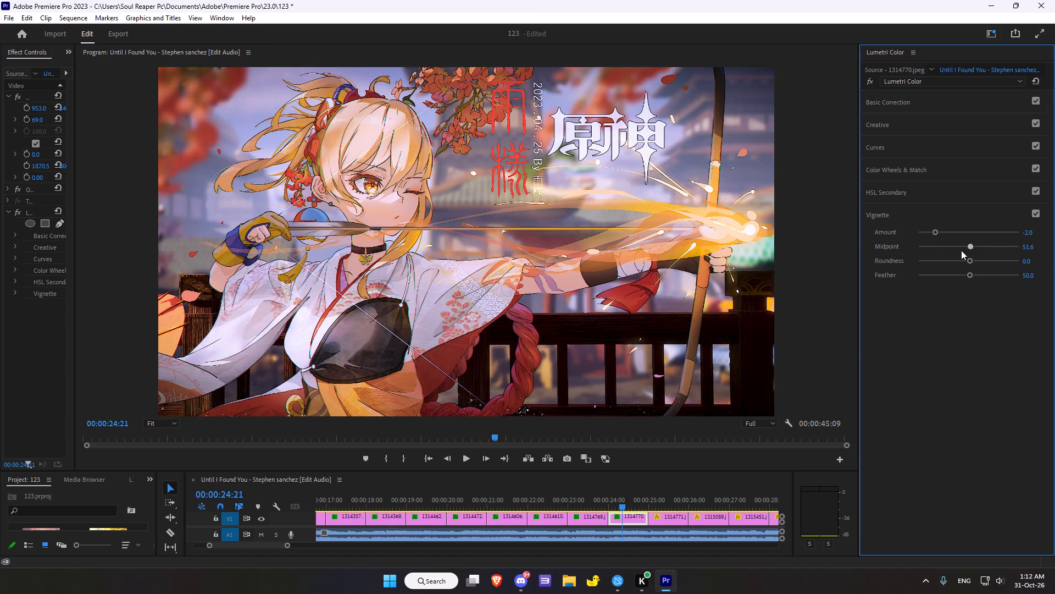
{"action": "left_click_drag", "start_coordinate": [961, 250], "coordinate": [941, 246]}
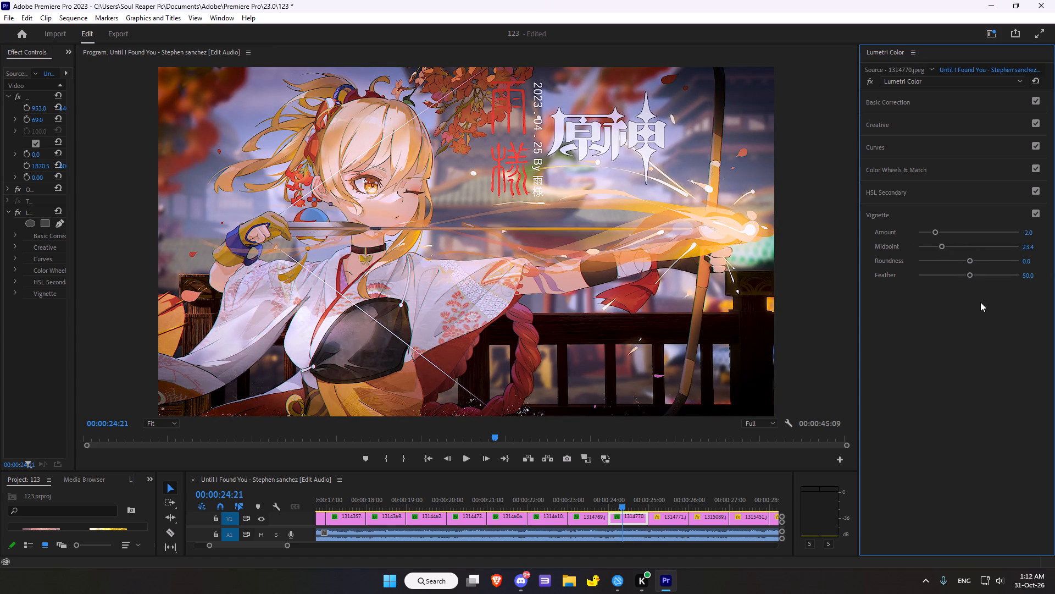
{"action": "left_click_drag", "start_coordinate": [970, 261], "coordinate": [965, 258]}
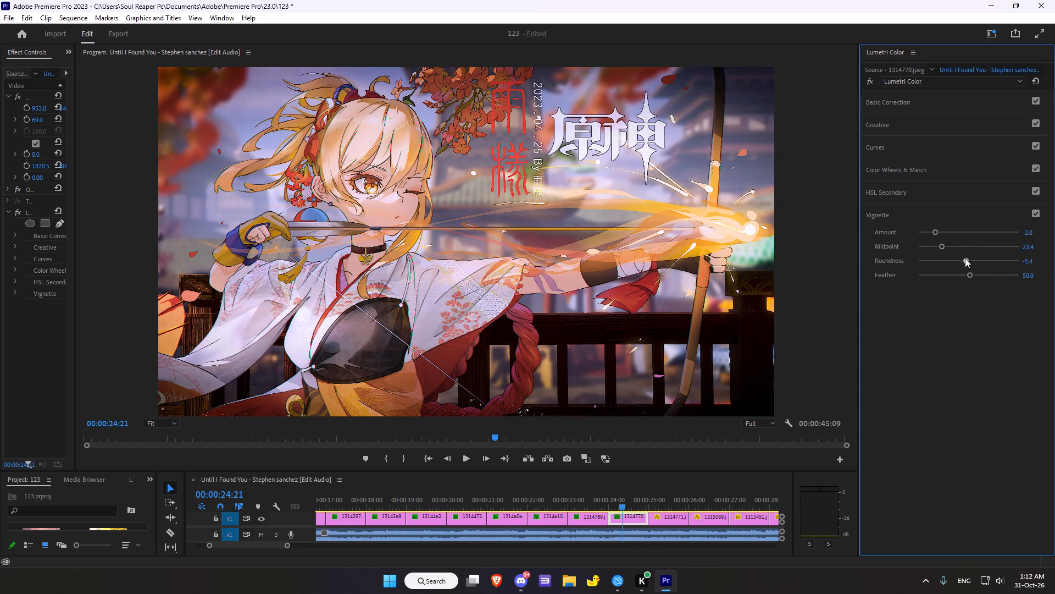
{"action": "left_click_drag", "start_coordinate": [965, 258], "coordinate": [955, 259]}
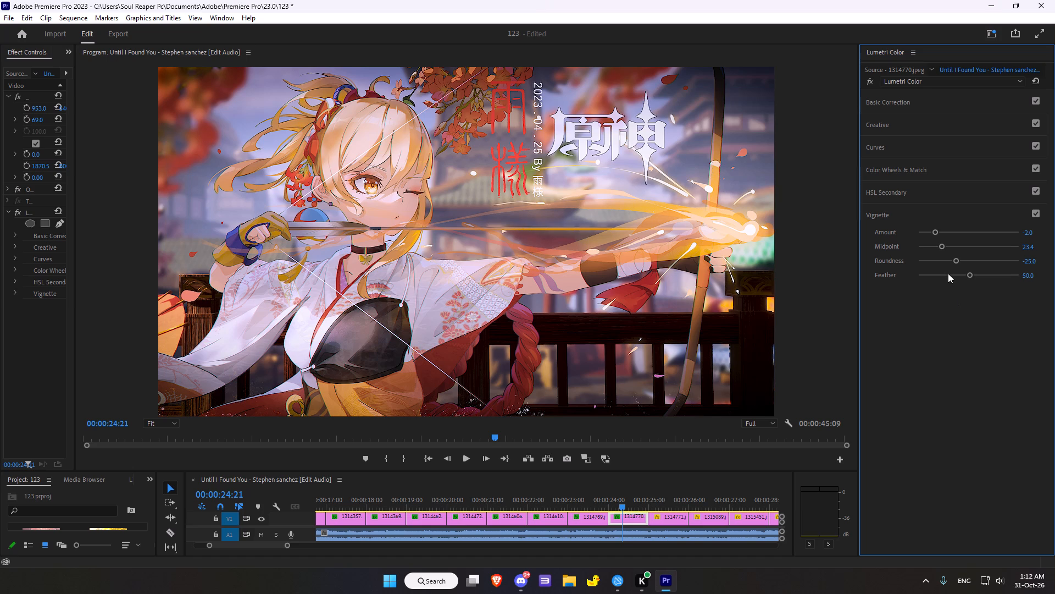
{"action": "left_click_drag", "start_coordinate": [968, 273], "coordinate": [965, 279]}
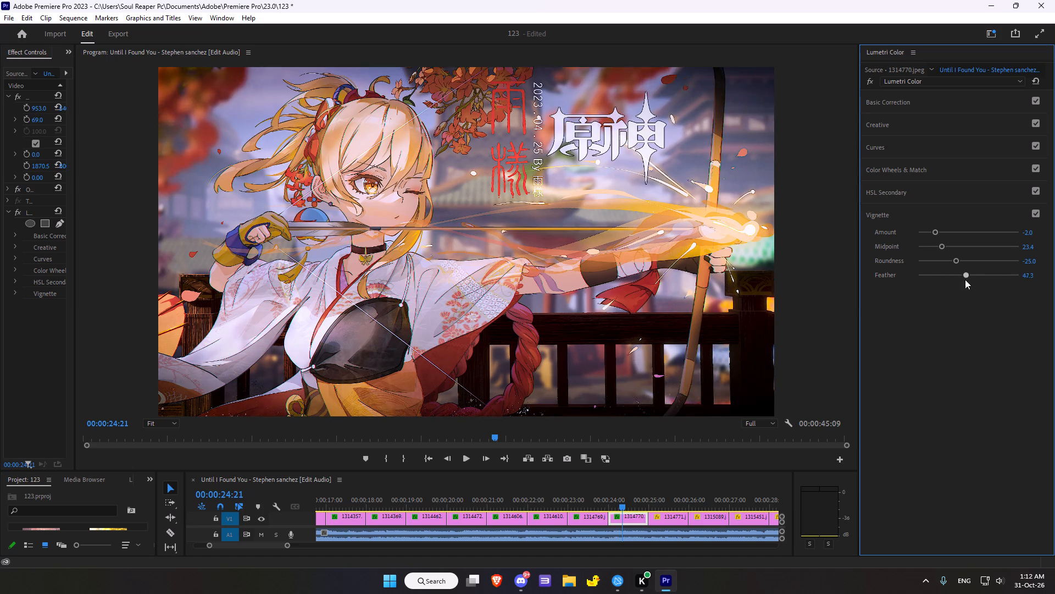
{"action": "left_click_drag", "start_coordinate": [965, 279], "coordinate": [956, 279]}
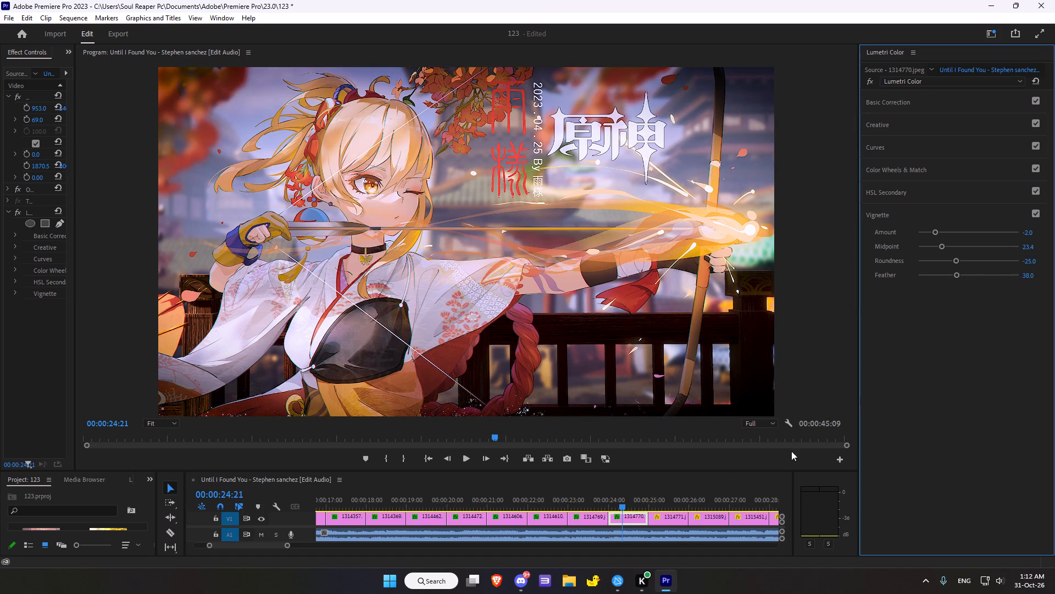
Move on to clip 1314771.jpeg and set its basic colour correction to temperature 19.6, tint 10.9 and saturation 152.2.
{"action": "left_click", "coordinate": [664, 504]}
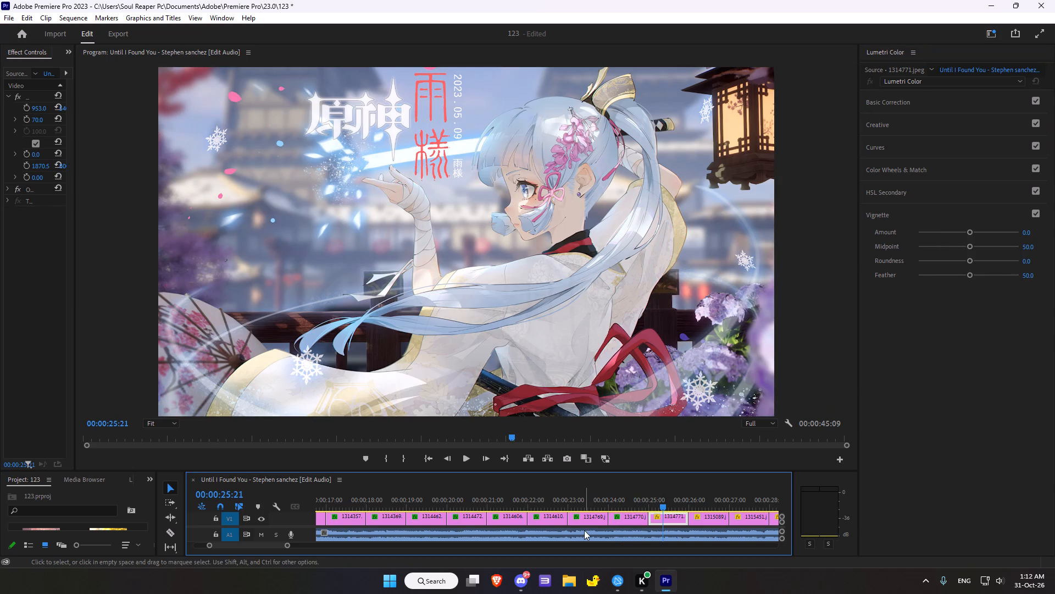
{"action": "left_click", "coordinate": [902, 97]}
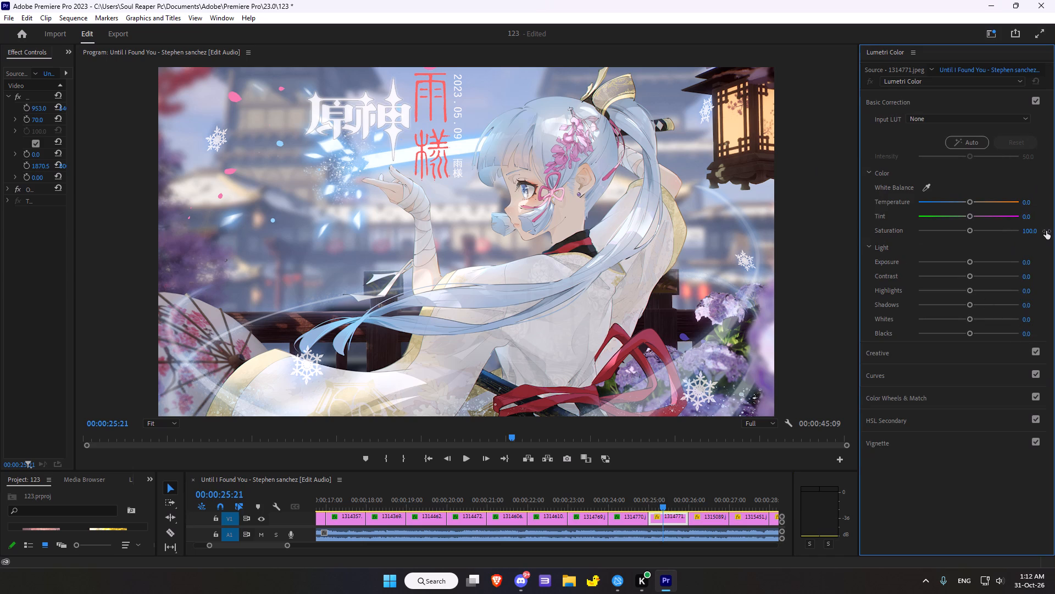
{"action": "left_click_drag", "start_coordinate": [969, 201], "coordinate": [974, 200]}
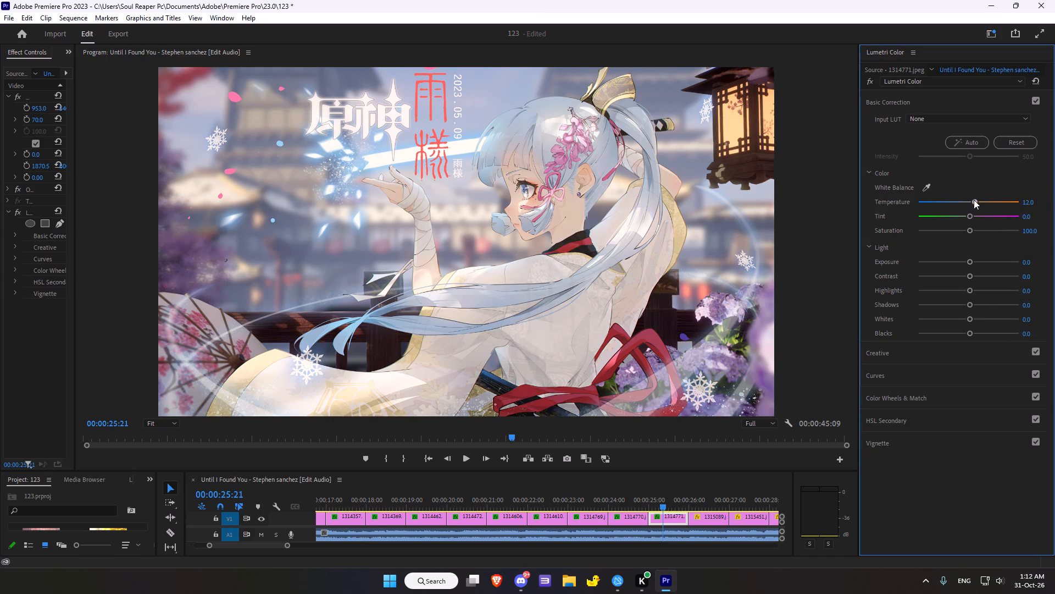
{"action": "left_click_drag", "start_coordinate": [974, 200], "coordinate": [978, 201]}
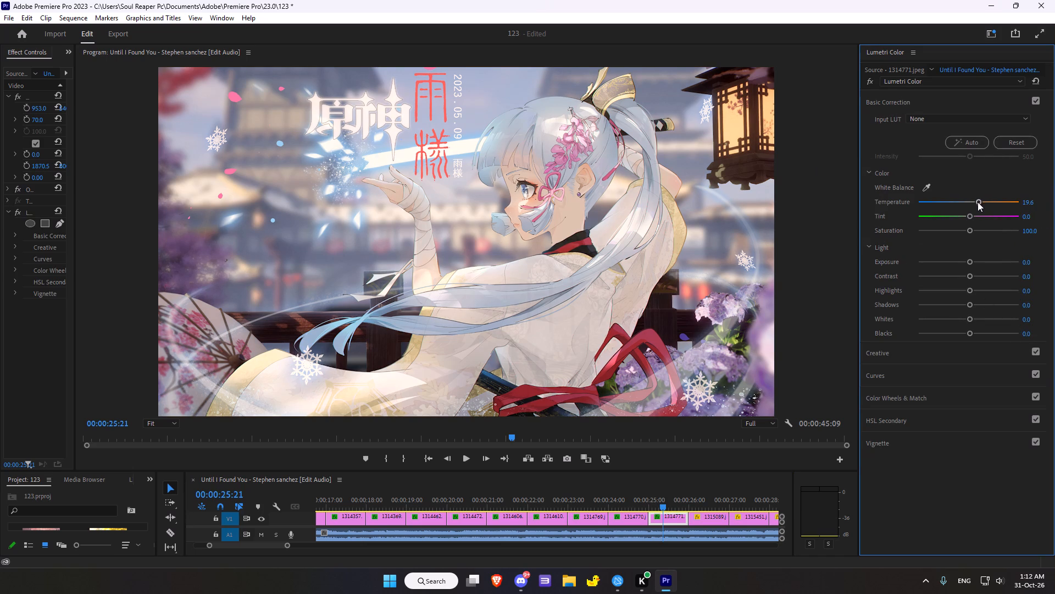
{"action": "left_click", "coordinate": [970, 218]}
{"action": "left_click_drag", "start_coordinate": [969, 233], "coordinate": [993, 231]}
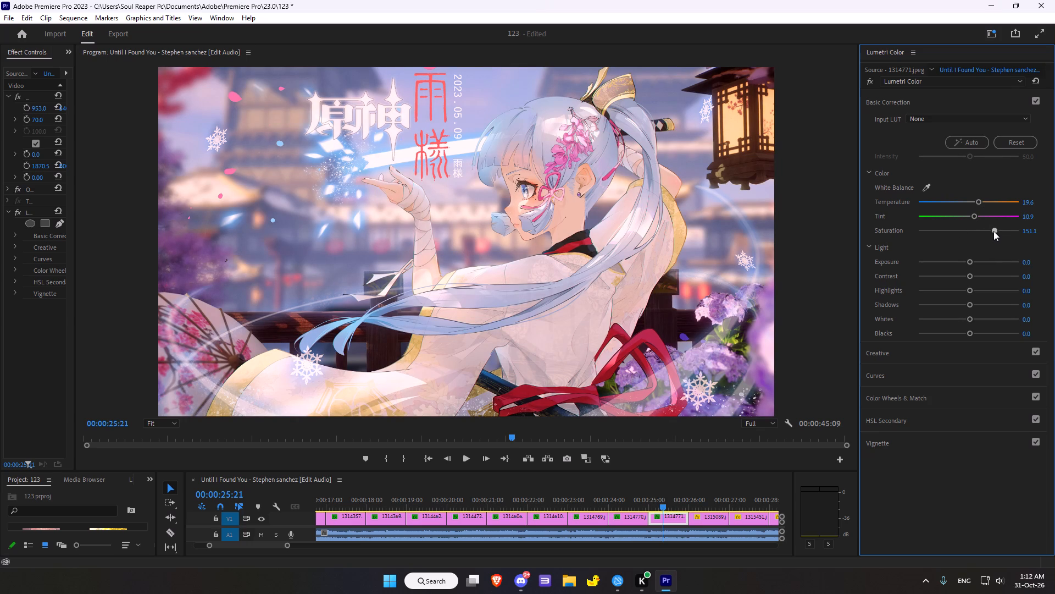
{"action": "left_click_drag", "start_coordinate": [993, 231], "coordinate": [994, 230]}
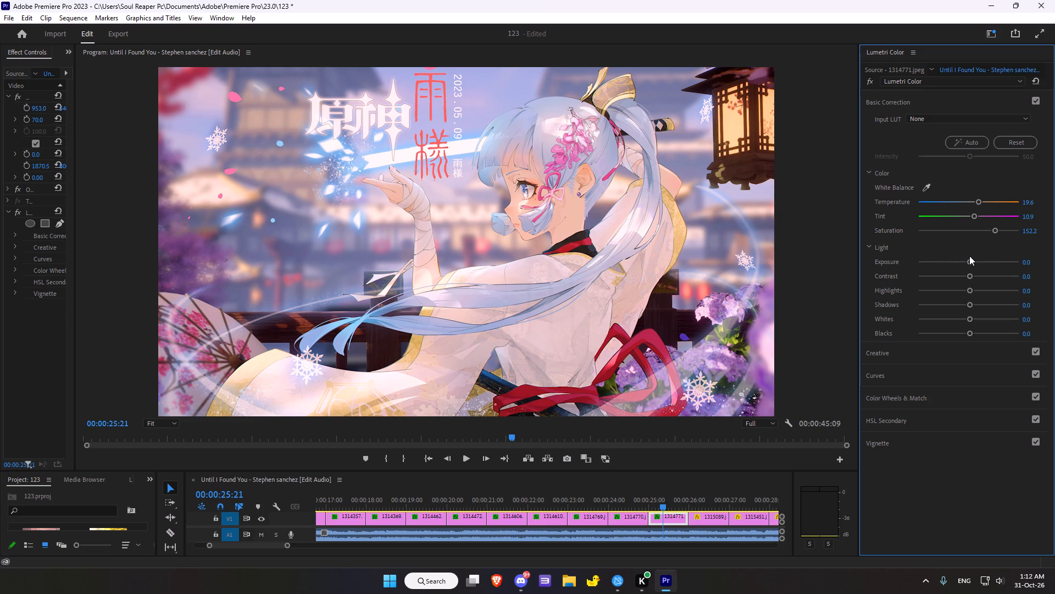
Set the clip's light values to exposure -0.3, contrast -5.4, highlights -14.1, shadows -2.2, whites -7.6 and blacks about 30.
{"action": "left_click_drag", "start_coordinate": [969, 260], "coordinate": [966, 261]}
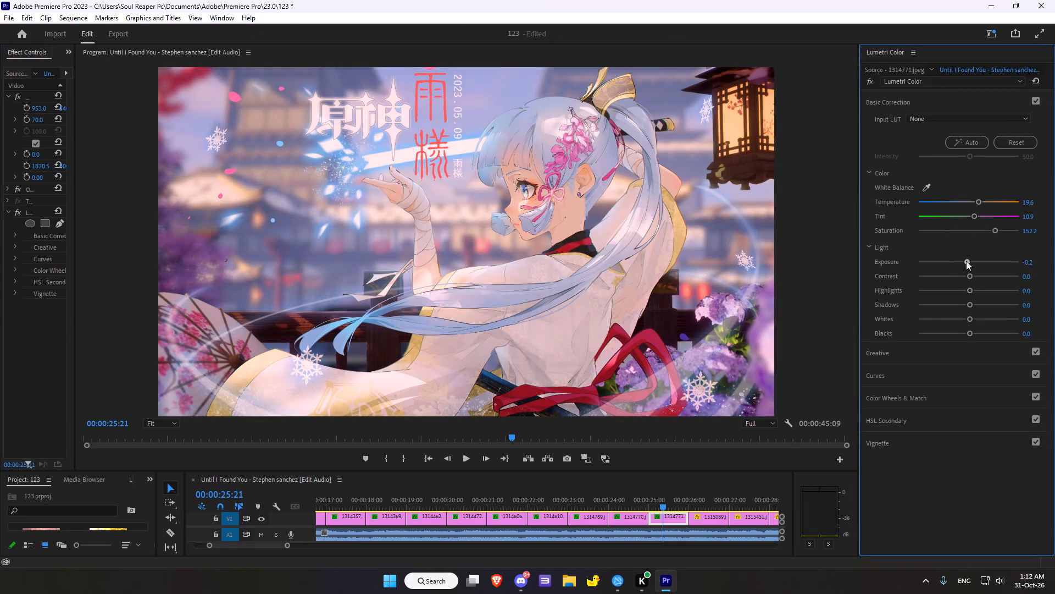
{"action": "left_click_drag", "start_coordinate": [966, 261], "coordinate": [961, 262]}
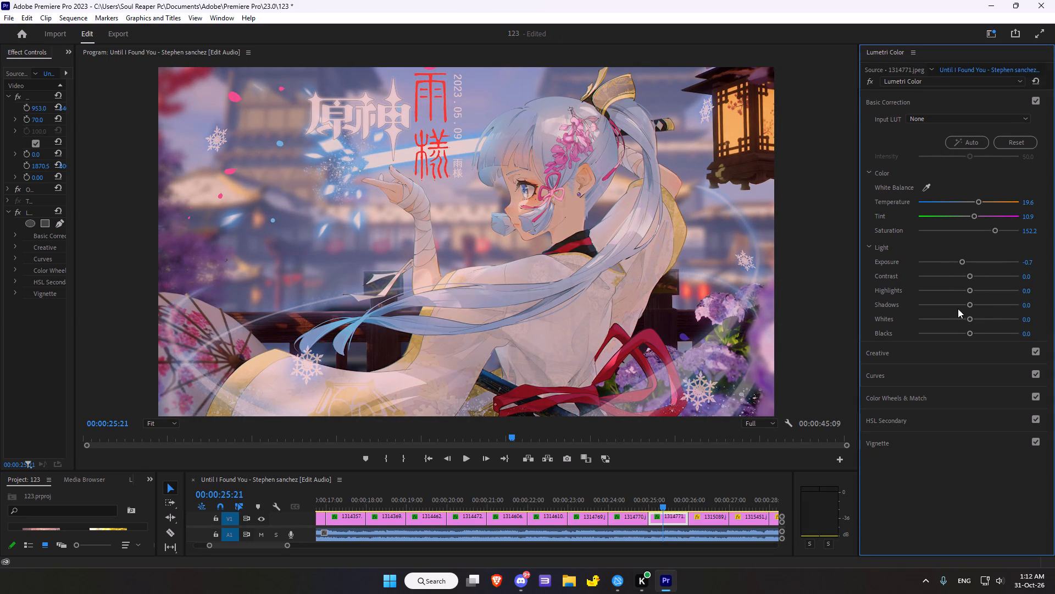
{"action": "left_click", "coordinate": [969, 277]}
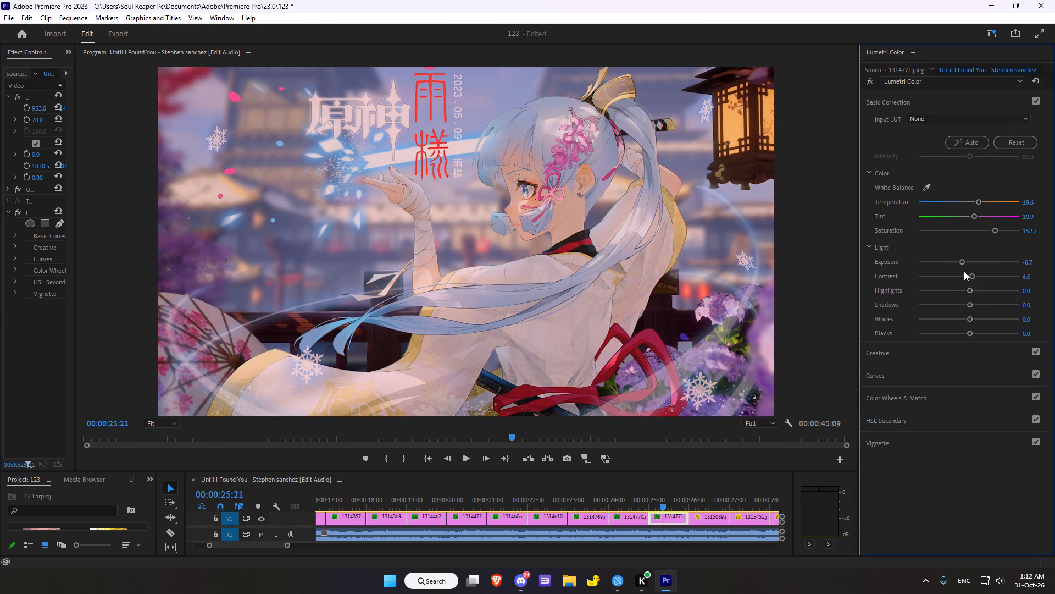
{"action": "left_click", "coordinate": [962, 262]}
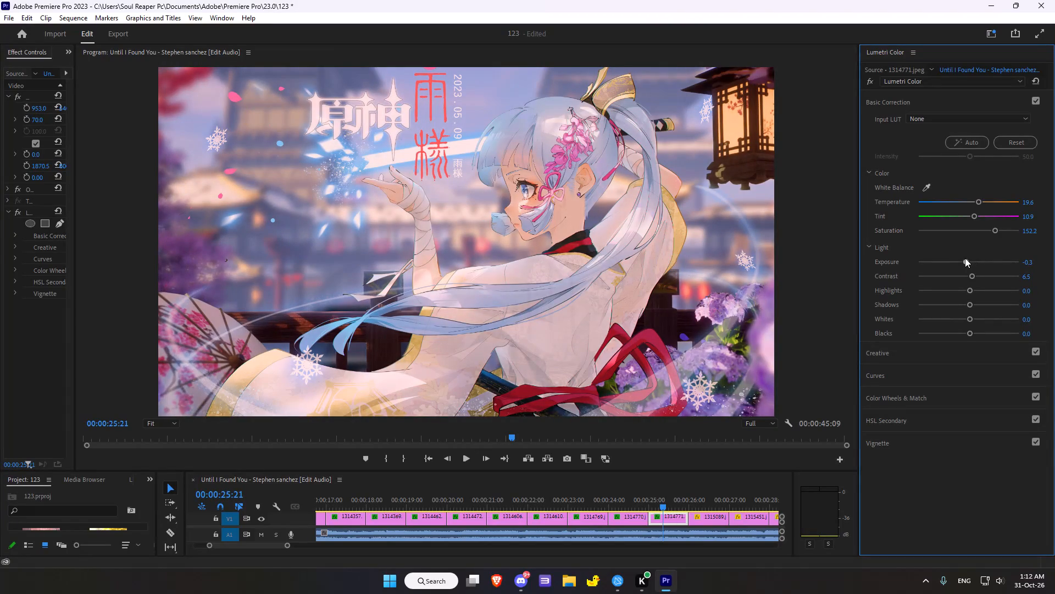
{"action": "left_click_drag", "start_coordinate": [971, 276], "coordinate": [956, 277]}
{"action": "left_click_drag", "start_coordinate": [956, 277], "coordinate": [965, 276]}
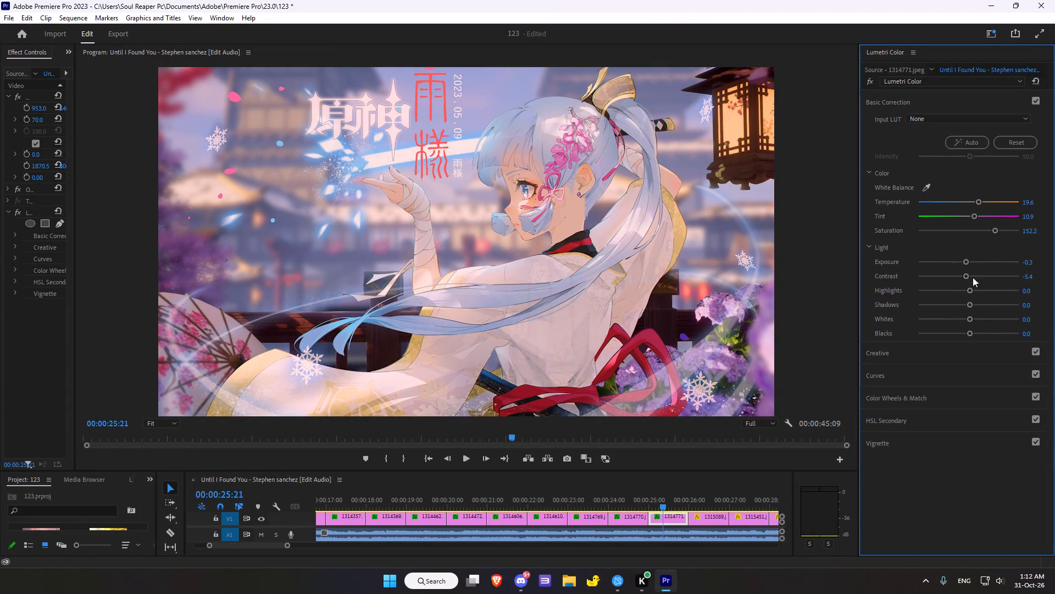
{"action": "left_click_drag", "start_coordinate": [970, 293], "coordinate": [960, 294]}
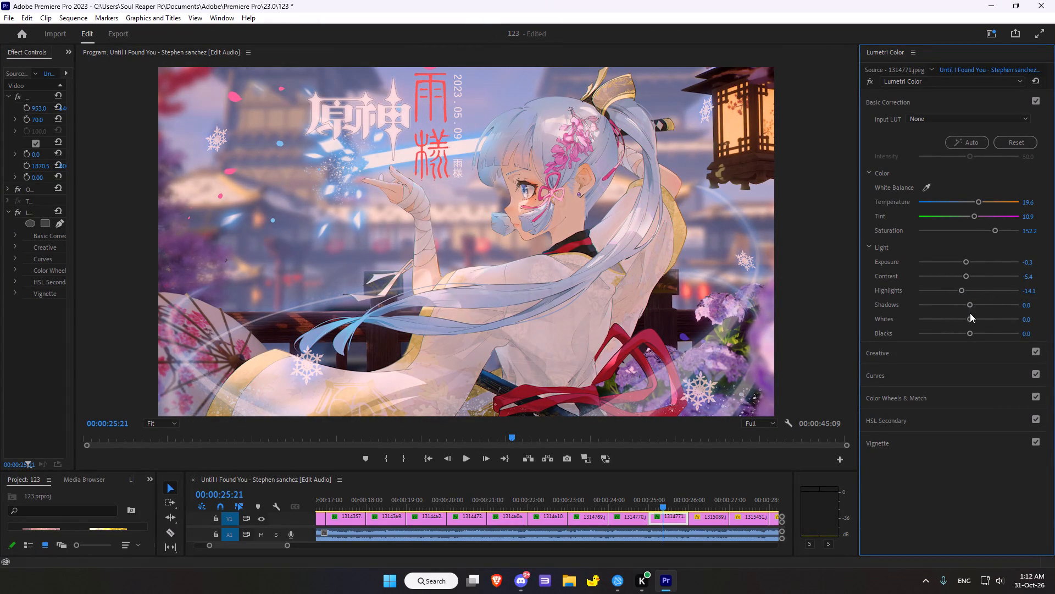
{"action": "left_click", "coordinate": [969, 305]}
{"action": "left_click_drag", "start_coordinate": [971, 318], "coordinate": [964, 321]}
{"action": "left_click", "coordinate": [970, 332]}
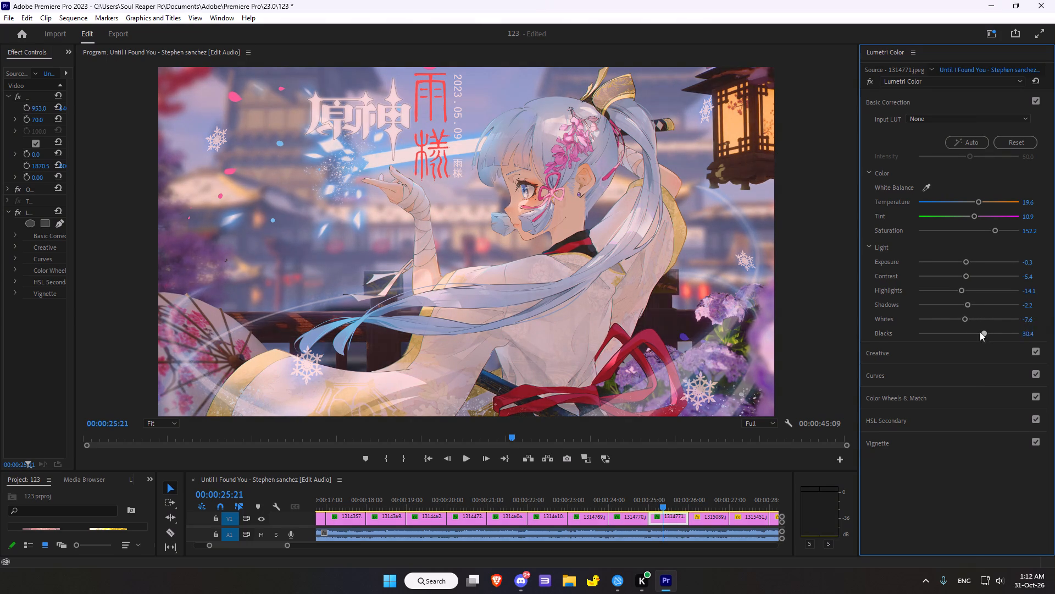
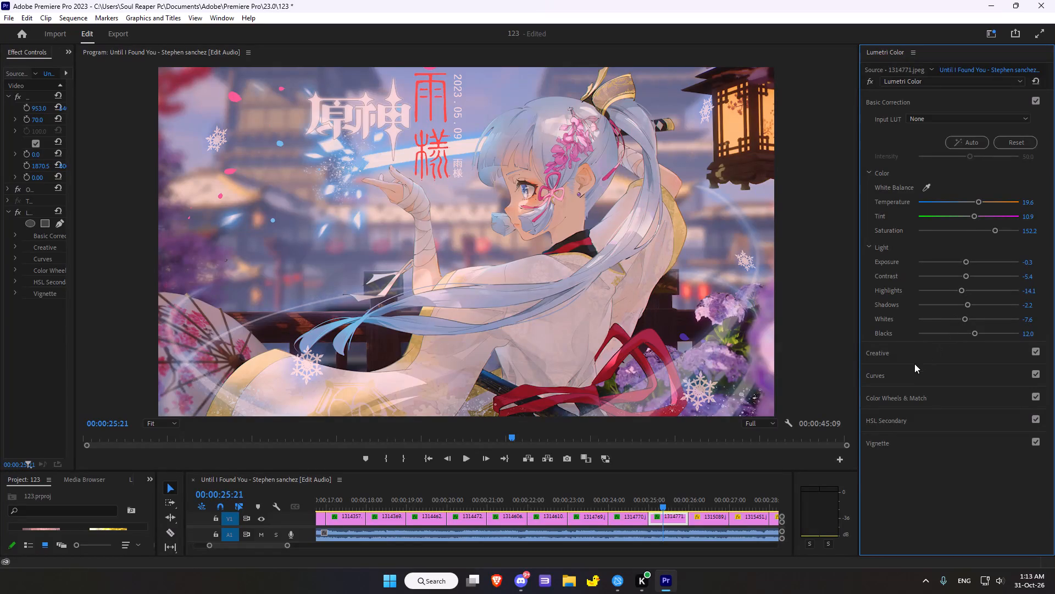
In the Creative settings of clip 1314771.jpeg, shift the shadow tint and the highlight tint very slightly off neutral.
{"action": "left_click", "coordinate": [913, 354]}
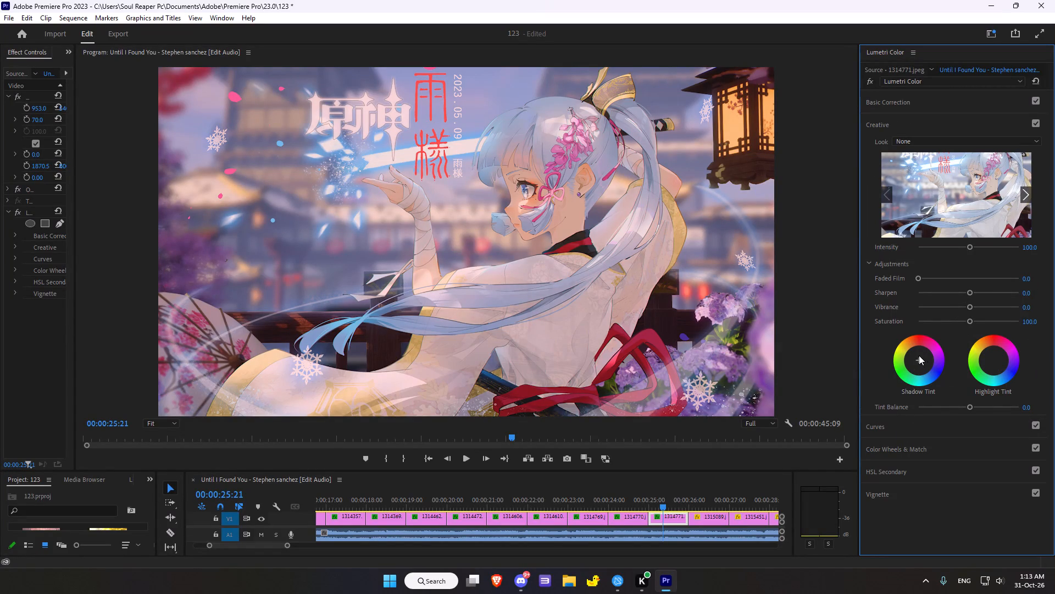
{"action": "left_click_drag", "start_coordinate": [919, 360], "coordinate": [909, 328]}
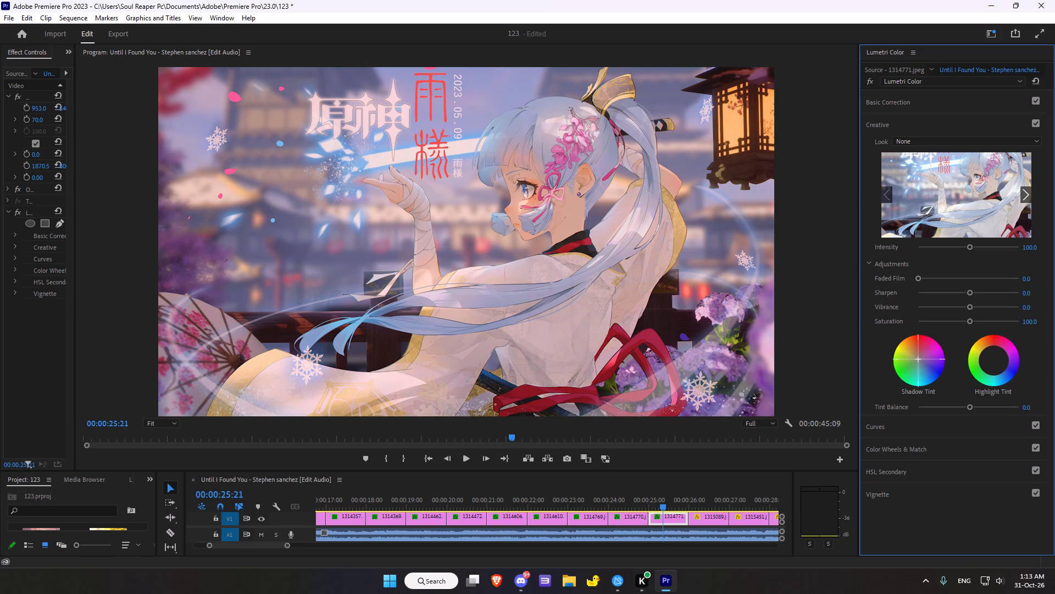
{"action": "left_click_drag", "start_coordinate": [909, 328], "coordinate": [976, 397]}
{"action": "left_click_drag", "start_coordinate": [976, 397], "coordinate": [908, 372]}
{"action": "left_click_drag", "start_coordinate": [993, 360], "coordinate": [981, 356]}
Set the clip's creative adjustments to sharpen 63.0 and faded film 6.0.
{"action": "left_click_drag", "start_coordinate": [970, 291], "coordinate": [995, 296]}
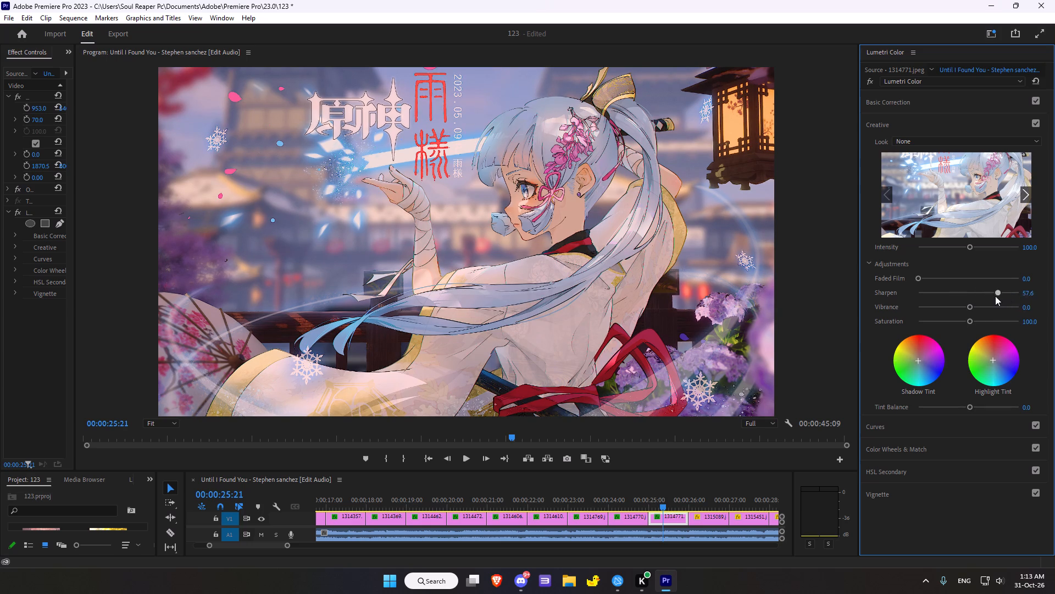
{"action": "left_click_drag", "start_coordinate": [995, 296], "coordinate": [1000, 296]}
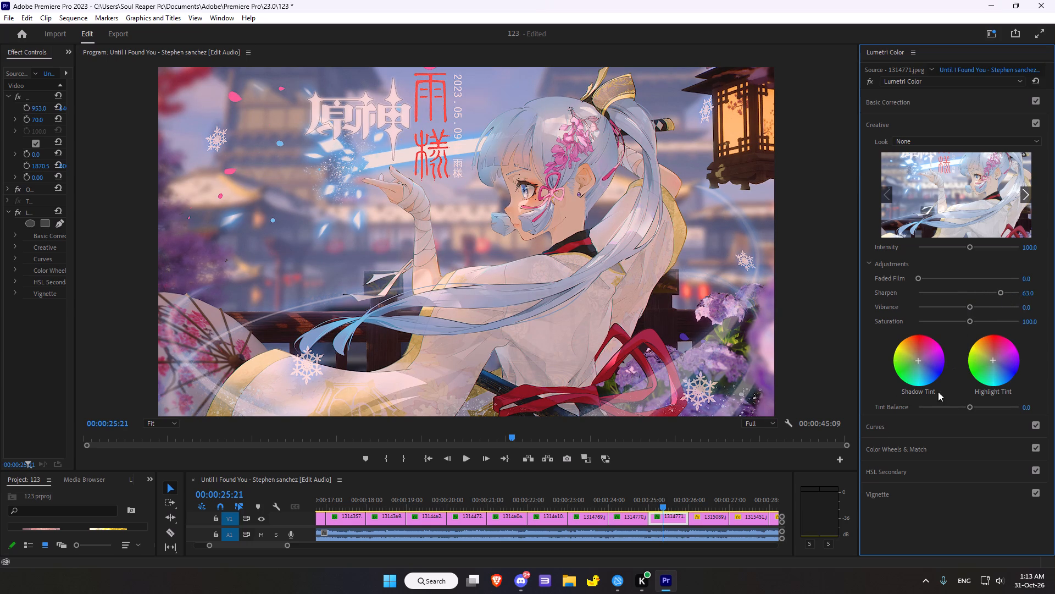
{"action": "left_click", "coordinate": [919, 276]}
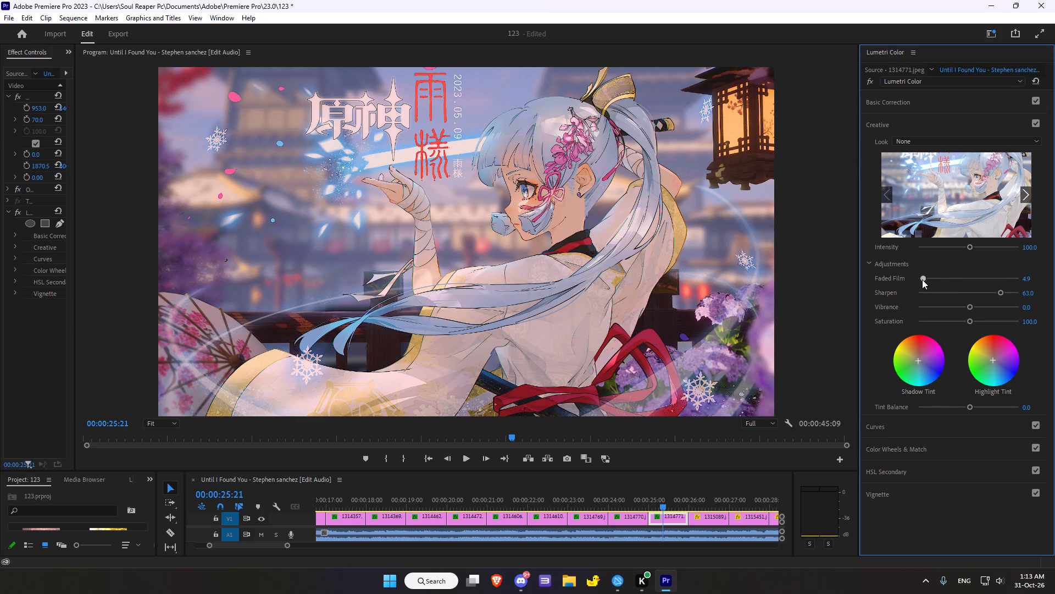
Add a midpoint to the clip's white RGB curve and lift it slightly to brighten the midtones.
{"action": "scroll", "coordinate": [1023, 372], "scroll_direction": "down", "scroll_amount": 7}
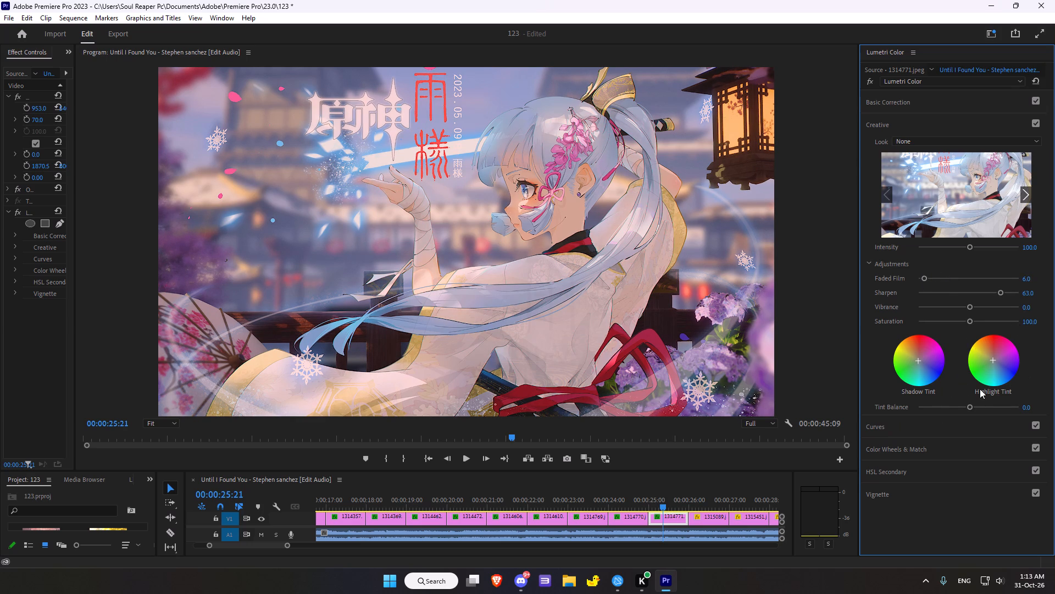
{"action": "left_click", "coordinate": [918, 421]}
{"action": "left_click", "coordinate": [956, 272]}
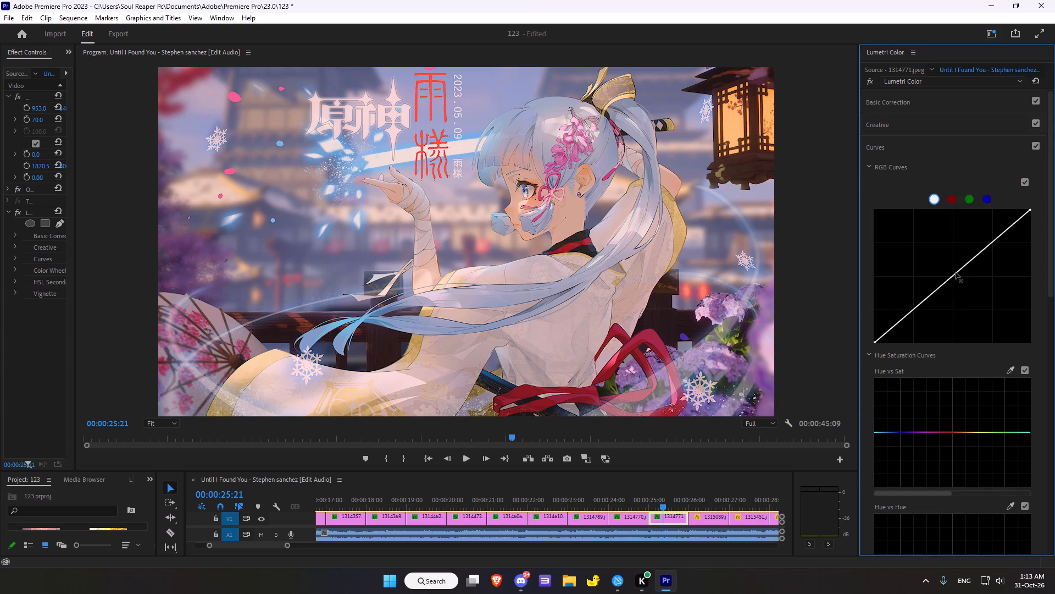
{"action": "left_click", "coordinate": [955, 273]}
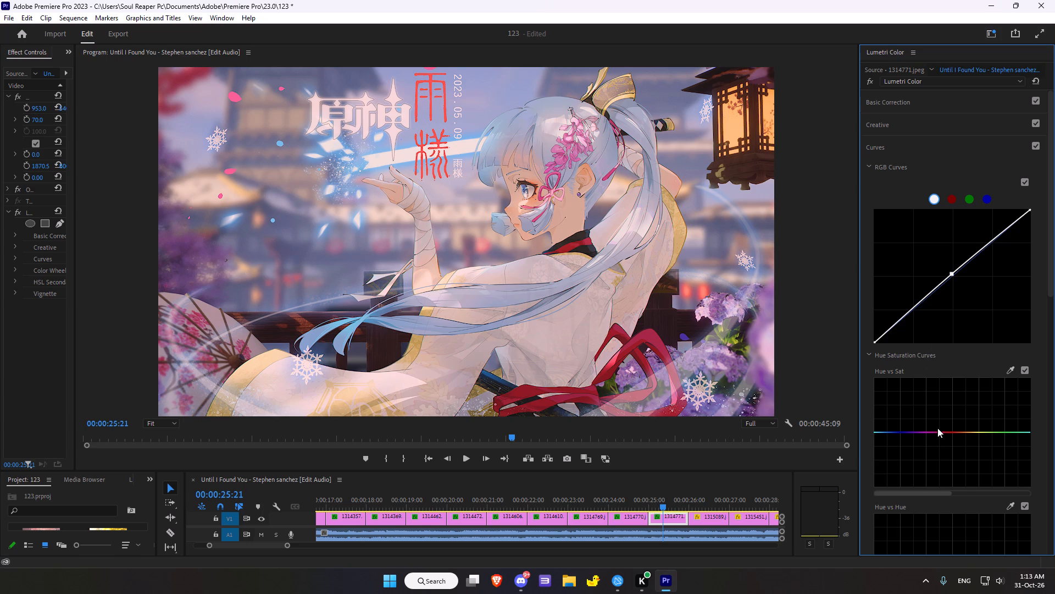
Sample the red ribbon for the Hue vs Sat curve and raise the saturation of the reds slightly.
{"action": "left_click", "coordinate": [1007, 372]}
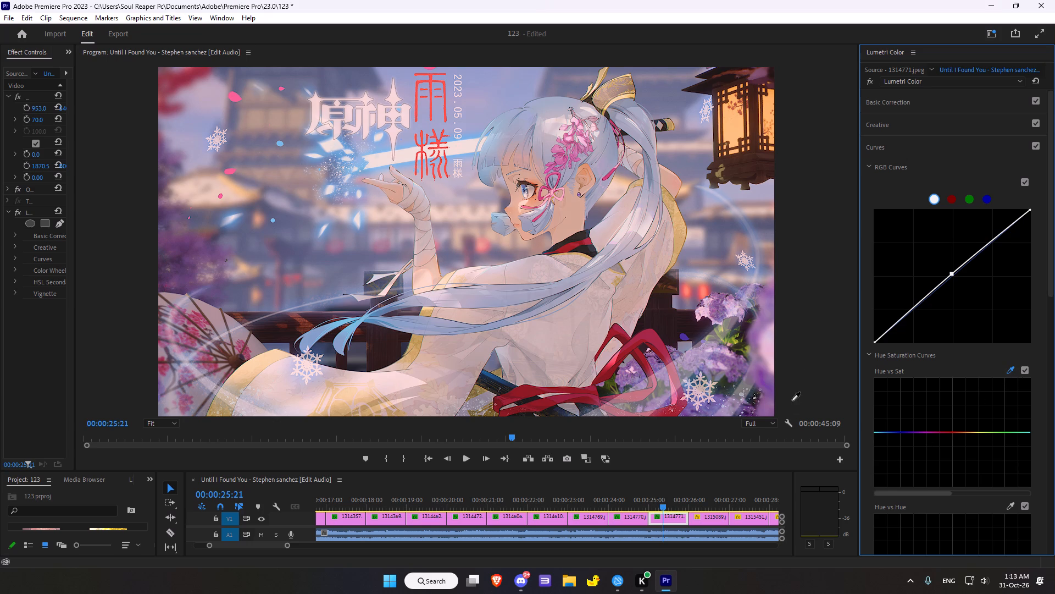
{"action": "left_click", "coordinate": [636, 343]}
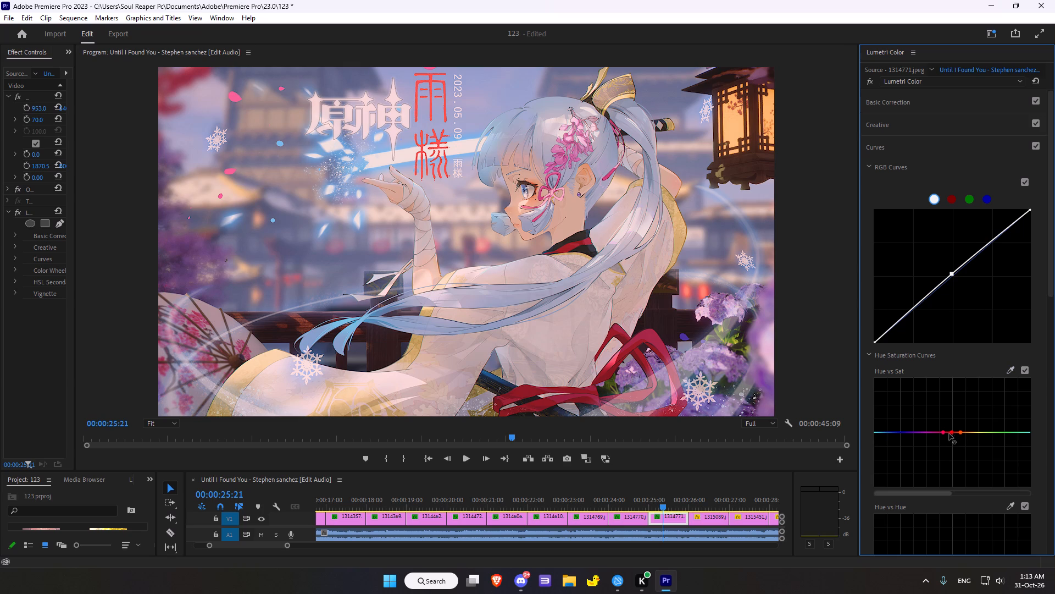
{"action": "left_click_drag", "start_coordinate": [952, 432], "coordinate": [951, 421]}
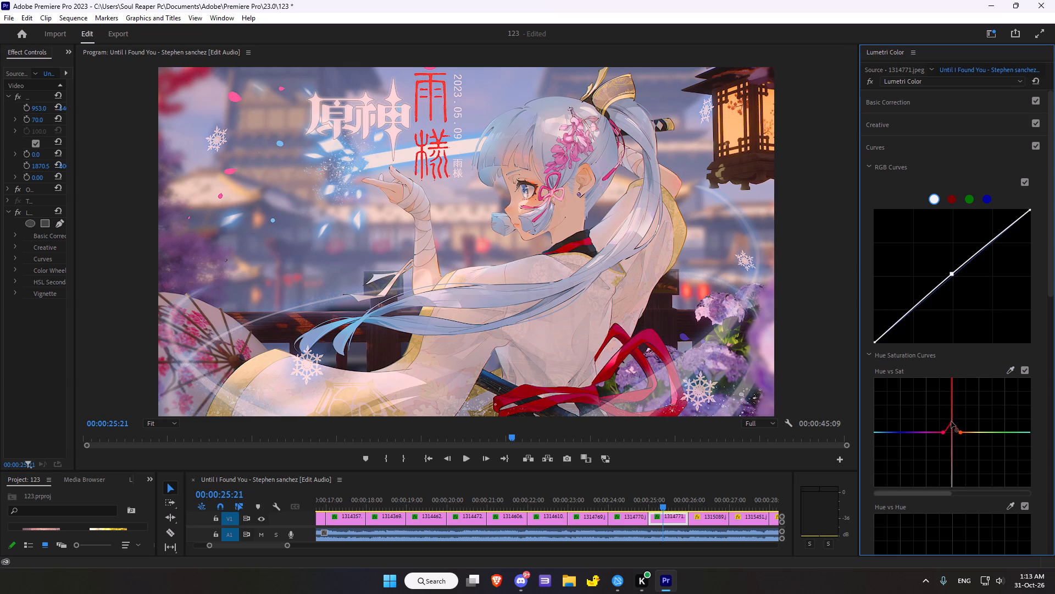
{"action": "left_click_drag", "start_coordinate": [951, 421], "coordinate": [954, 442]}
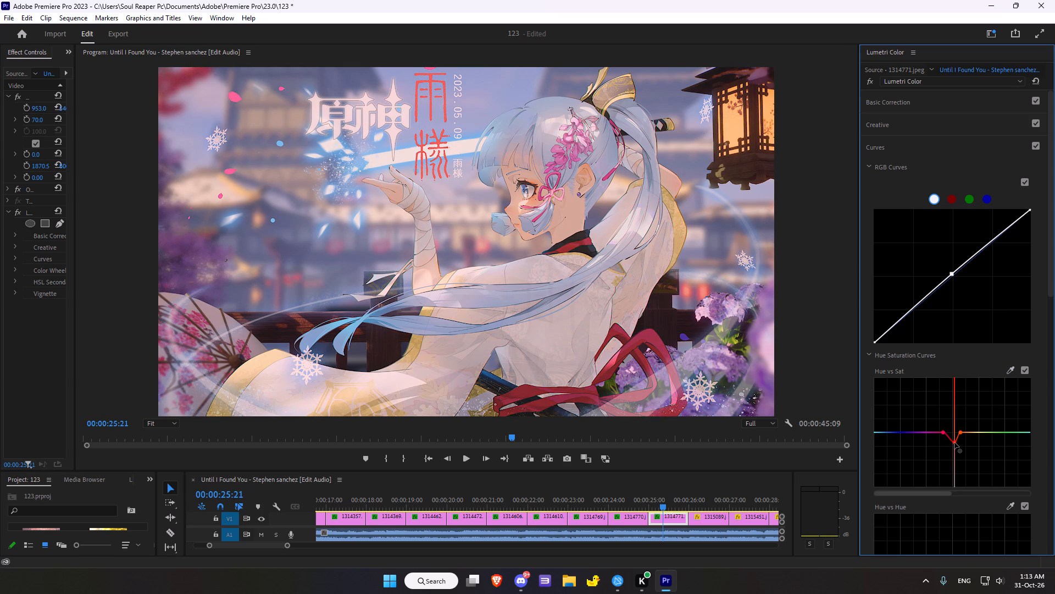
{"action": "left_click_drag", "start_coordinate": [954, 442], "coordinate": [952, 443]}
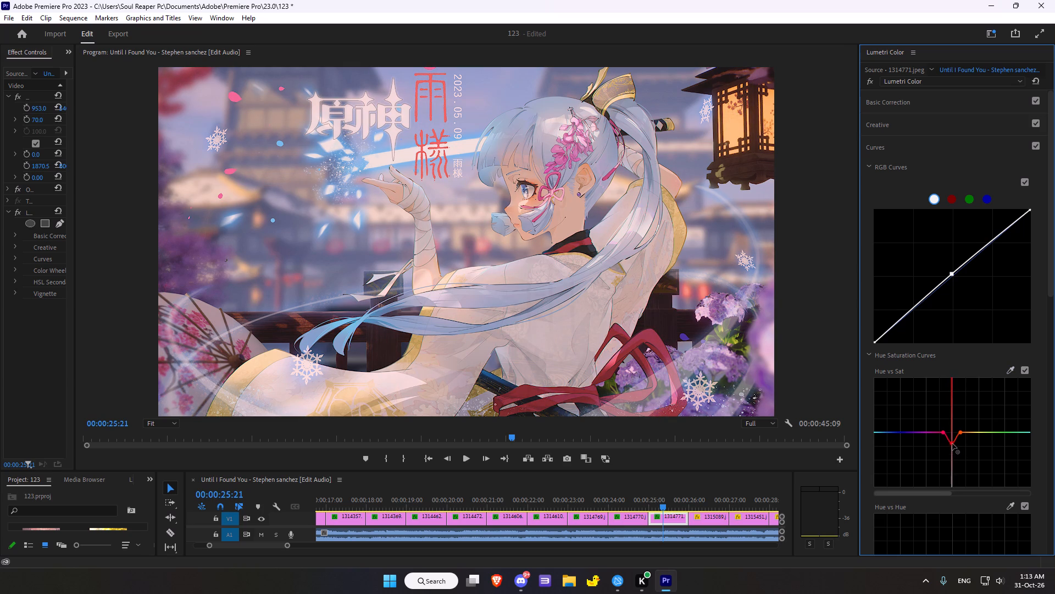
{"action": "left_click_drag", "start_coordinate": [952, 443], "coordinate": [954, 436]}
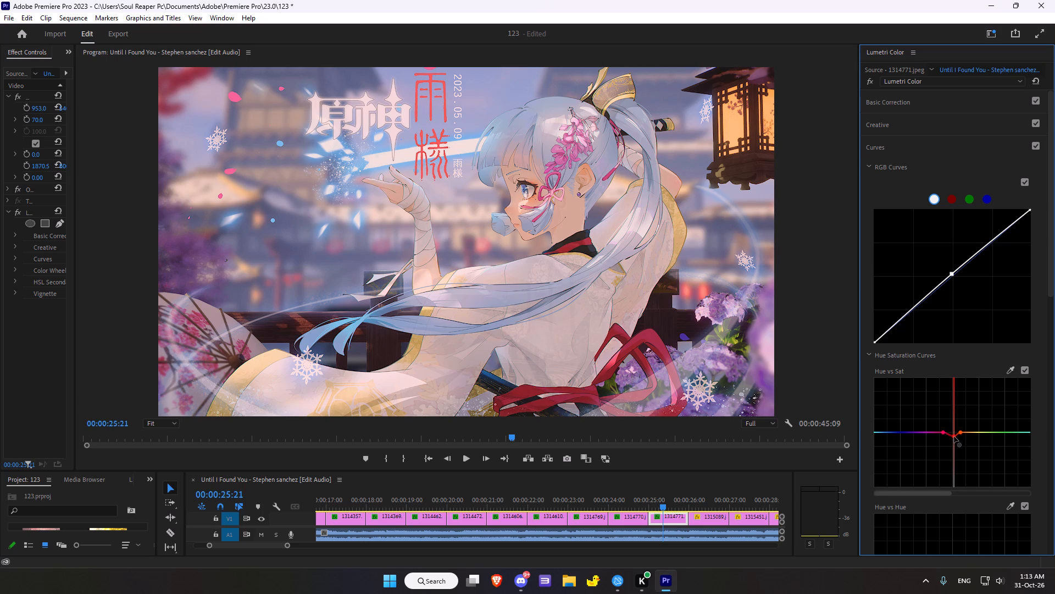
{"action": "left_click_drag", "start_coordinate": [954, 436], "coordinate": [953, 427]}
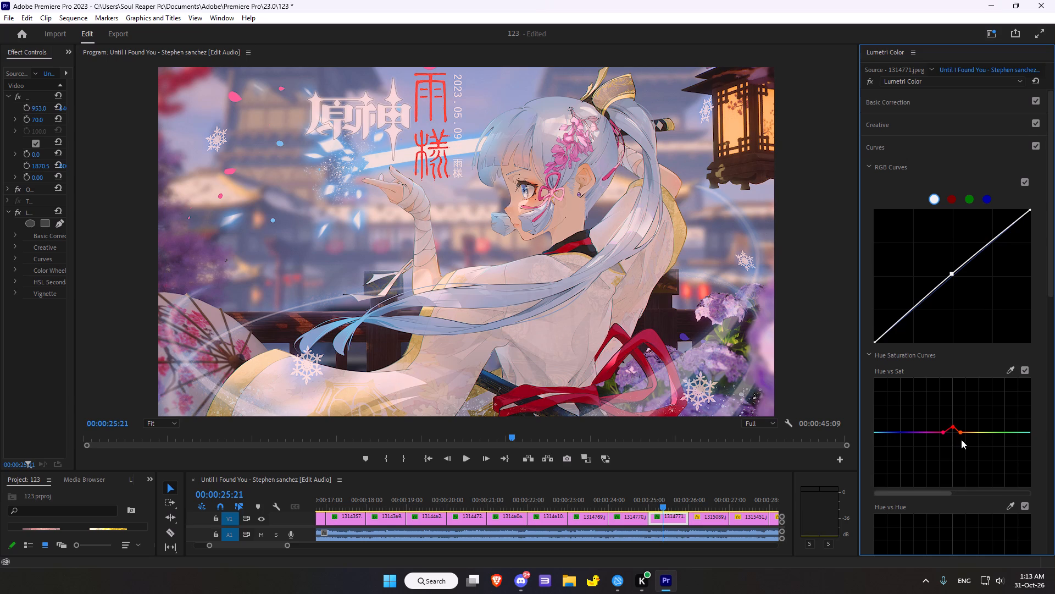
Sample the robe's golden edge for the Hue vs Luma curve and lower the luminance of the orange point slightly.
{"action": "scroll", "coordinate": [936, 429], "scroll_direction": "down", "scroll_amount": 10}
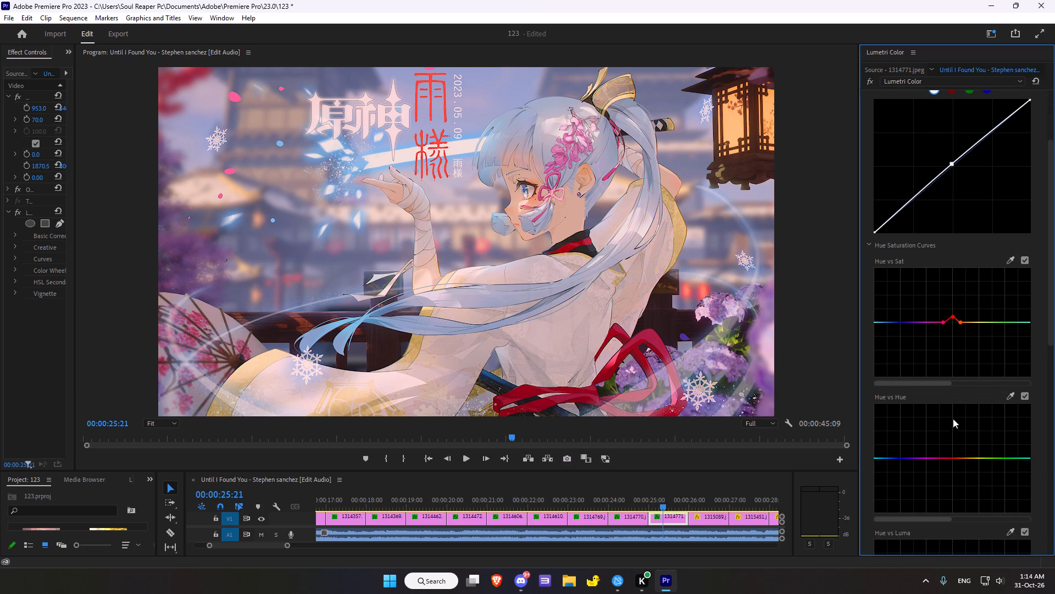
{"action": "scroll", "coordinate": [953, 418], "scroll_direction": "down", "scroll_amount": 2}
{"action": "scroll", "coordinate": [1047, 373], "scroll_direction": "down", "scroll_amount": 6}
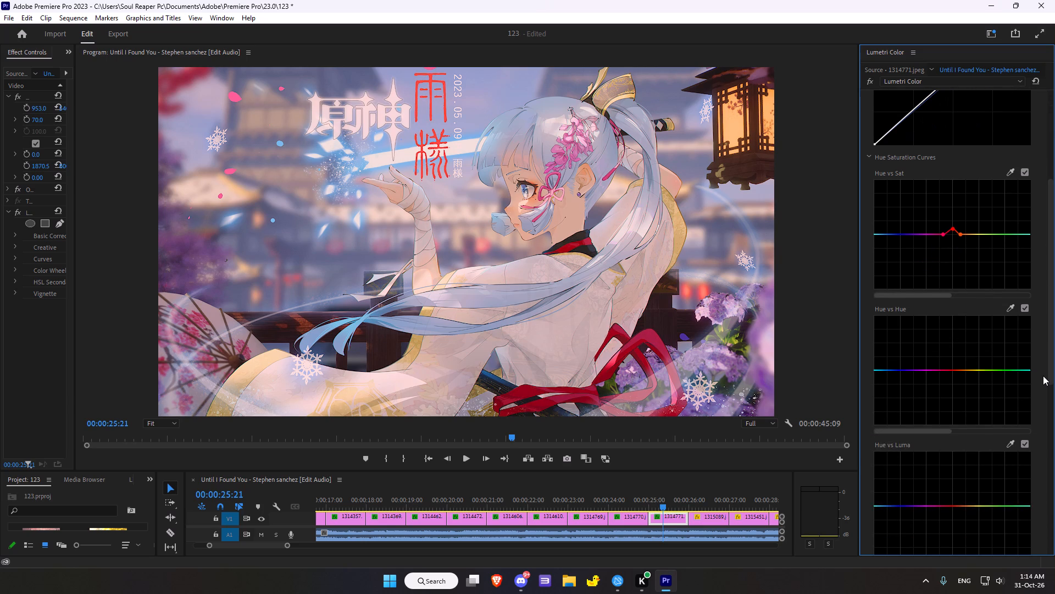
{"action": "scroll", "coordinate": [1043, 376], "scroll_direction": "down", "scroll_amount": 2}
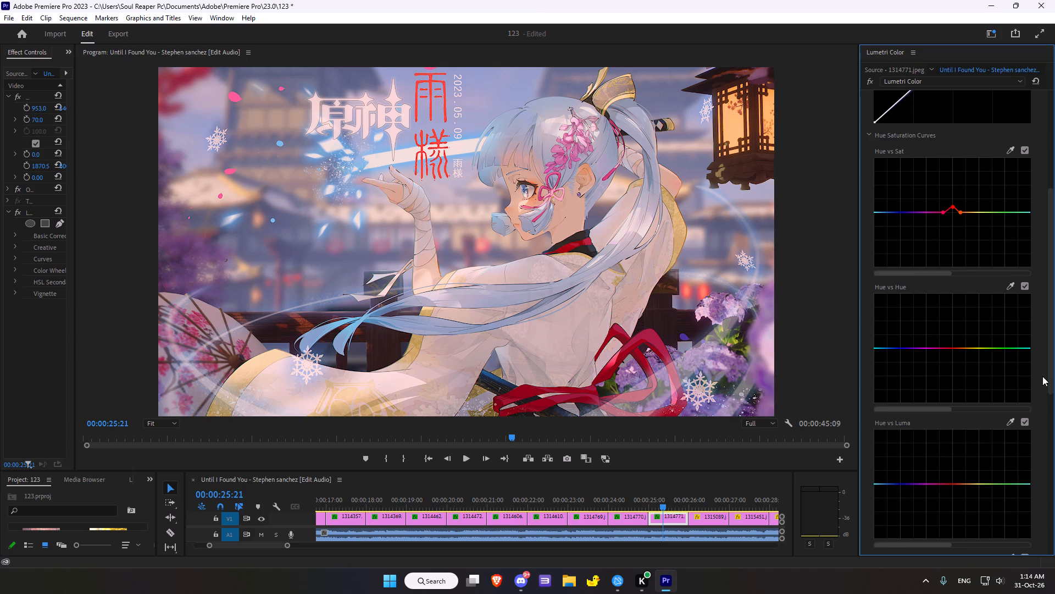
{"action": "scroll", "coordinate": [1042, 376], "scroll_direction": "down", "scroll_amount": 3}
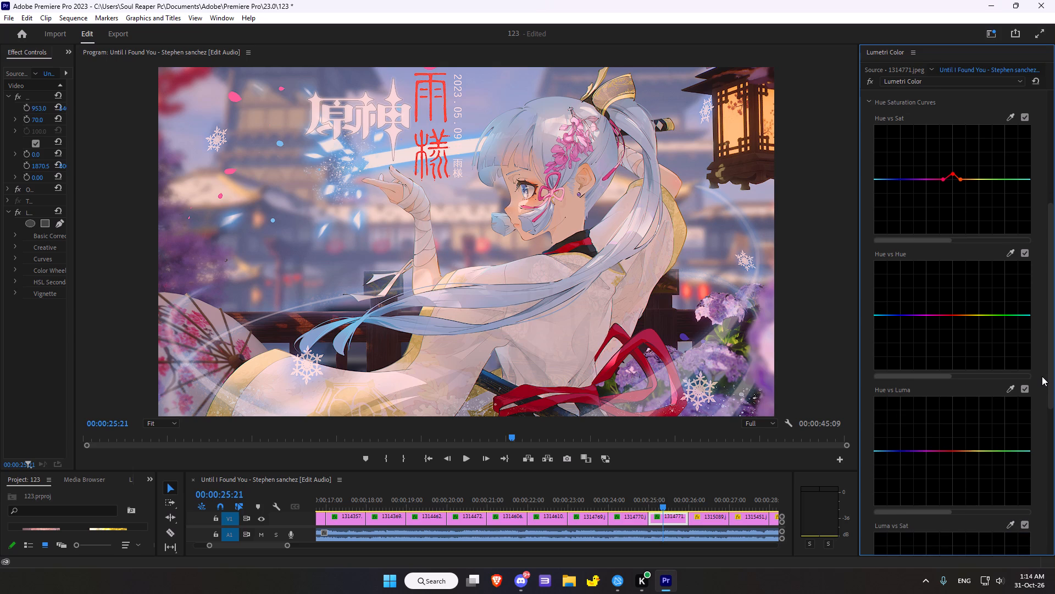
{"action": "scroll", "coordinate": [1042, 376], "scroll_direction": "down", "scroll_amount": 8}
{"action": "scroll", "coordinate": [1042, 376], "scroll_direction": "up", "scroll_amount": 3}
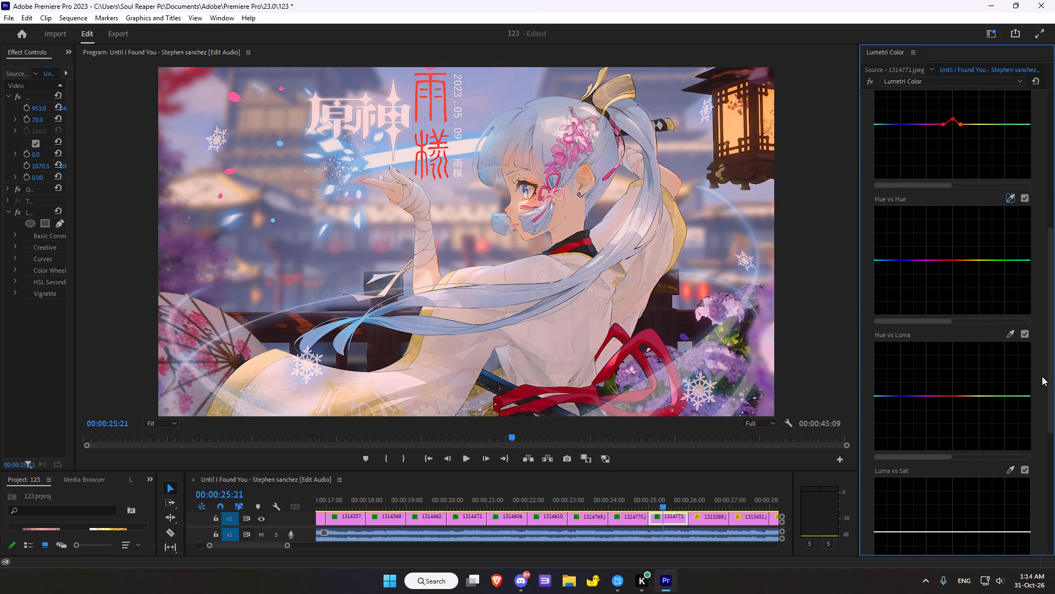
{"action": "left_click", "coordinate": [1010, 336]}
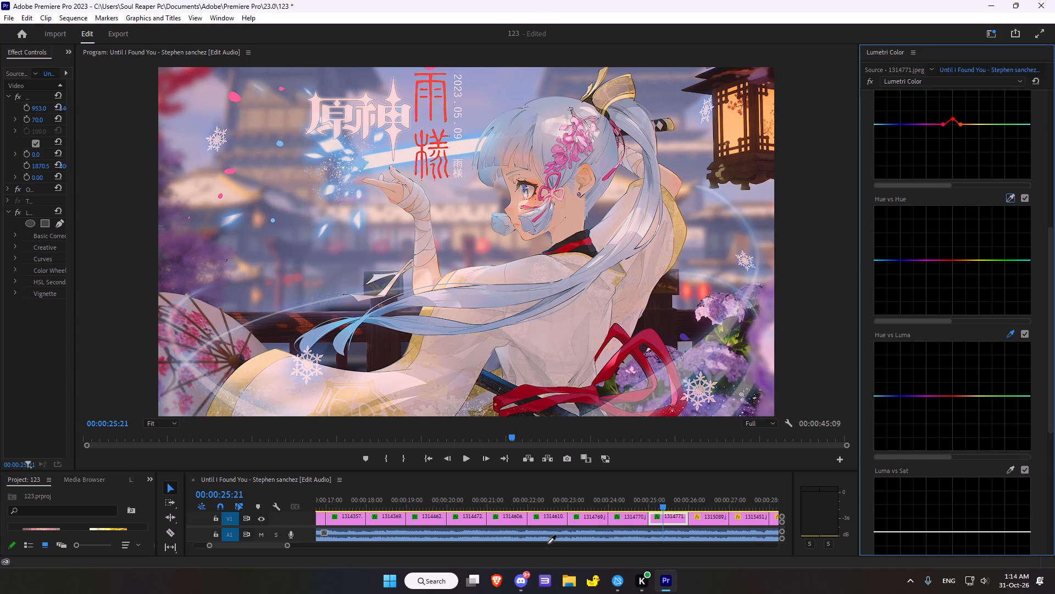
{"action": "scroll", "coordinate": [548, 543], "scroll_direction": "up", "scroll_amount": 2}
{"action": "scroll", "coordinate": [939, 360], "scroll_direction": "down", "scroll_amount": 1}
{"action": "left_click", "coordinate": [676, 232]}
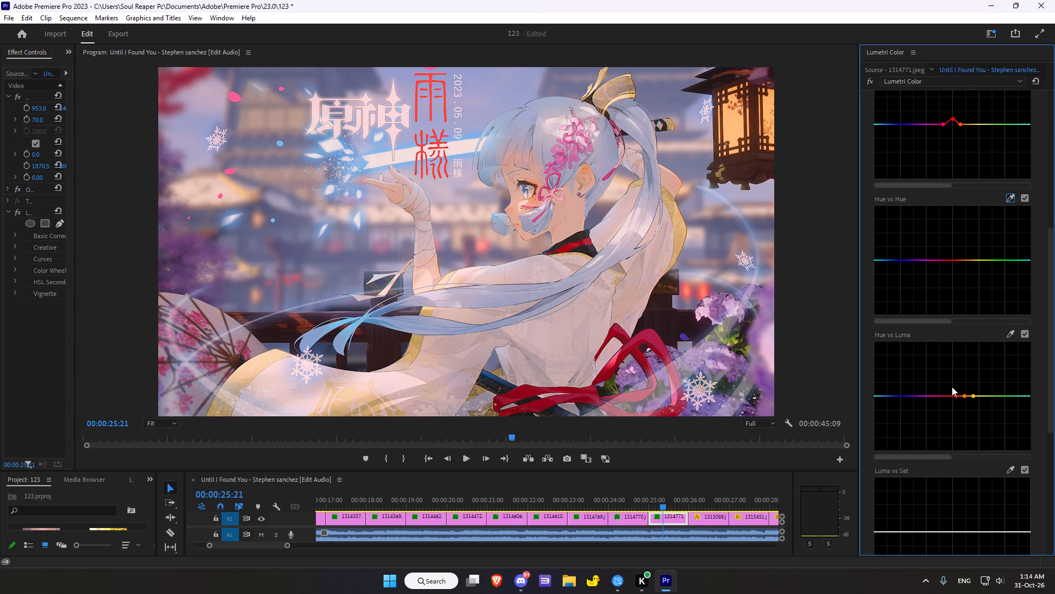
{"action": "left_click", "coordinate": [964, 396]}
Add a vignette to clip 1314771.jpeg with amount -2.1, midpoint 23.9, roundness 37.0 and feather 29.9.
{"action": "scroll", "coordinate": [933, 361], "scroll_direction": "down", "scroll_amount": 2}
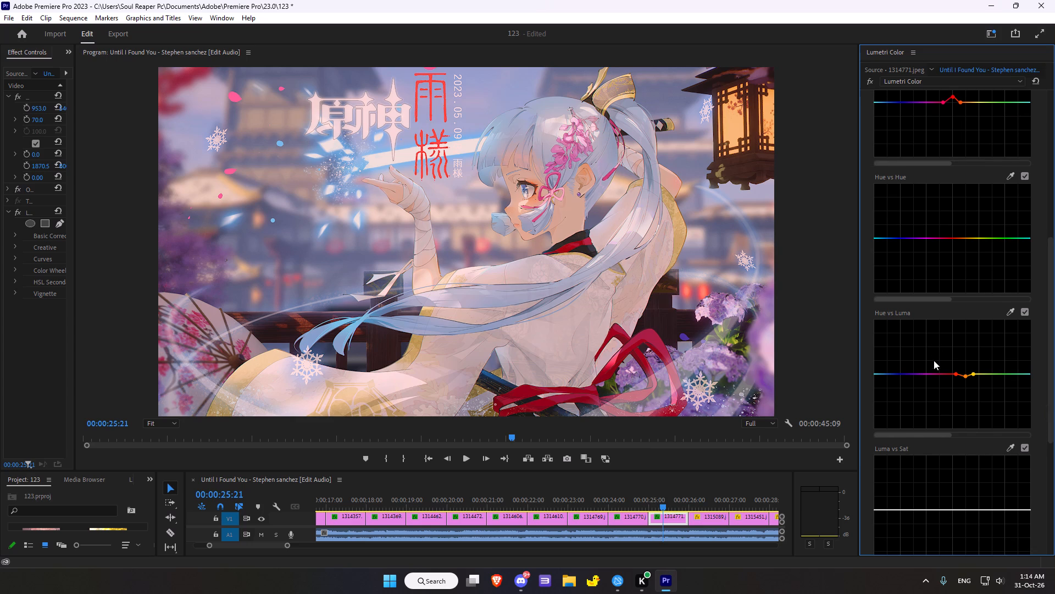
{"action": "scroll", "coordinate": [934, 360], "scroll_direction": "down", "scroll_amount": 3}
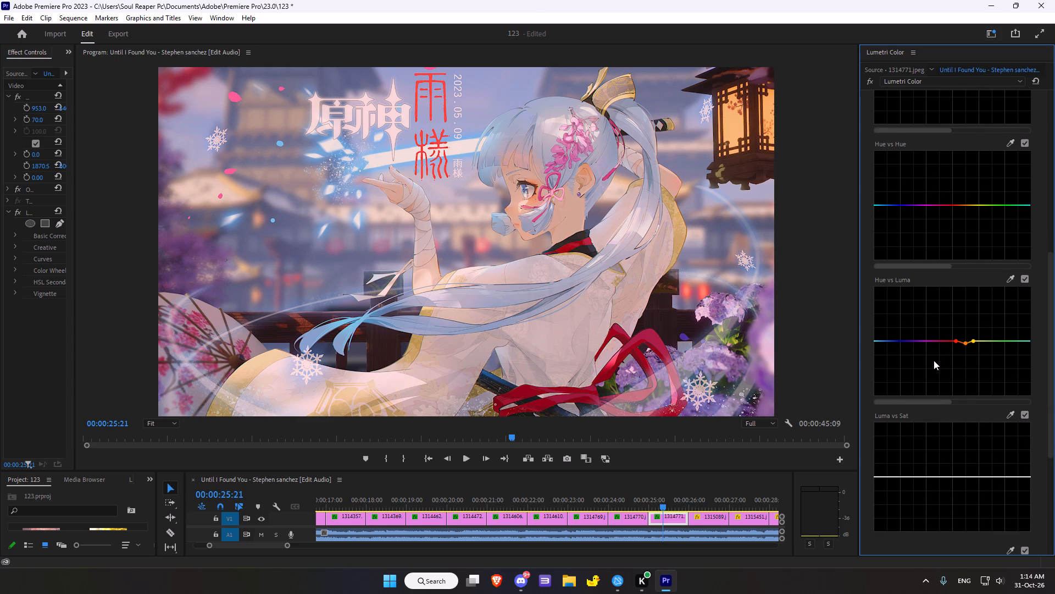
{"action": "scroll", "coordinate": [934, 360], "scroll_direction": "down", "scroll_amount": 4}
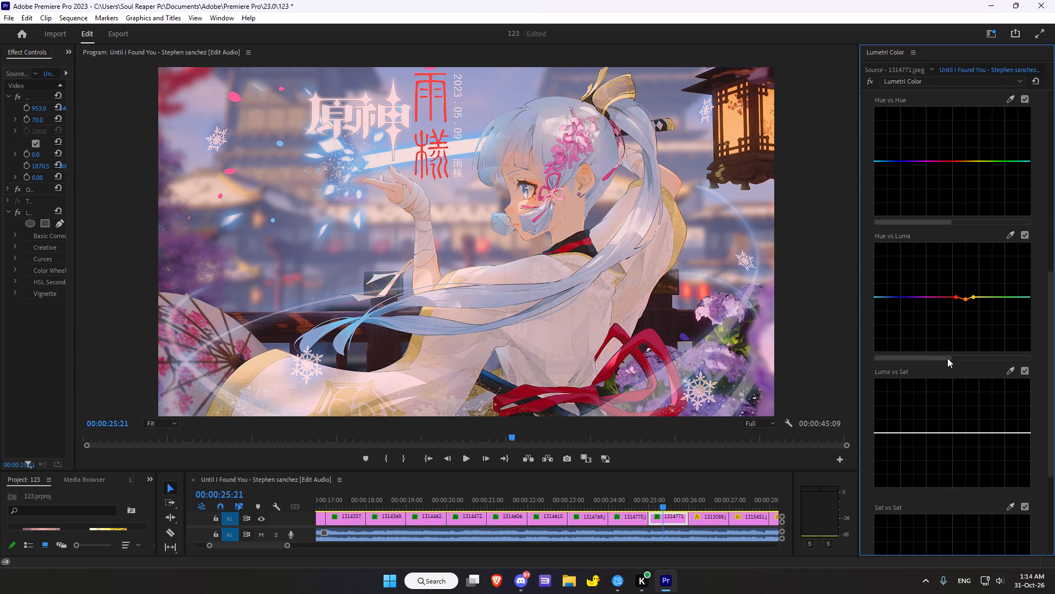
{"action": "scroll", "coordinate": [939, 353], "scroll_direction": "down", "scroll_amount": 2}
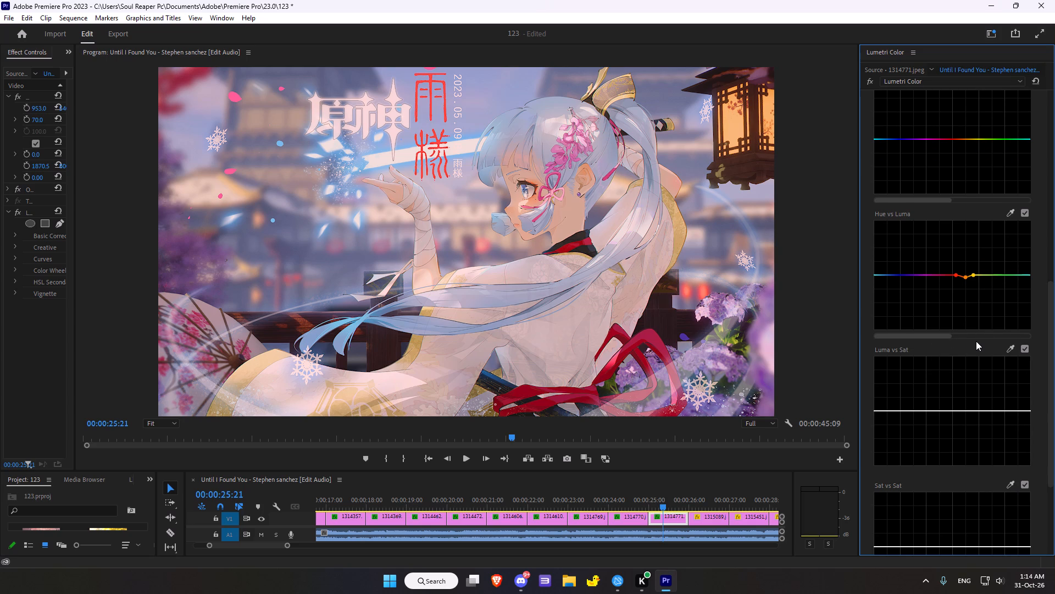
{"action": "scroll", "coordinate": [973, 343], "scroll_direction": "down", "scroll_amount": 1}
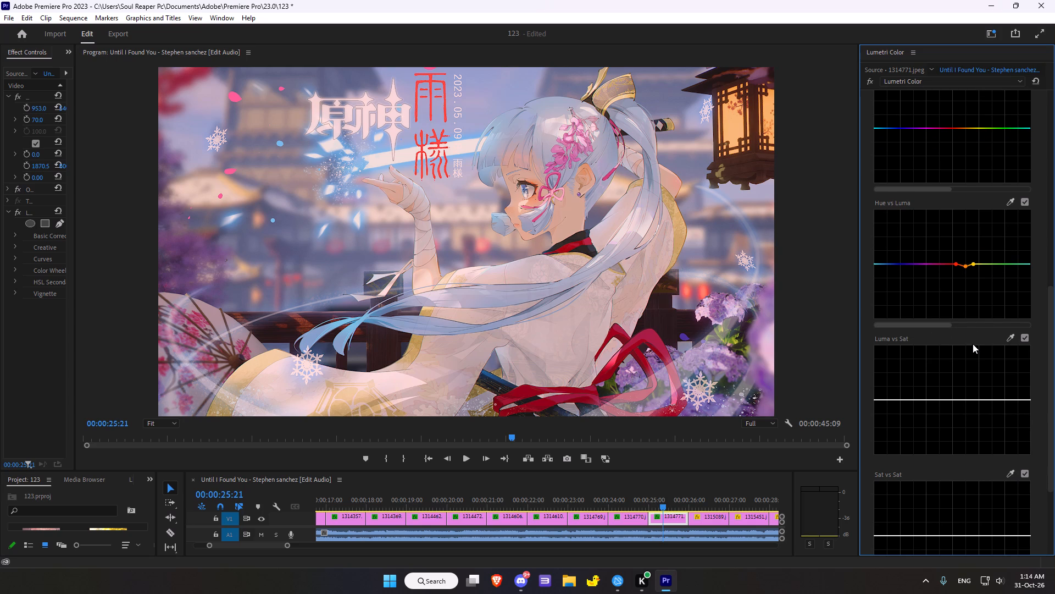
{"action": "scroll", "coordinate": [973, 344], "scroll_direction": "down", "scroll_amount": 1}
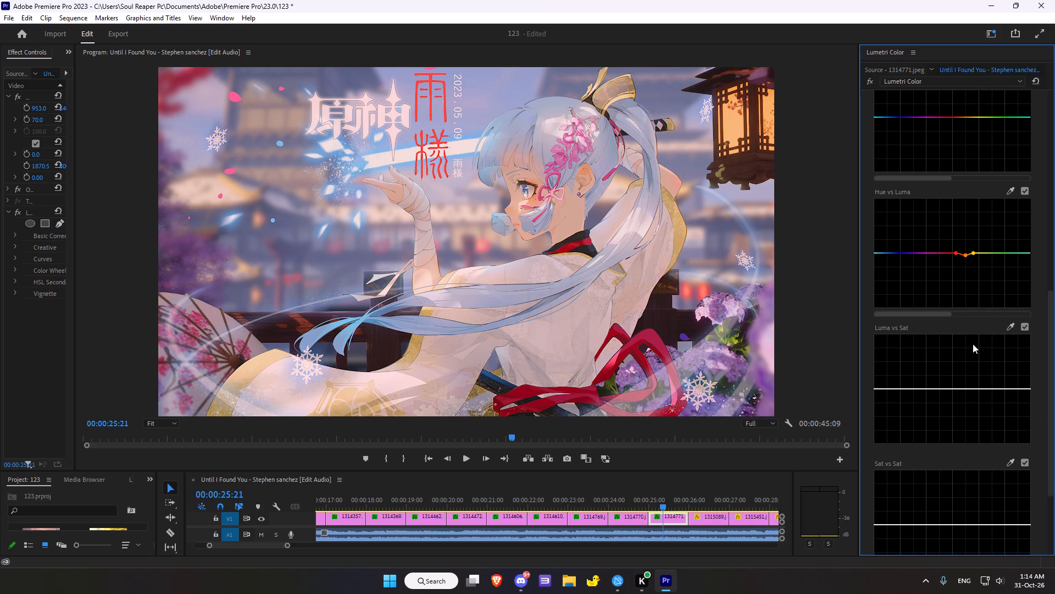
{"action": "scroll", "coordinate": [973, 344], "scroll_direction": "down", "scroll_amount": 3}
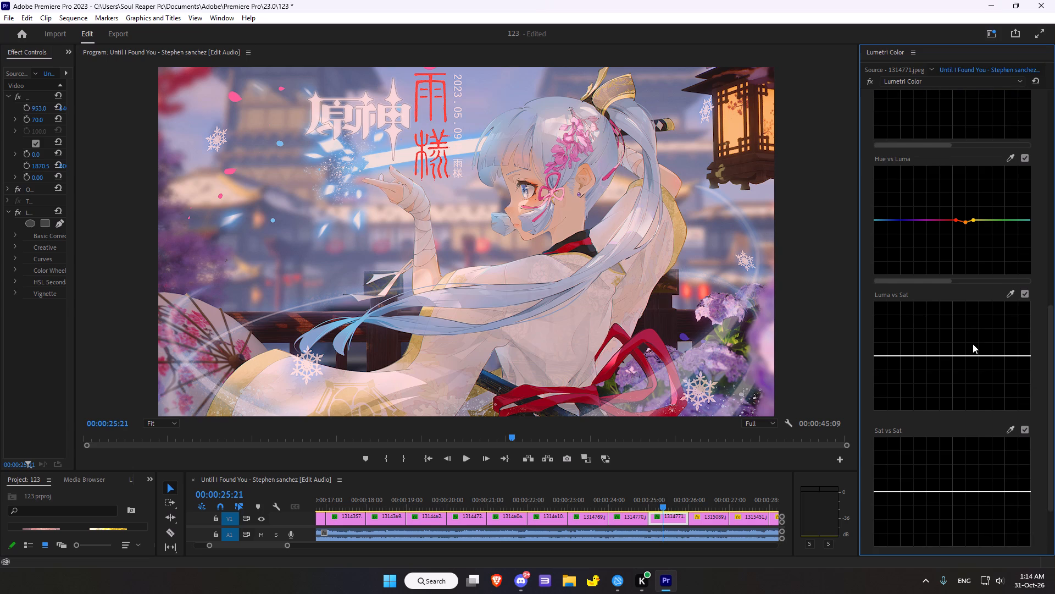
{"action": "scroll", "coordinate": [973, 344], "scroll_direction": "down", "scroll_amount": 9}
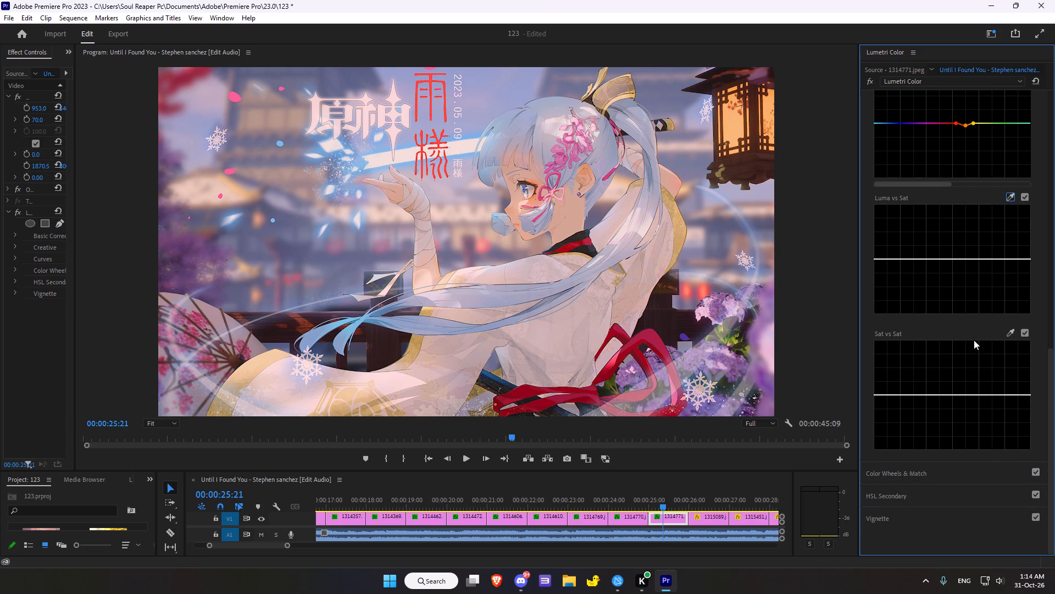
{"action": "scroll", "coordinate": [973, 343], "scroll_direction": "down", "scroll_amount": 3}
{"action": "left_click", "coordinate": [906, 518]}
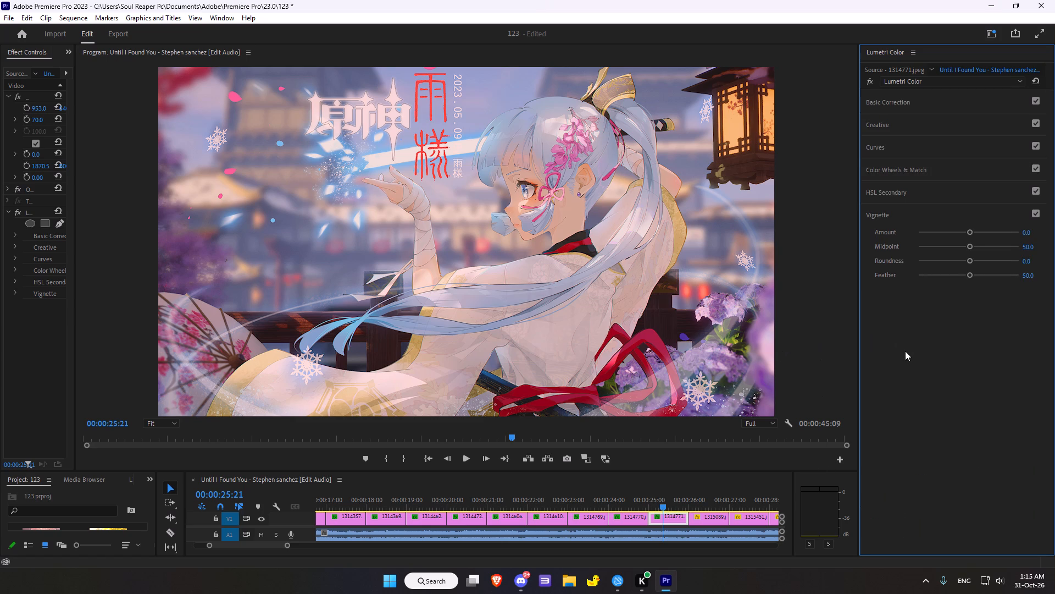
{"action": "left_click_drag", "start_coordinate": [967, 234], "coordinate": [966, 234]}
{"action": "left_click_drag", "start_coordinate": [966, 234], "coordinate": [933, 237]}
{"action": "left_click_drag", "start_coordinate": [968, 250], "coordinate": [941, 254]}
{"action": "left_click_drag", "start_coordinate": [969, 260], "coordinate": [986, 258]}
{"action": "left_click_drag", "start_coordinate": [969, 275], "coordinate": [947, 282]}
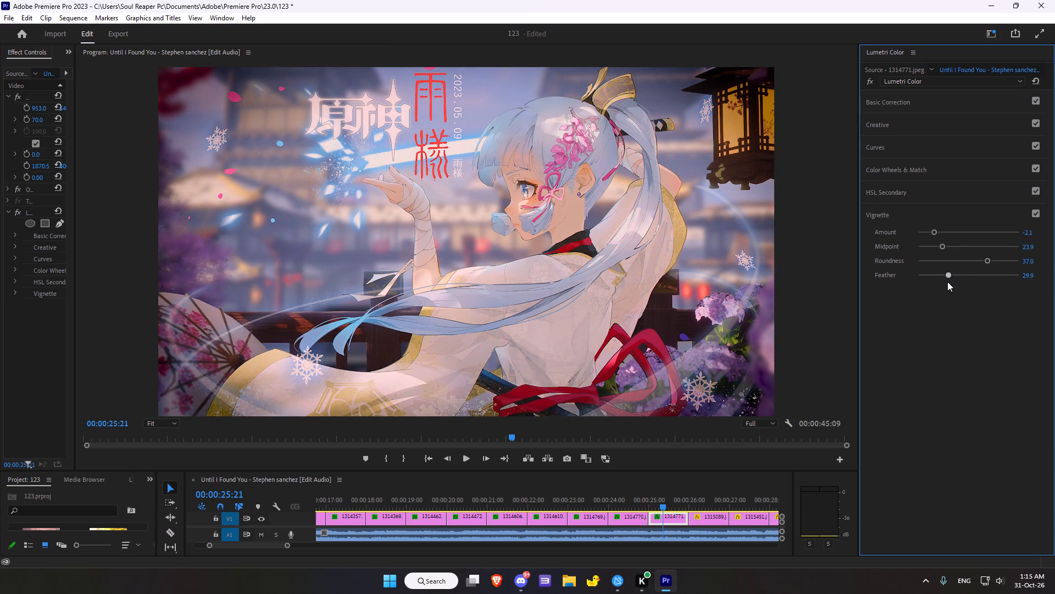
Advance the playhead to the next ungraded clip, 1315089.jpg, at 00:00:26:25.
{"action": "scroll", "coordinate": [692, 501], "scroll_direction": "down", "scroll_amount": 2}
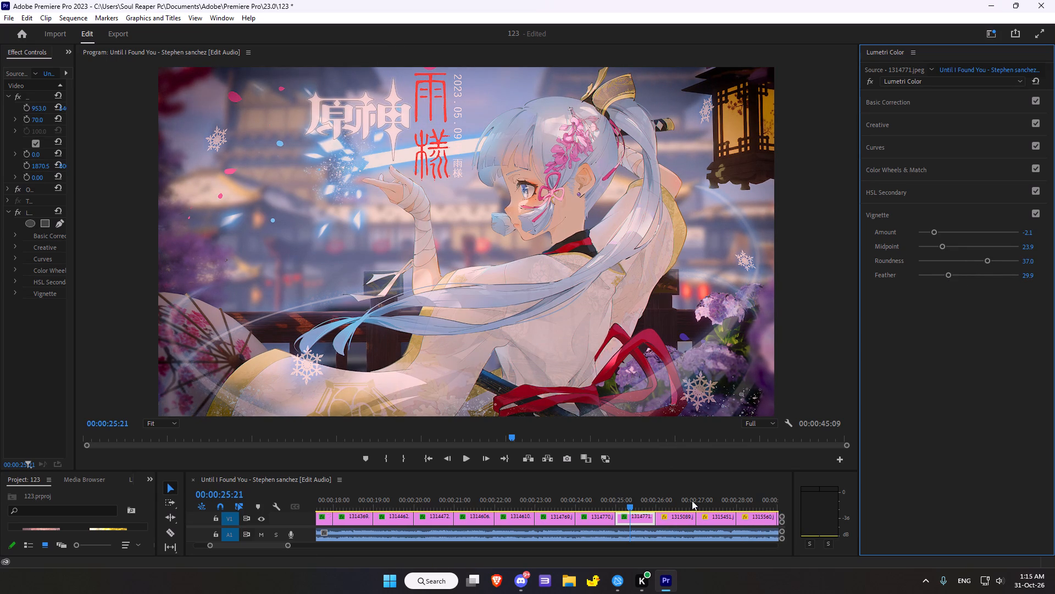
{"action": "scroll", "coordinate": [692, 501], "scroll_direction": "down", "scroll_amount": 3}
{"action": "scroll", "coordinate": [612, 491], "scroll_direction": "down", "scroll_amount": 5}
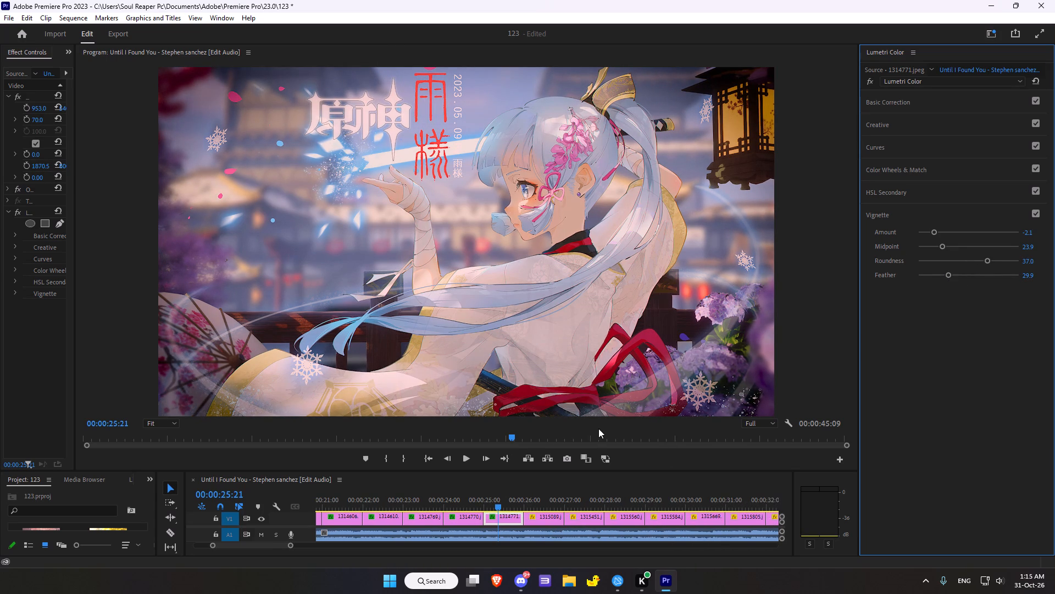
{"action": "scroll", "coordinate": [593, 432], "scroll_direction": "down", "scroll_amount": 7}
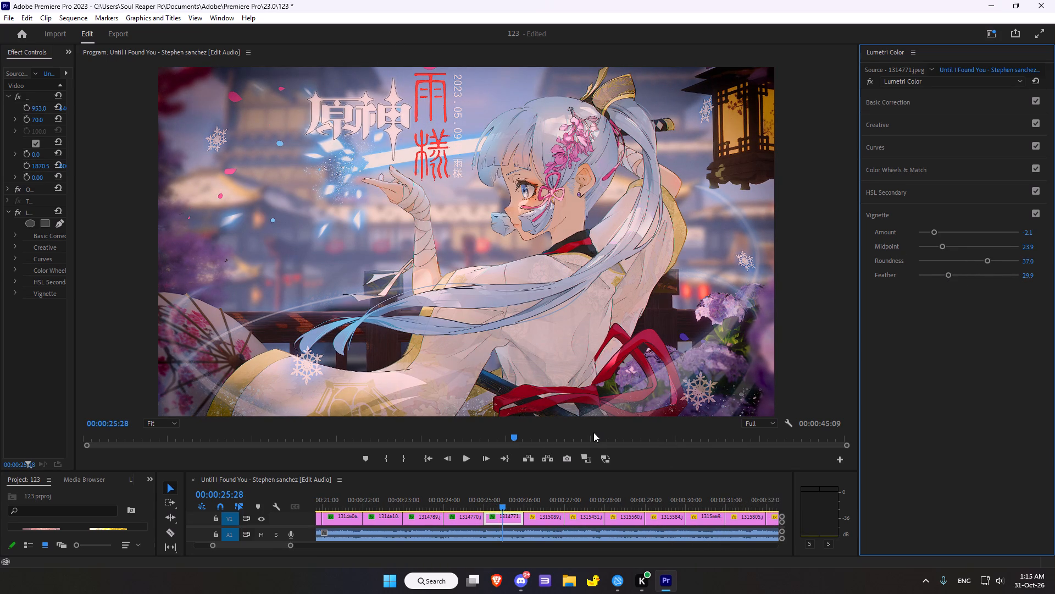
{"action": "scroll", "coordinate": [593, 432], "scroll_direction": "down", "scroll_amount": 14}
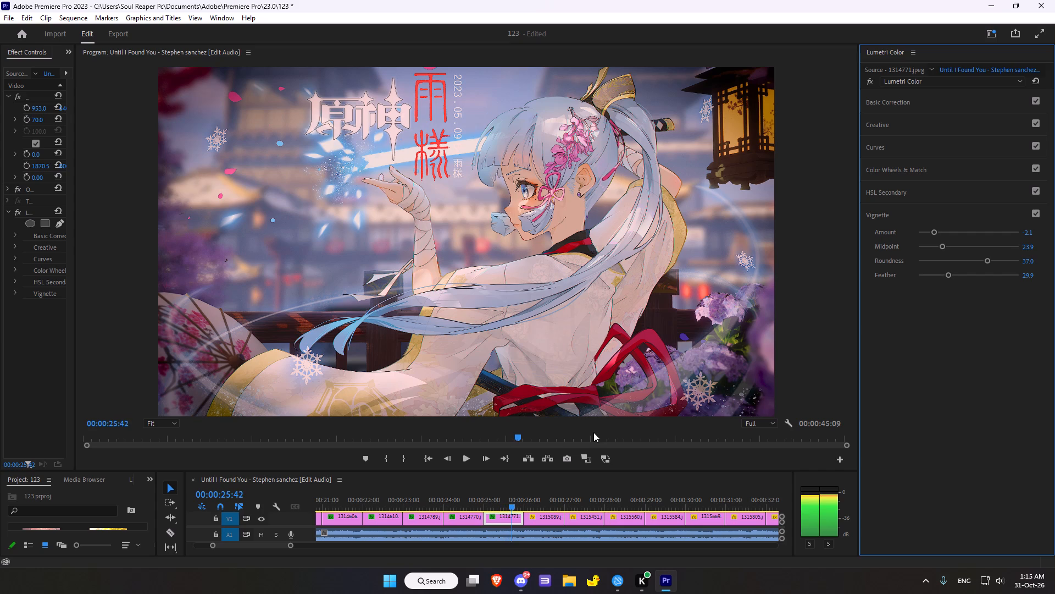
{"action": "scroll", "coordinate": [593, 432], "scroll_direction": "down", "scroll_amount": 16}
{"action": "scroll", "coordinate": [593, 432], "scroll_direction": "down", "scroll_amount": 14}
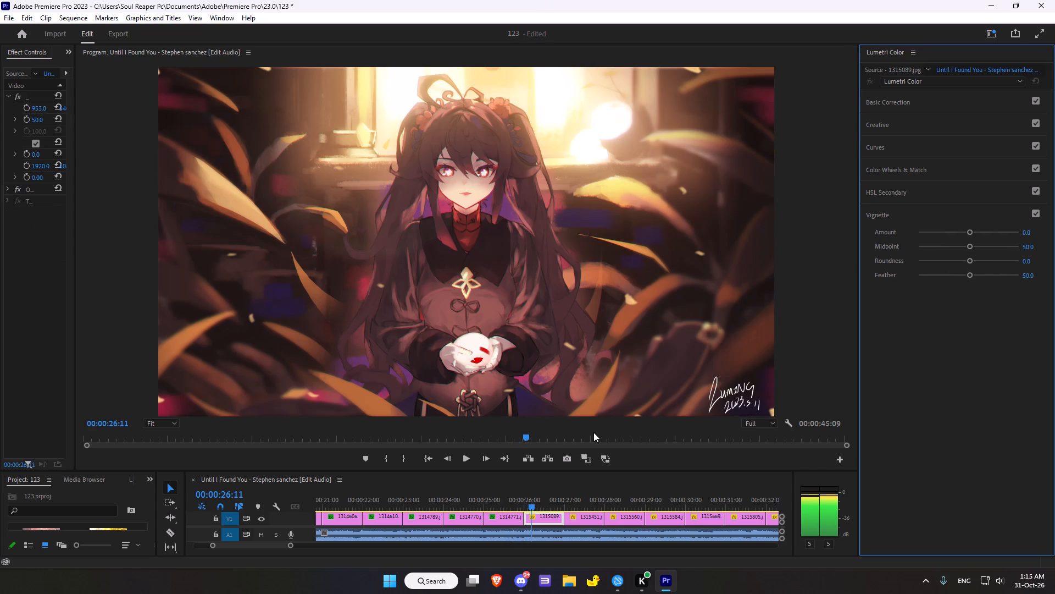
{"action": "scroll", "coordinate": [593, 432], "scroll_direction": "down", "scroll_amount": 1}
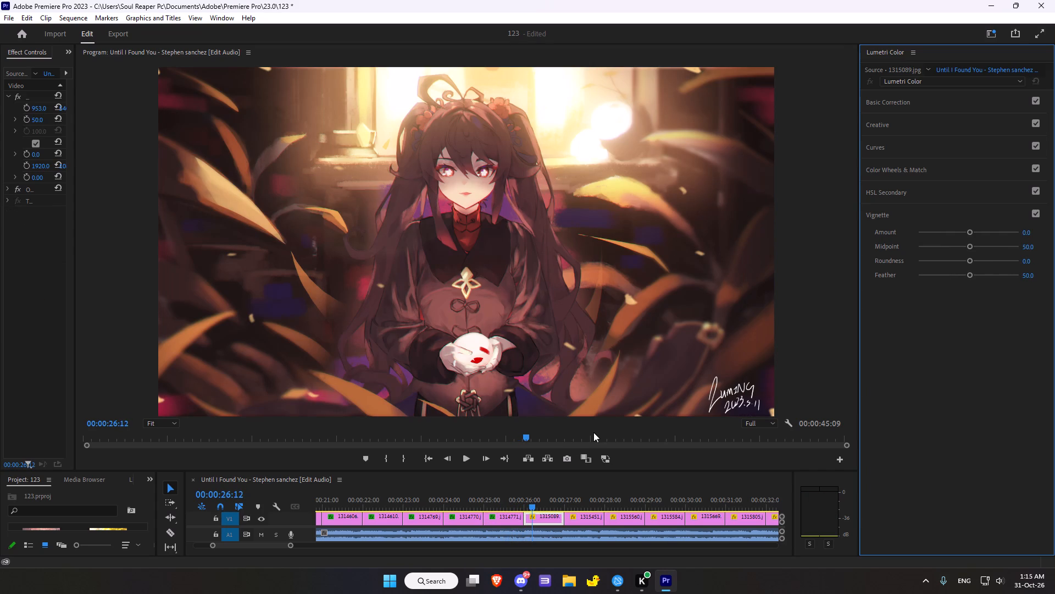
{"action": "scroll", "coordinate": [593, 432], "scroll_direction": "down", "scroll_amount": 13}
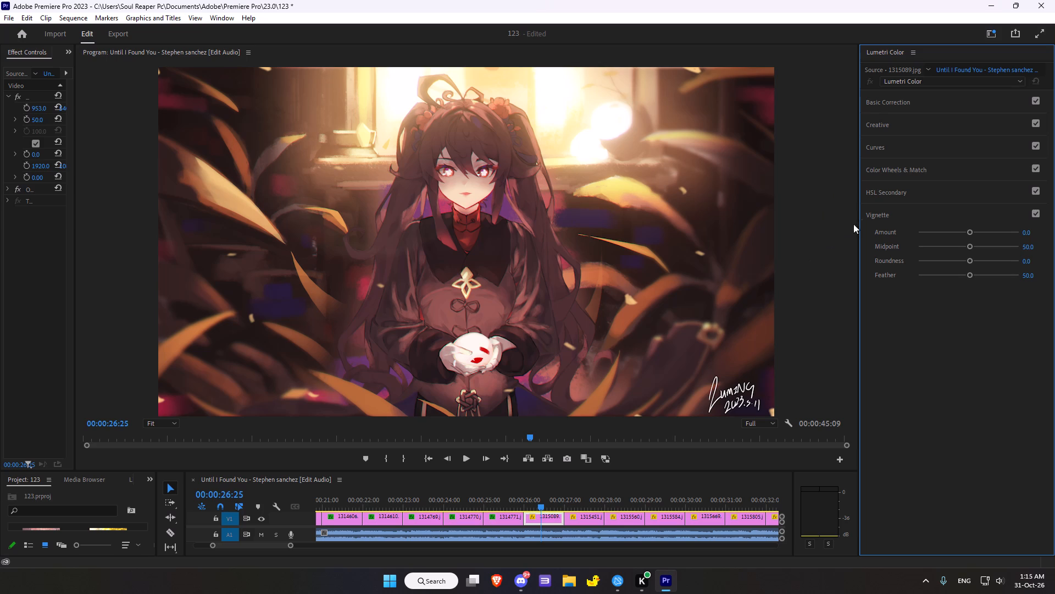
Set the basic colour correction of clip 1315089.jpg to temperature -17.4, tint -7.6 and saturation 96.7.
{"action": "left_click", "coordinate": [897, 106]}
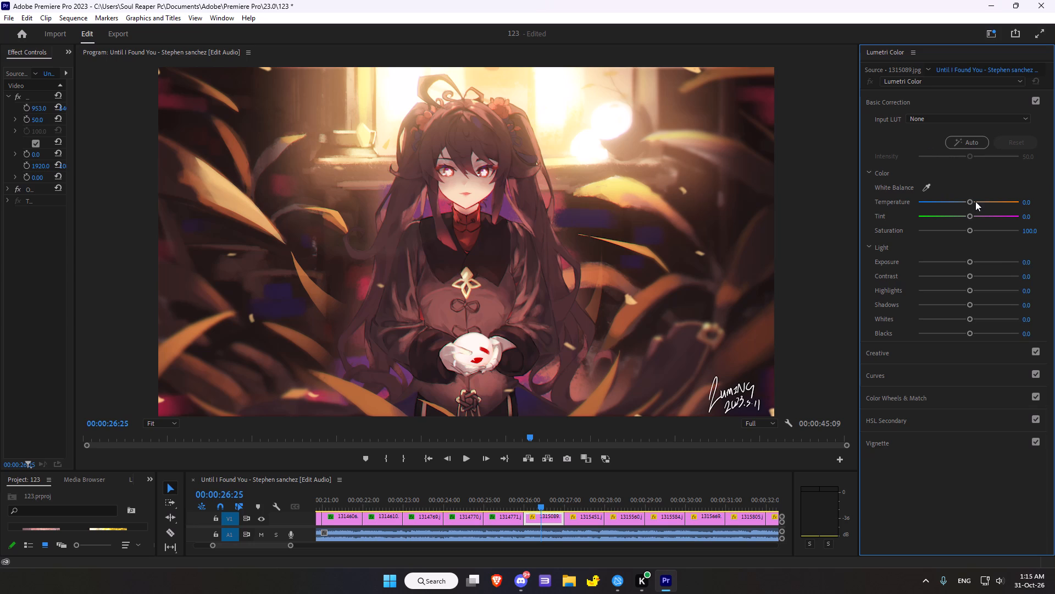
{"action": "left_click_drag", "start_coordinate": [971, 201], "coordinate": [968, 204]}
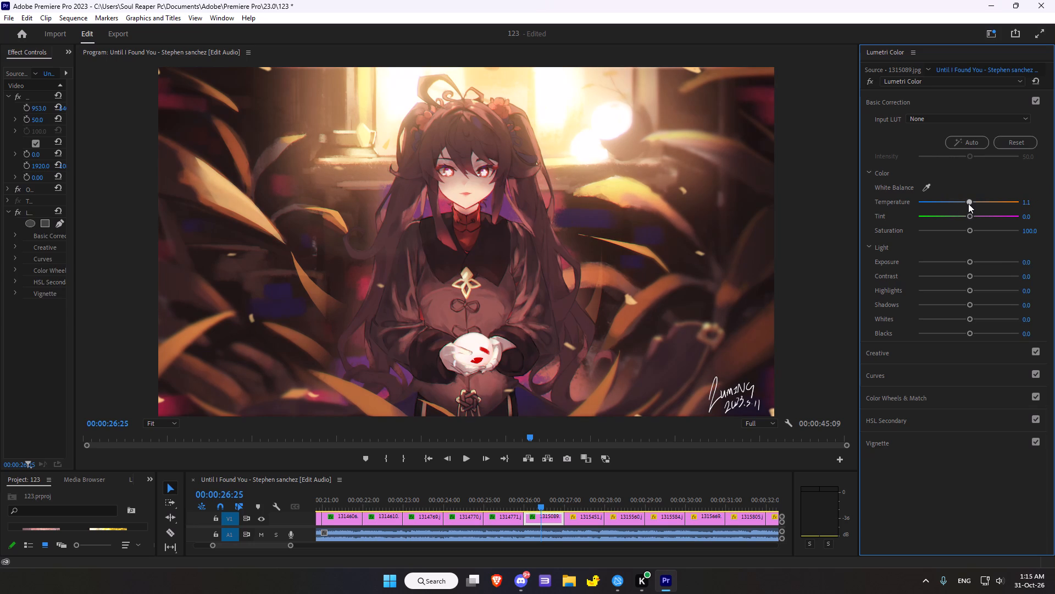
{"action": "left_click_drag", "start_coordinate": [968, 204], "coordinate": [959, 197]}
{"action": "left_click_drag", "start_coordinate": [959, 197], "coordinate": [975, 195]}
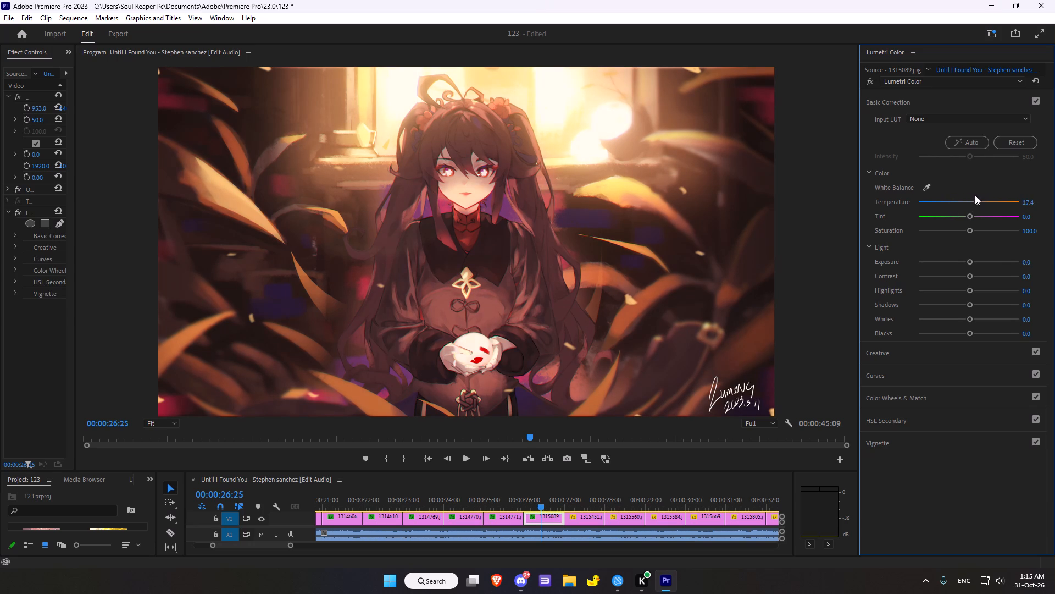
{"action": "left_click_drag", "start_coordinate": [975, 195], "coordinate": [959, 195]}
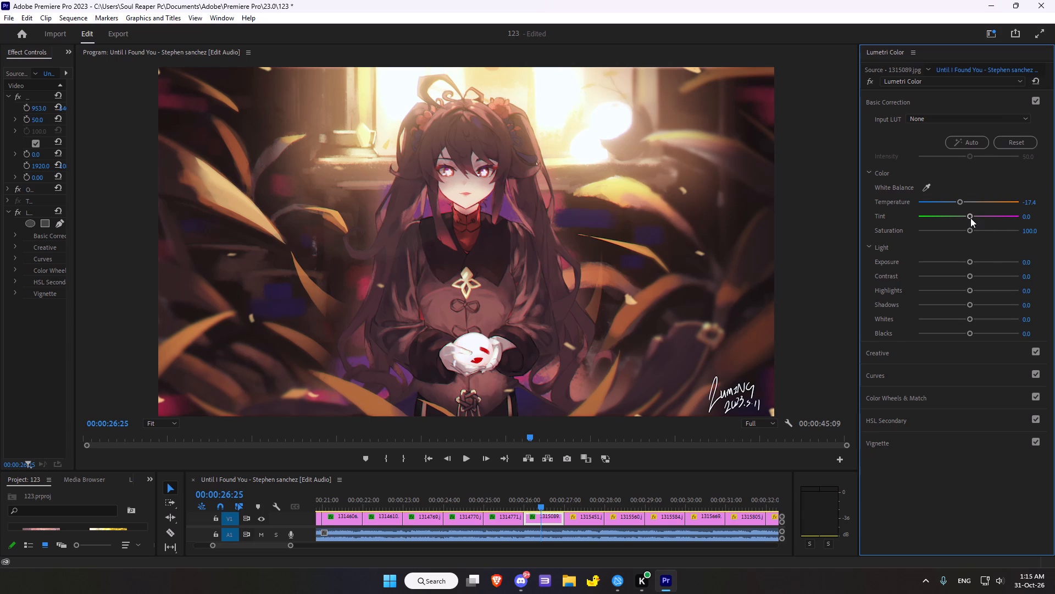
{"action": "left_click_drag", "start_coordinate": [970, 218], "coordinate": [965, 216]}
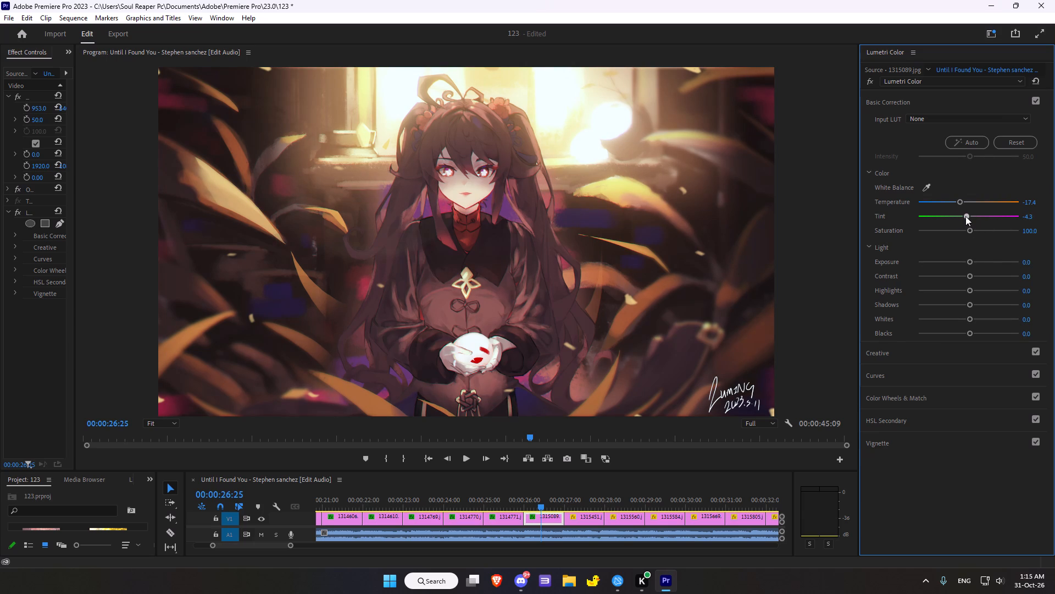
{"action": "left_click_drag", "start_coordinate": [965, 216], "coordinate": [964, 217]}
{"action": "left_click", "coordinate": [970, 232]}
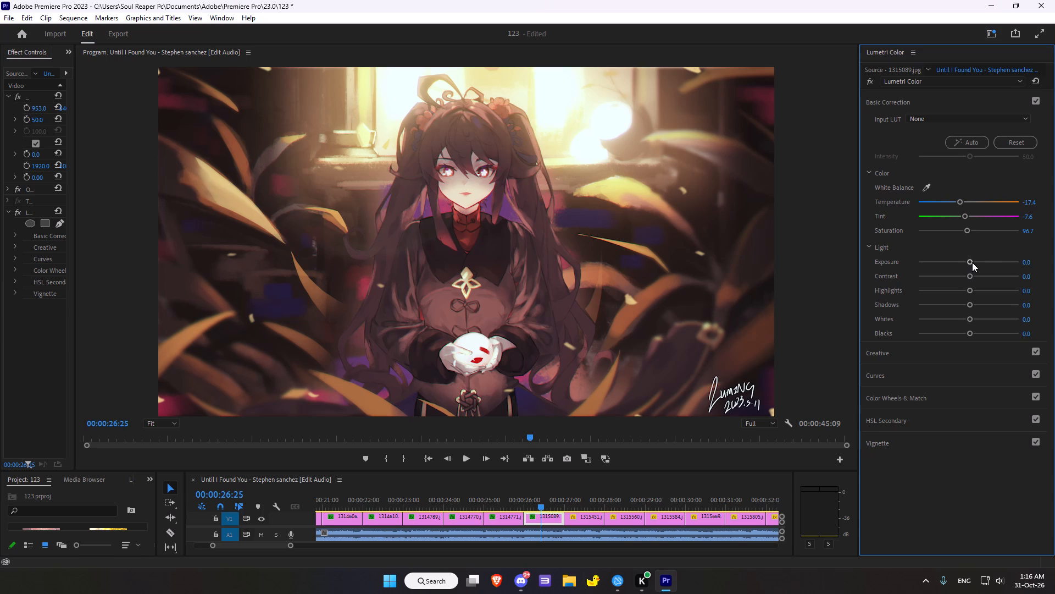
Set the clip's light values to exposure -0.5, contrast 40.2, highlights 16.3, shadows 3.3, whites 9.8 and blacks 2.2.
{"action": "left_click_drag", "start_coordinate": [971, 262], "coordinate": [963, 266]}
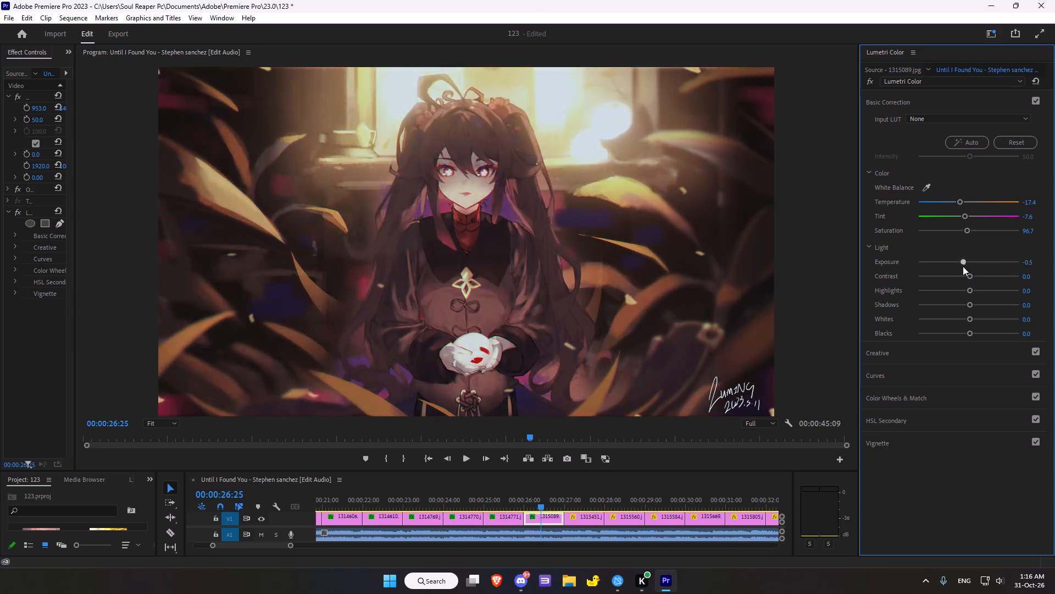
{"action": "left_click_drag", "start_coordinate": [963, 266], "coordinate": [963, 262]}
{"action": "left_click_drag", "start_coordinate": [963, 262], "coordinate": [963, 262]}
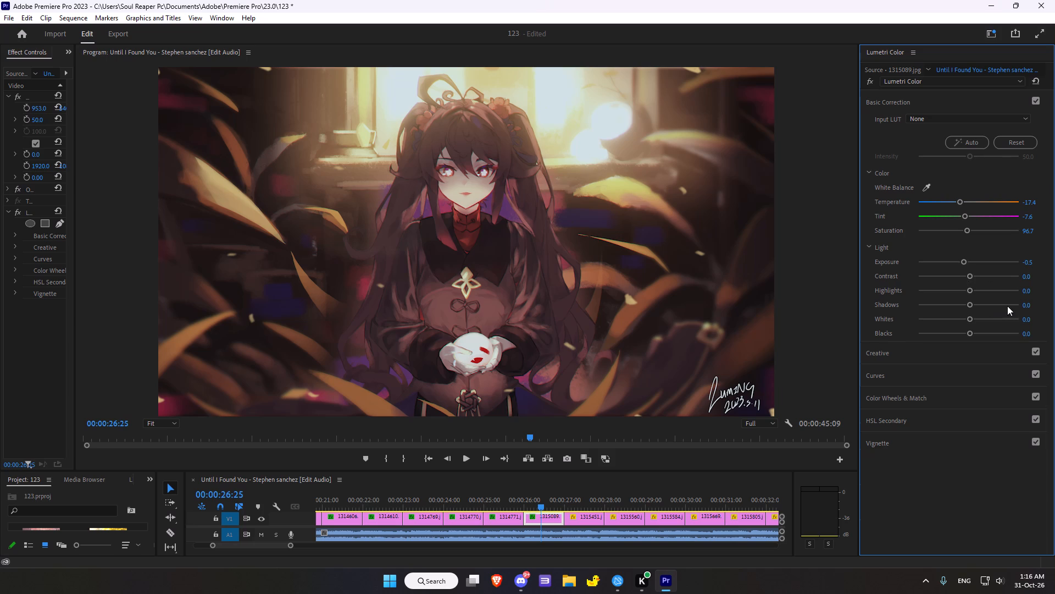
{"action": "left_click_drag", "start_coordinate": [971, 278], "coordinate": [988, 277]}
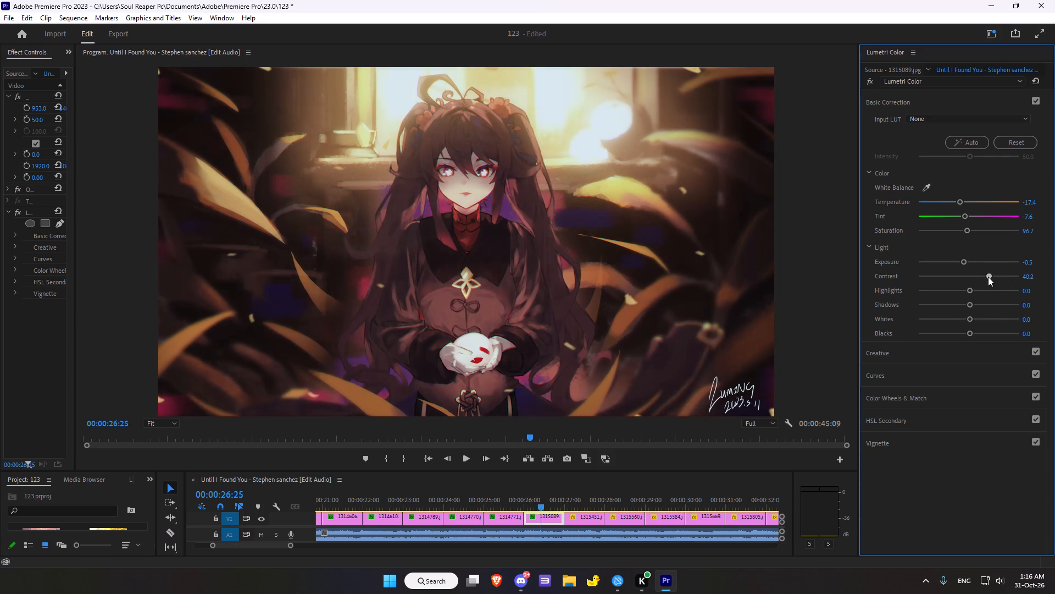
{"action": "left_click_drag", "start_coordinate": [988, 277], "coordinate": [988, 275]}
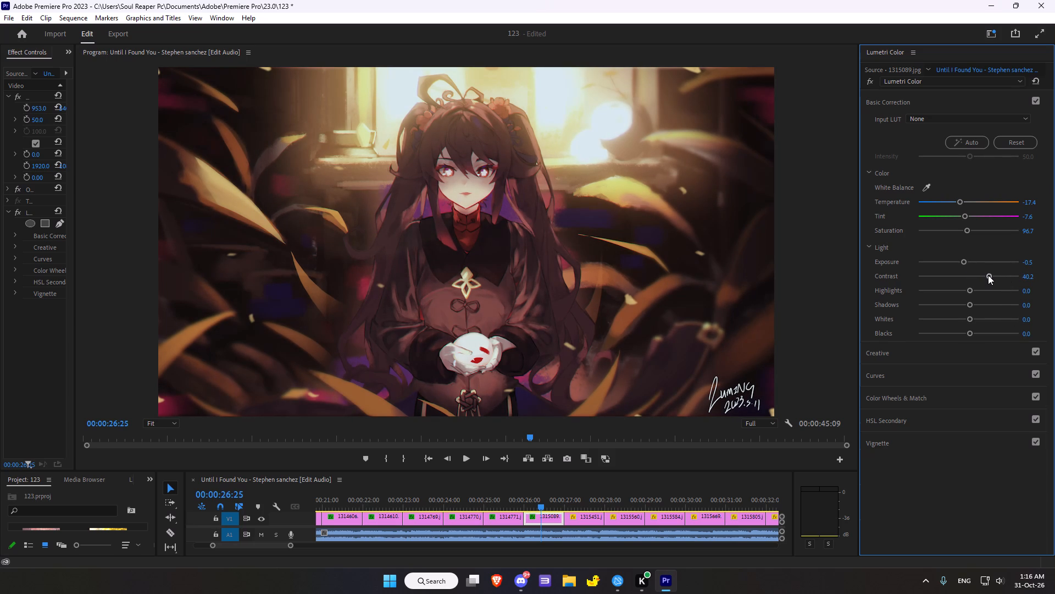
{"action": "left_click_drag", "start_coordinate": [970, 291], "coordinate": [976, 289]}
{"action": "left_click", "coordinate": [969, 303]}
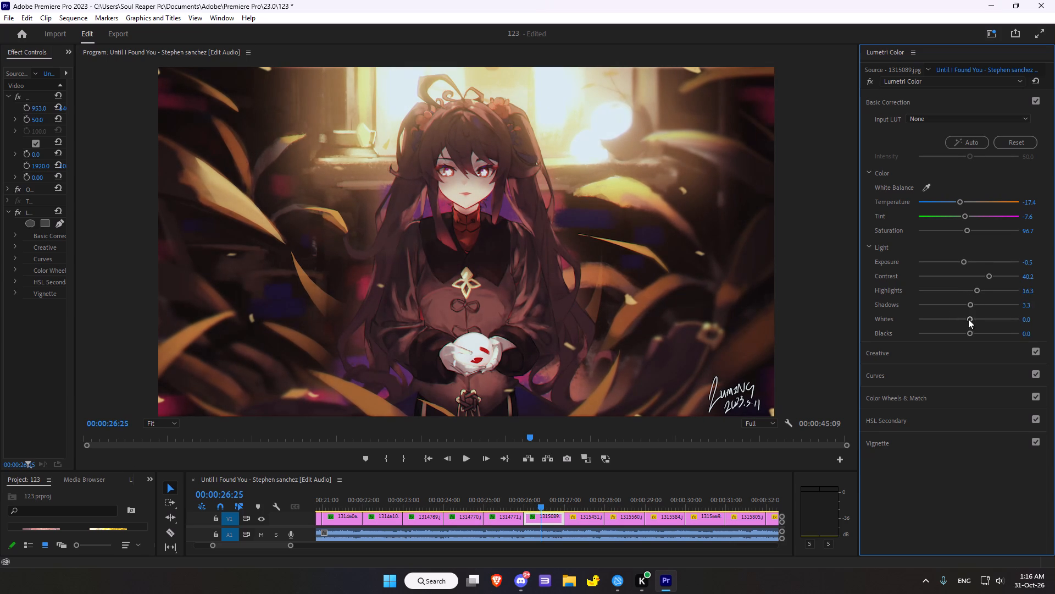
{"action": "left_click", "coordinate": [968, 319]}
{"action": "left_click", "coordinate": [971, 331]}
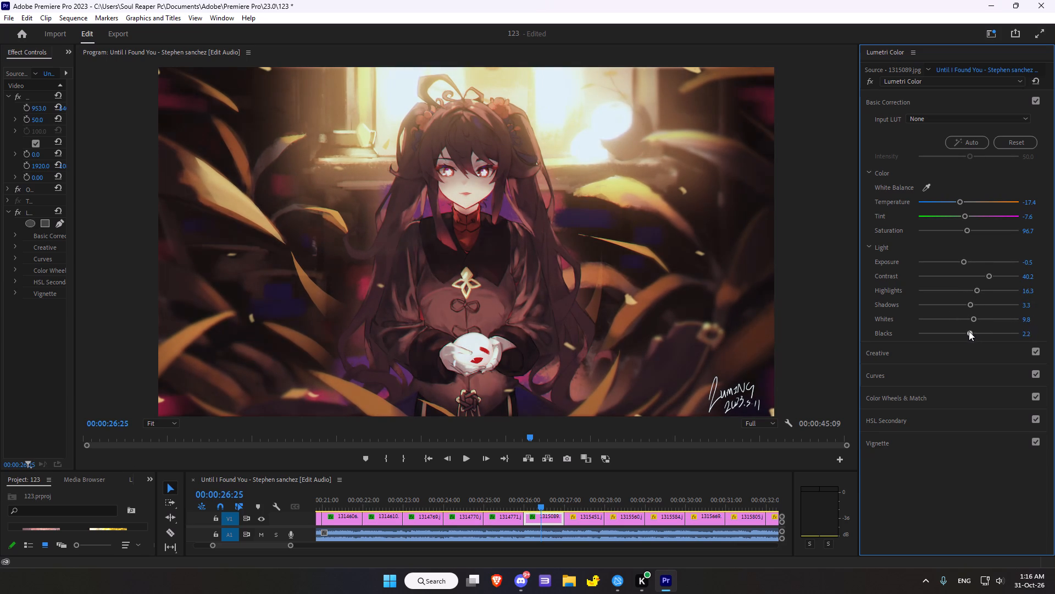
Set the creative adjustments of clip 1315089.jpg to sharpen 67.4, vibrance 9.8 and saturation 105.4.
{"action": "scroll", "coordinate": [976, 317], "scroll_direction": "down", "scroll_amount": 2}
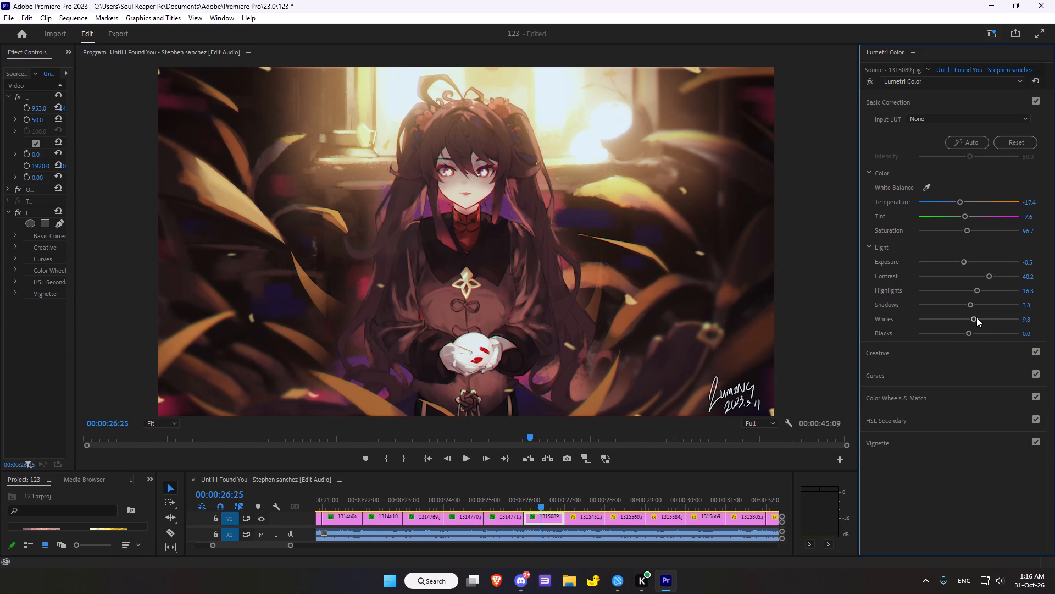
{"action": "scroll", "coordinate": [976, 317], "scroll_direction": "down", "scroll_amount": 5}
{"action": "left_click", "coordinate": [906, 358]}
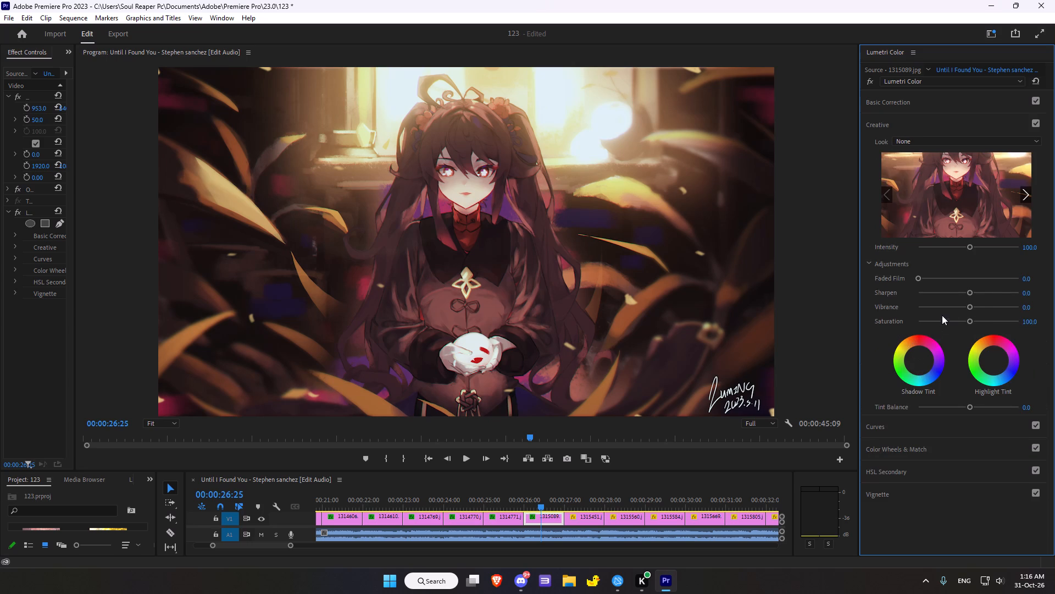
{"action": "left_click_drag", "start_coordinate": [980, 292], "coordinate": [1002, 291]}
{"action": "left_click", "coordinate": [972, 306]}
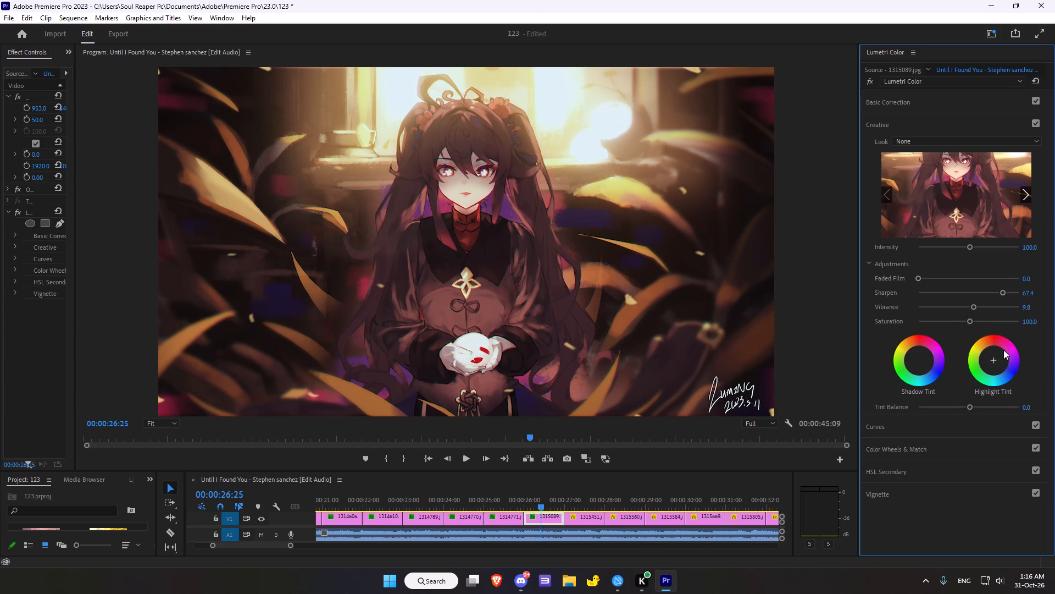
{"action": "left_click", "coordinate": [974, 321]}
Shift the clip's shadow tint slightly from neutral toward purple.
{"action": "scroll", "coordinate": [969, 349], "scroll_direction": "down", "scroll_amount": 1}
{"action": "left_click_drag", "start_coordinate": [920, 360], "coordinate": [925, 350]}
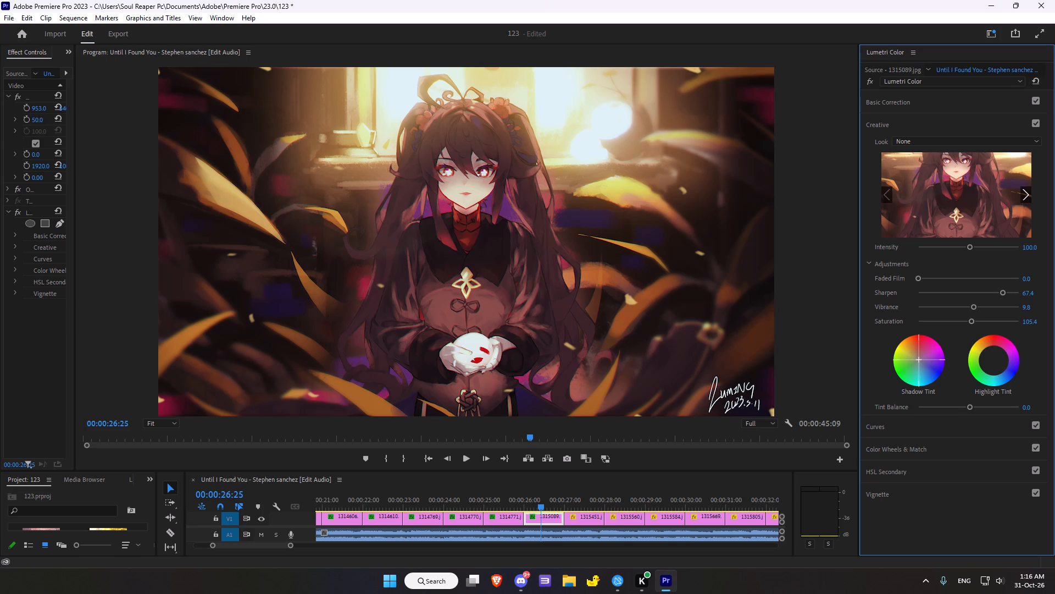
{"action": "left_click_drag", "start_coordinate": [925, 350], "coordinate": [931, 368]}
{"action": "left_click_drag", "start_coordinate": [931, 368], "coordinate": [951, 401]}
{"action": "left_click_drag", "start_coordinate": [951, 401], "coordinate": [917, 386]}
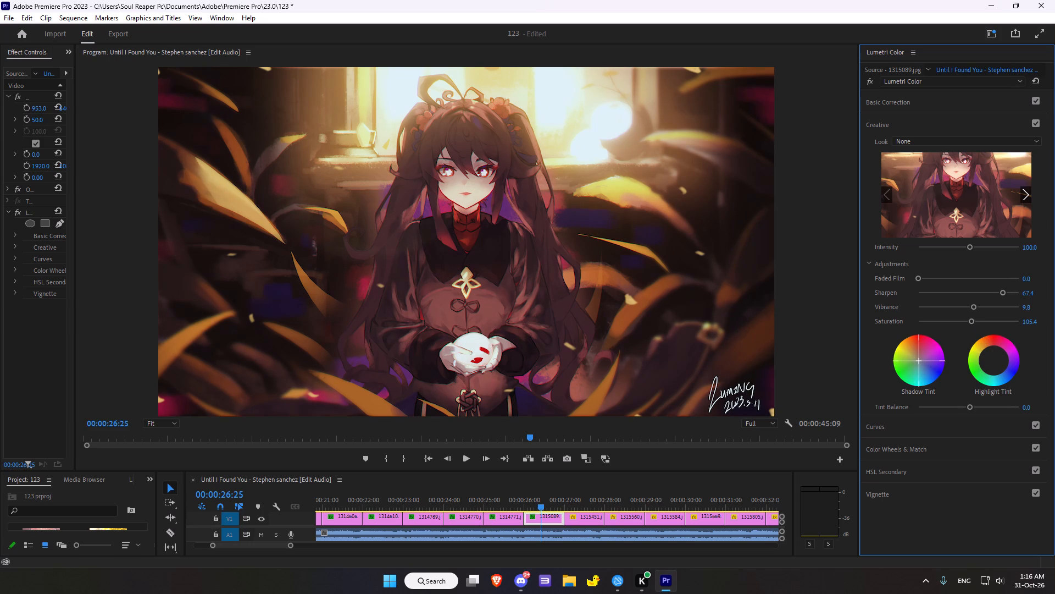
{"action": "left_click_drag", "start_coordinate": [917, 386], "coordinate": [1011, 357]}
Shift the clip's highlight tint very slightly from neutral toward magenta-red.
{"action": "left_click_drag", "start_coordinate": [1011, 357], "coordinate": [997, 359]}
{"action": "left_click_drag", "start_coordinate": [997, 359], "coordinate": [1003, 359]}
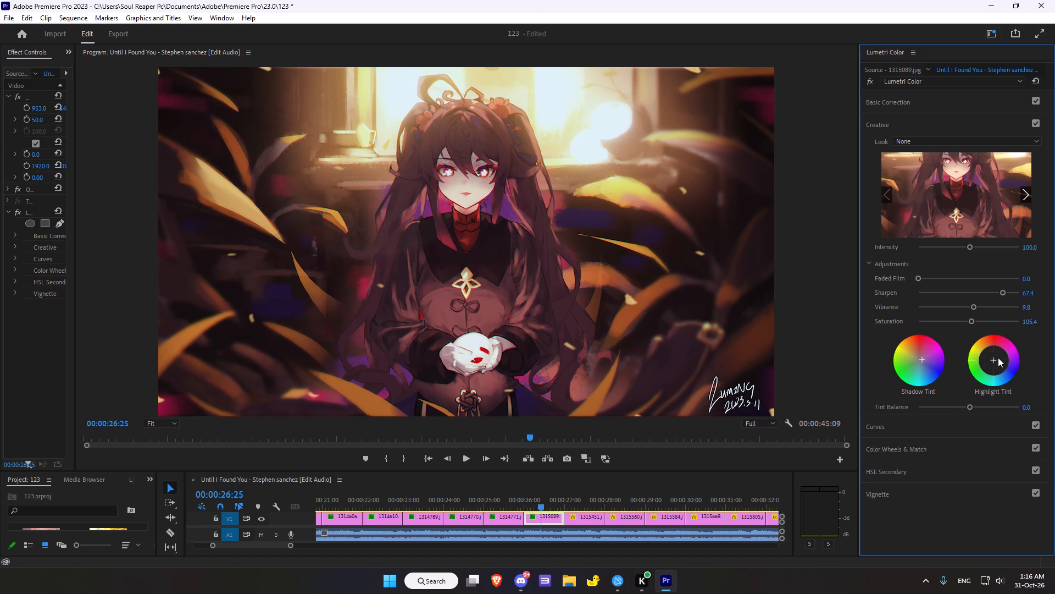
{"action": "scroll", "coordinate": [1000, 358], "scroll_direction": "down", "scroll_amount": 3}
{"action": "scroll", "coordinate": [864, 427], "scroll_direction": "down", "scroll_amount": 1}
{"action": "left_click_drag", "start_coordinate": [993, 361], "coordinate": [837, 411]}
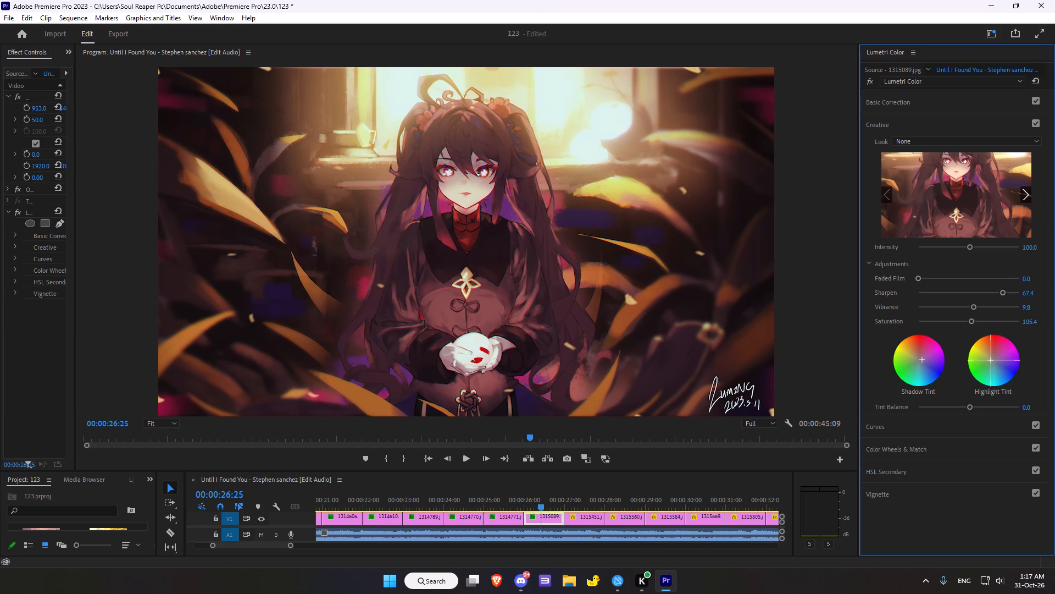
{"action": "left_click_drag", "start_coordinate": [837, 411], "coordinate": [950, 384]}
{"action": "double_click", "coordinate": [993, 361]}
{"action": "left_click_drag", "start_coordinate": [993, 359], "coordinate": [999, 356]}
{"action": "left_click_drag", "start_coordinate": [999, 356], "coordinate": [1041, 318]}
Add a midpoint to the clip's white RGB curve and pull it slightly below the diagonal to darken the midtones.
{"action": "scroll", "coordinate": [937, 436], "scroll_direction": "down", "scroll_amount": 4}
{"action": "left_click", "coordinate": [913, 420]}
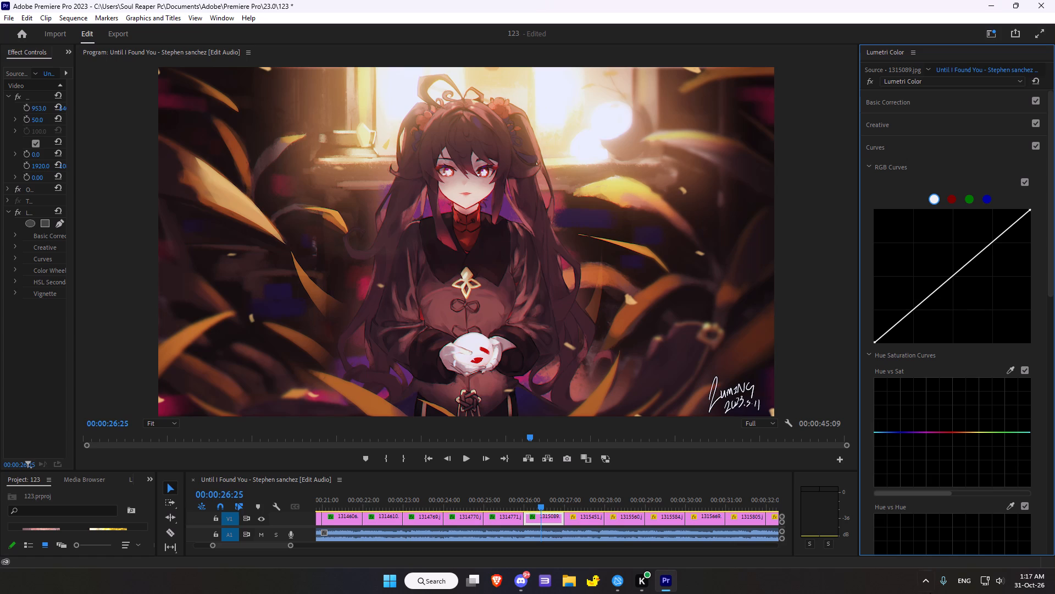
{"action": "left_click_drag", "start_coordinate": [979, 503], "coordinate": [923, 483]}
{"action": "left_click_drag", "start_coordinate": [951, 277], "coordinate": [954, 283]}
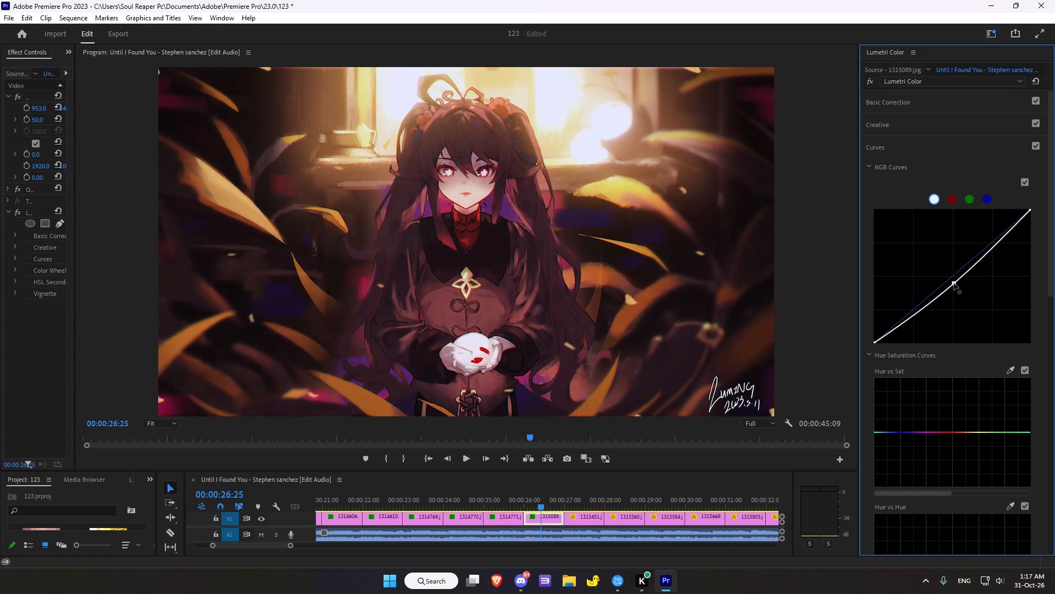
{"action": "left_click_drag", "start_coordinate": [954, 283], "coordinate": [953, 282]}
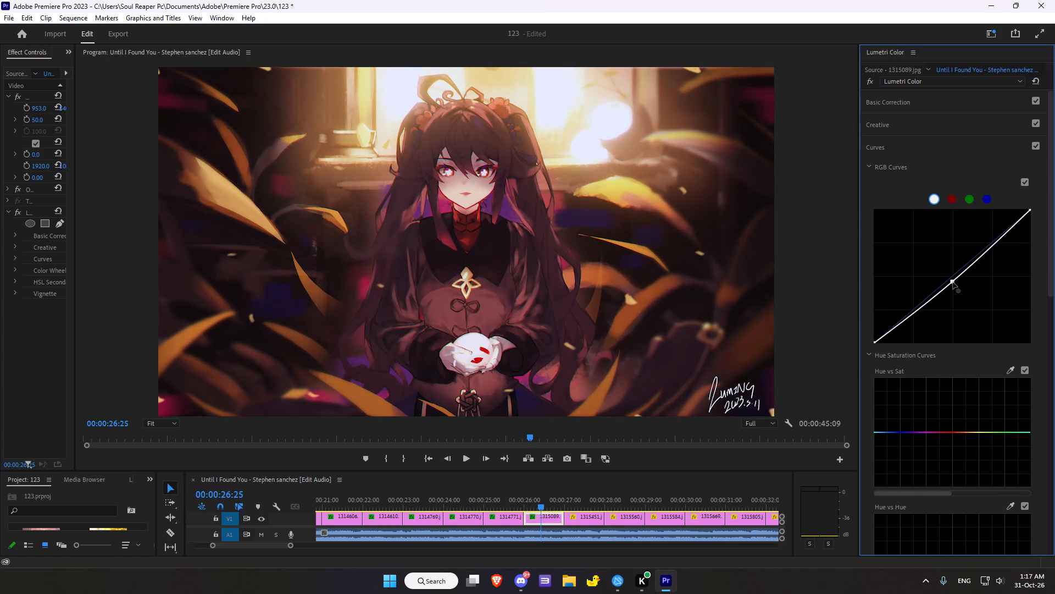
{"action": "left_click_drag", "start_coordinate": [953, 282], "coordinate": [954, 285]}
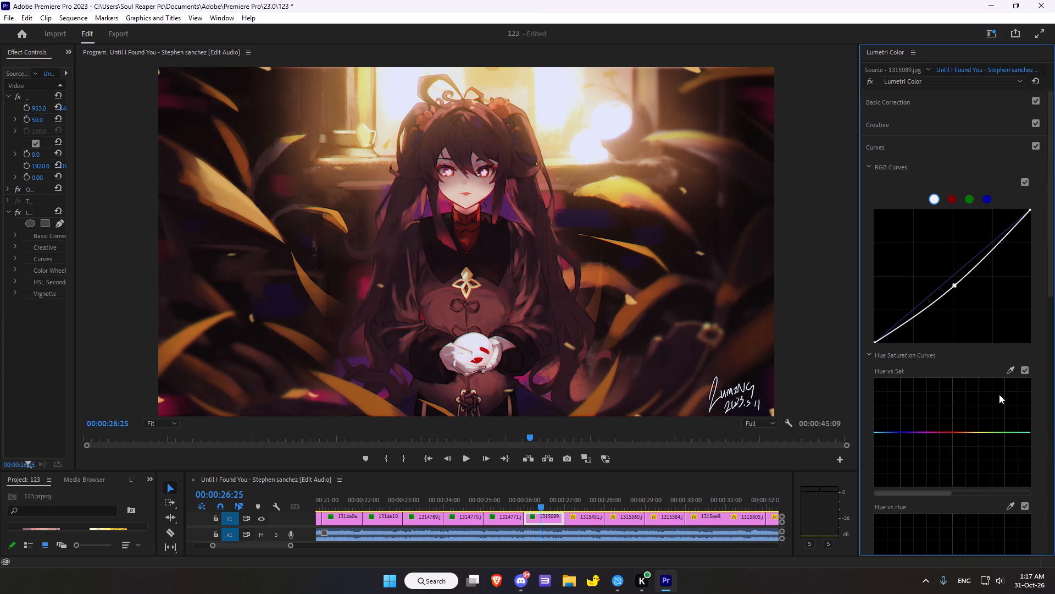
Sample the orange-yellow leaf beside the character for the Hue vs Sat curve and slightly lower that orange range's saturation.
{"action": "left_click", "coordinate": [1014, 371]}
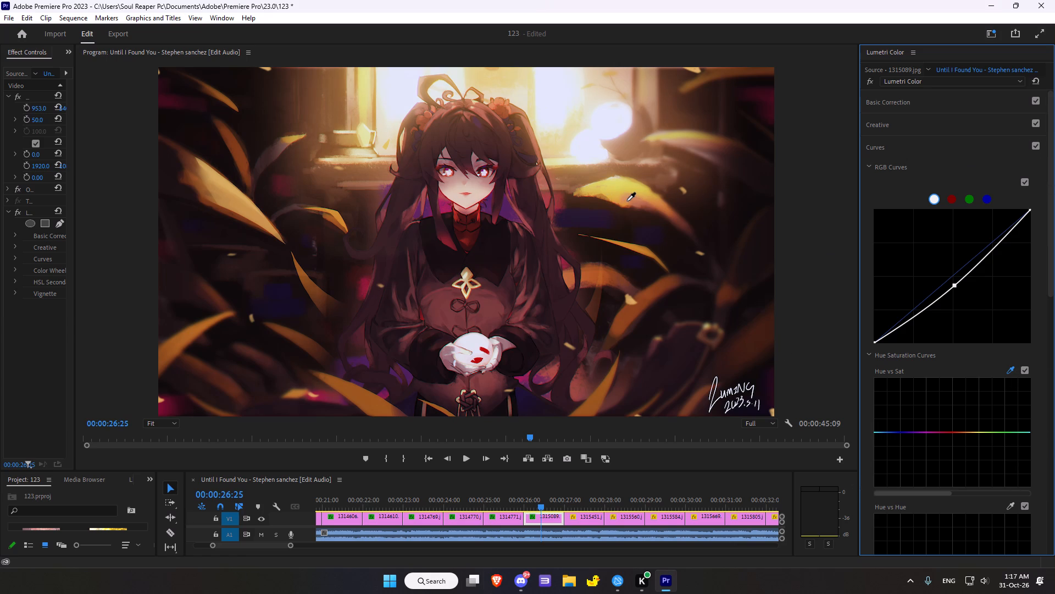
{"action": "left_click", "coordinate": [628, 201]}
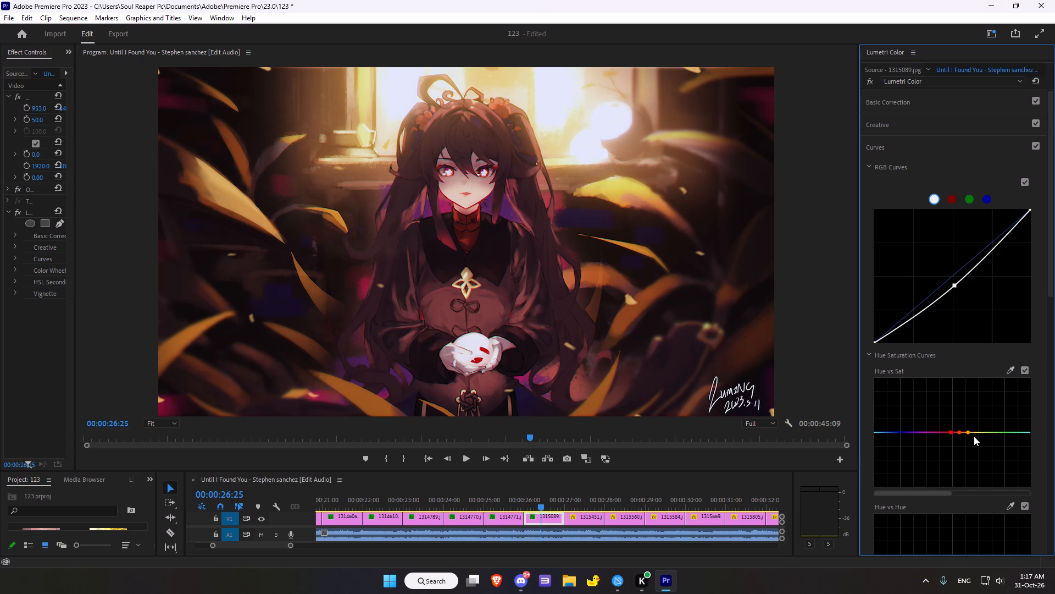
{"action": "left_click_drag", "start_coordinate": [959, 433], "coordinate": [964, 441]}
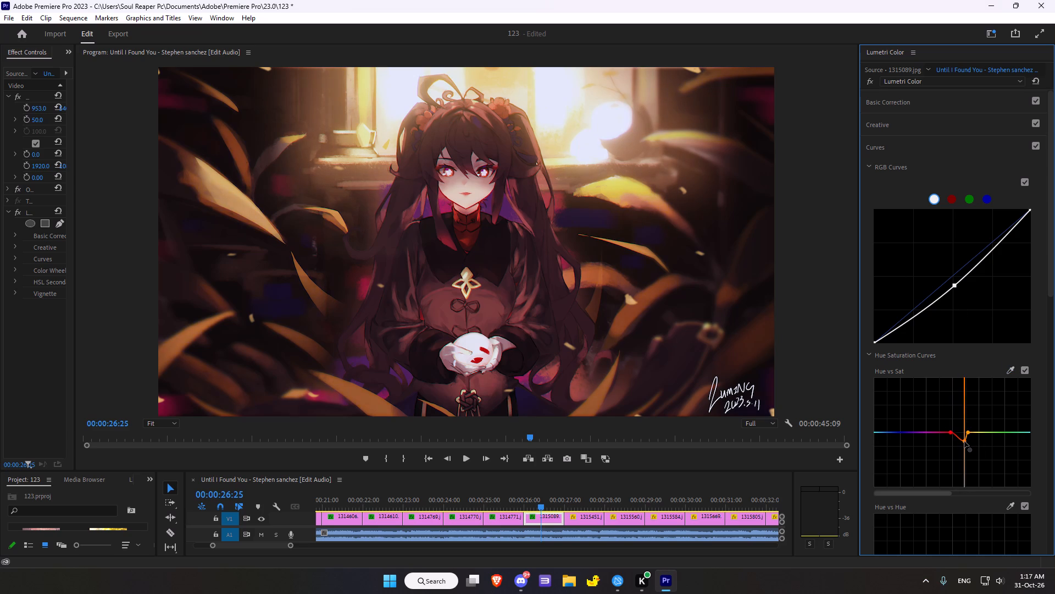
{"action": "left_click_drag", "start_coordinate": [964, 441], "coordinate": [961, 439]}
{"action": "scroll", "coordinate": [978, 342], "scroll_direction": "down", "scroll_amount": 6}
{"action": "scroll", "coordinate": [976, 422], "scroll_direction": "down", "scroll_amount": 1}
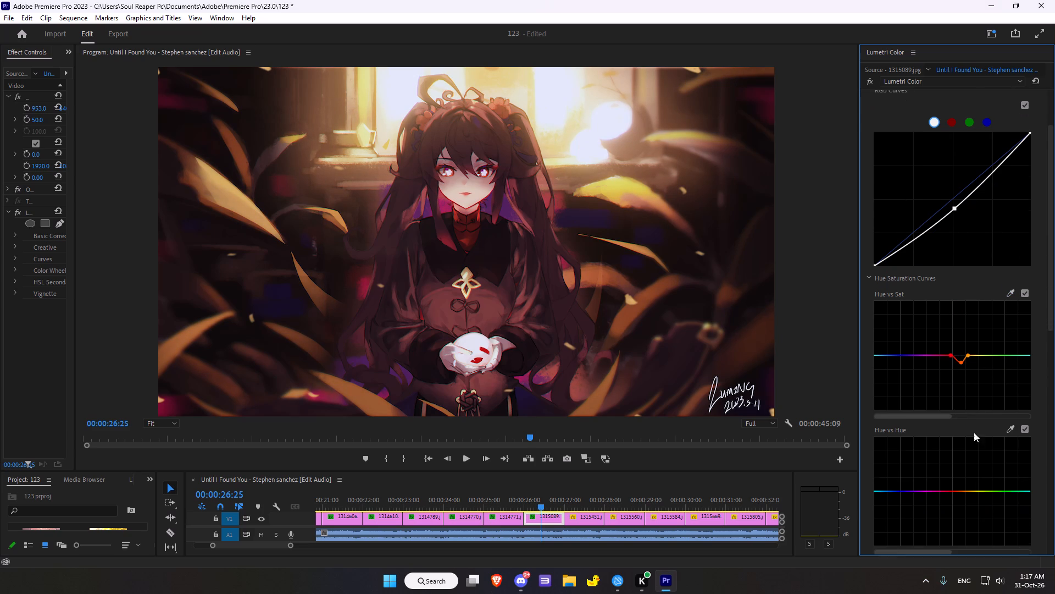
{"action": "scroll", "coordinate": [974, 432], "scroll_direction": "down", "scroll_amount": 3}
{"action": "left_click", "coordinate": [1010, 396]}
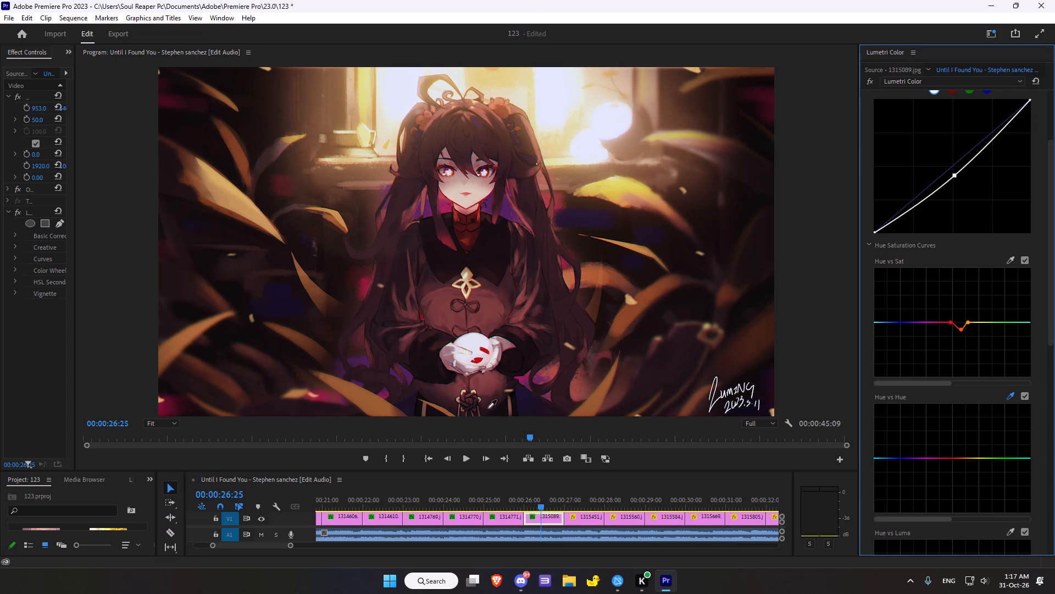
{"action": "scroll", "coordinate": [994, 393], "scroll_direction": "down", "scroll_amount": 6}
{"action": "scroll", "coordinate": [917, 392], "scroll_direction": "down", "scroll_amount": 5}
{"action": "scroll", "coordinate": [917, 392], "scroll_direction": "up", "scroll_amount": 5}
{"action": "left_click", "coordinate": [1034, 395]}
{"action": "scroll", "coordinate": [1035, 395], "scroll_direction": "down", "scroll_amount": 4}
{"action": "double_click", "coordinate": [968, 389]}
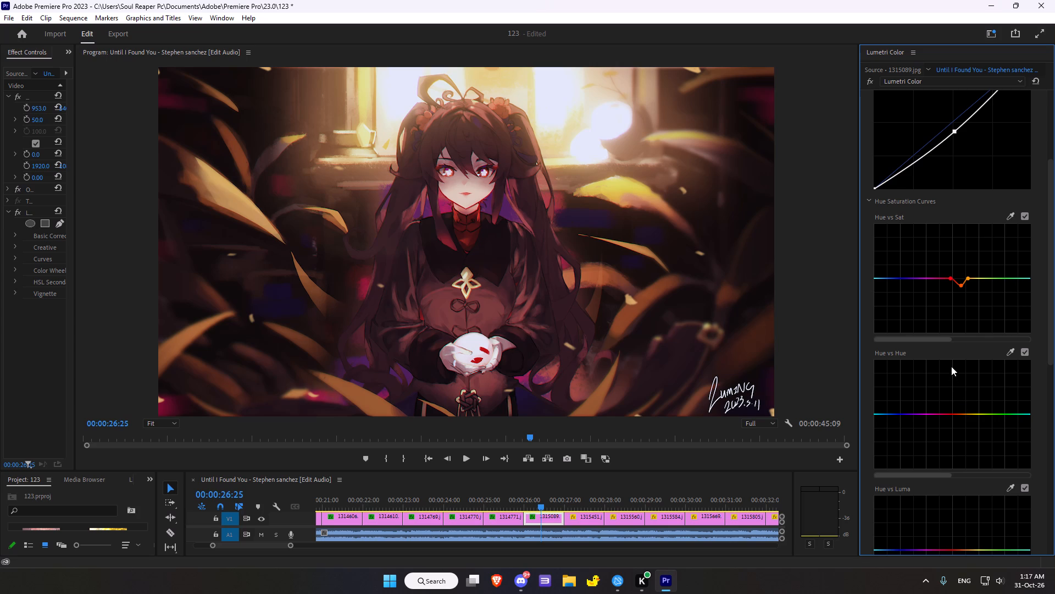
Review the remaining Hue Saturation Curves of the clip, from Hue vs Hue and Hue vs Luma through Luma vs Sat and Sat vs Sat.
{"action": "scroll", "coordinate": [981, 355], "scroll_direction": "down", "scroll_amount": 4}
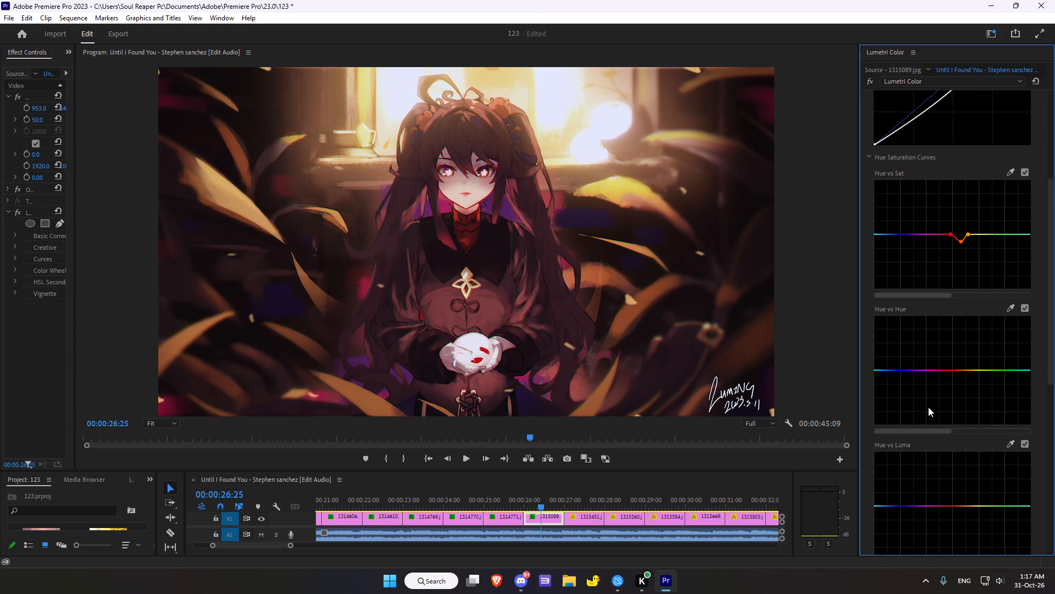
{"action": "scroll", "coordinate": [928, 407], "scroll_direction": "down", "scroll_amount": 6}
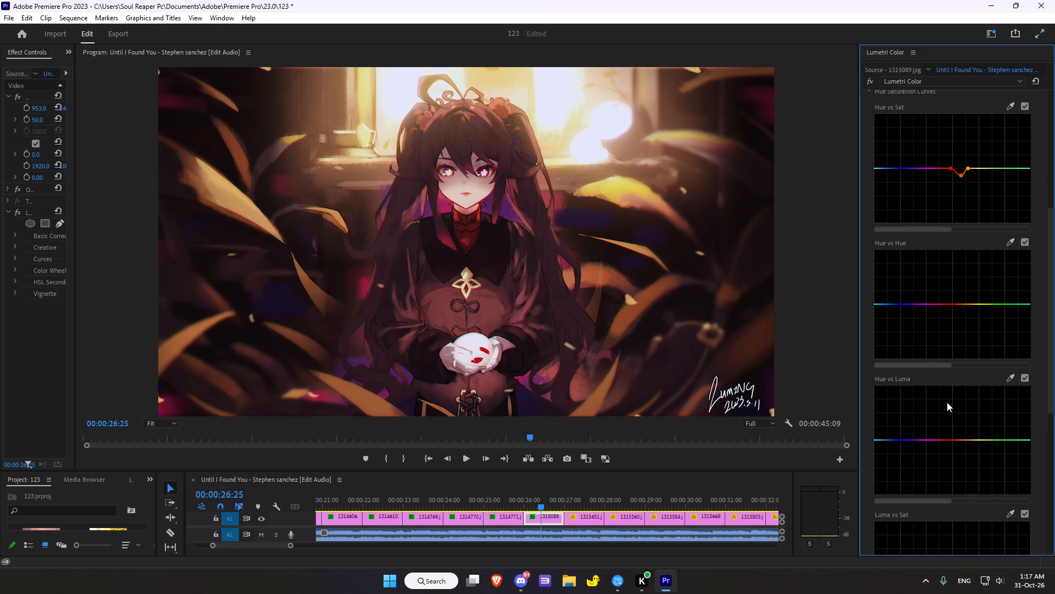
{"action": "scroll", "coordinate": [947, 402], "scroll_direction": "down", "scroll_amount": 5}
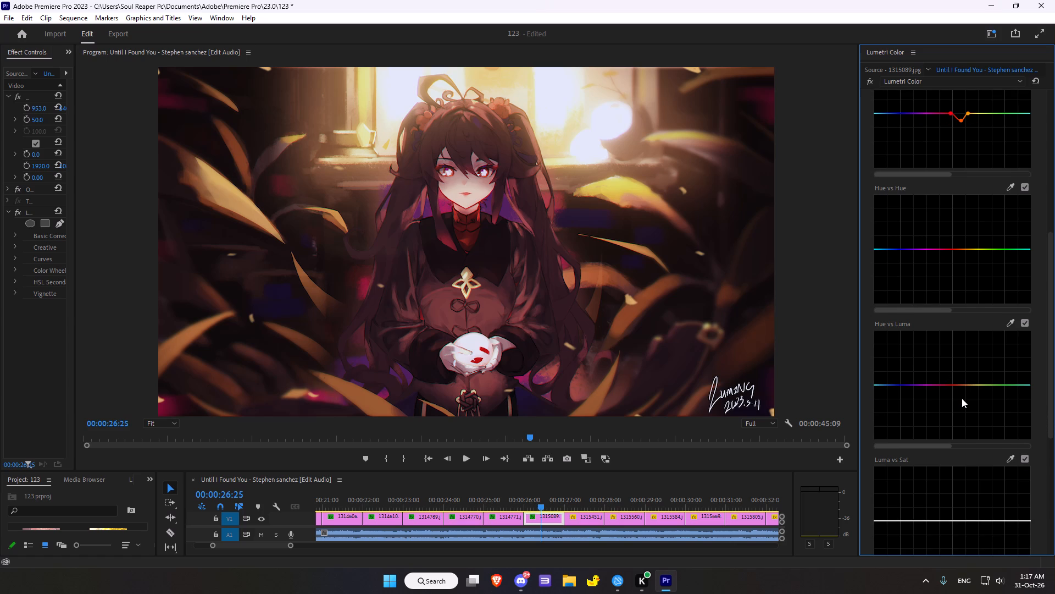
{"action": "scroll", "coordinate": [967, 392], "scroll_direction": "down", "scroll_amount": 6}
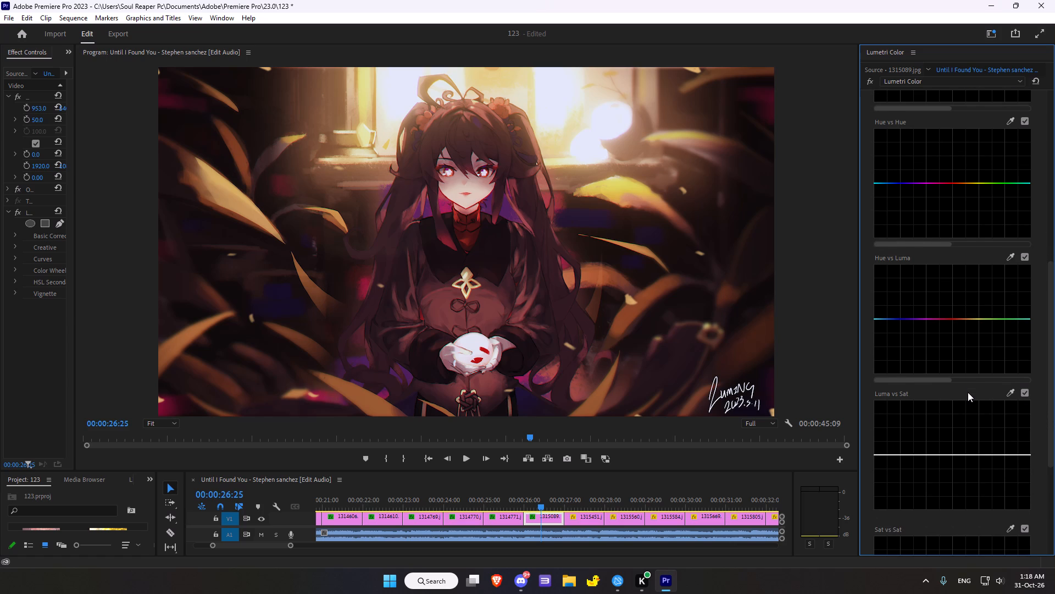
{"action": "scroll", "coordinate": [968, 392], "scroll_direction": "down", "scroll_amount": 5}
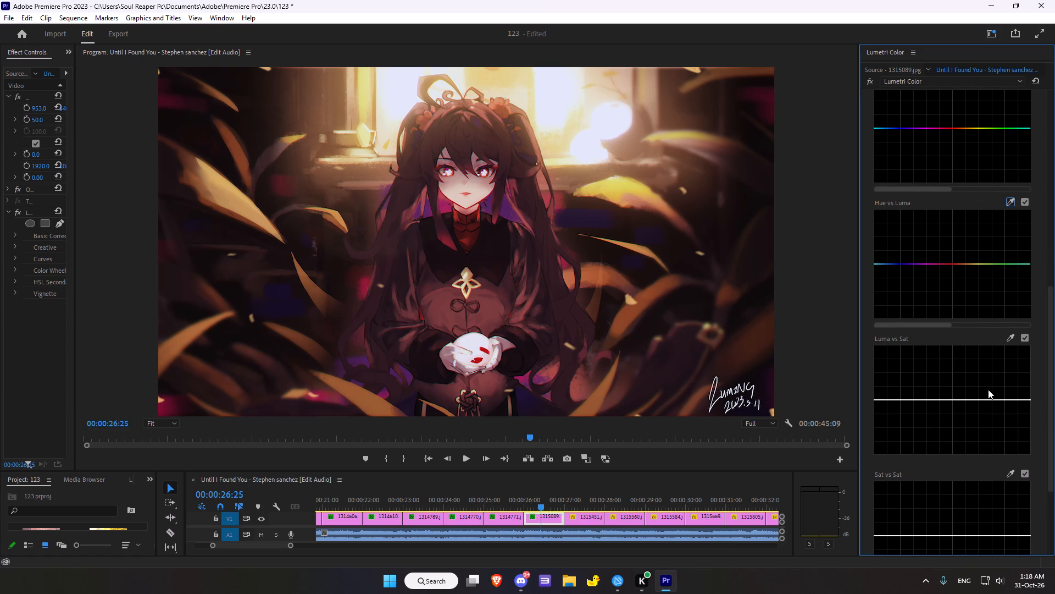
{"action": "scroll", "coordinate": [953, 400], "scroll_direction": "down", "scroll_amount": 2}
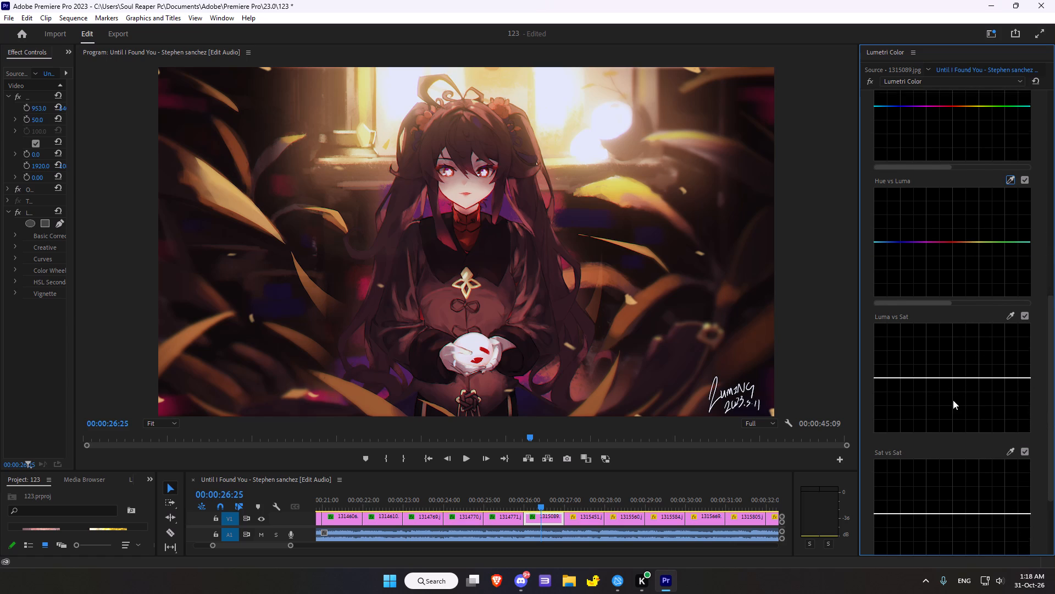
{"action": "scroll", "coordinate": [953, 400], "scroll_direction": "down", "scroll_amount": 3}
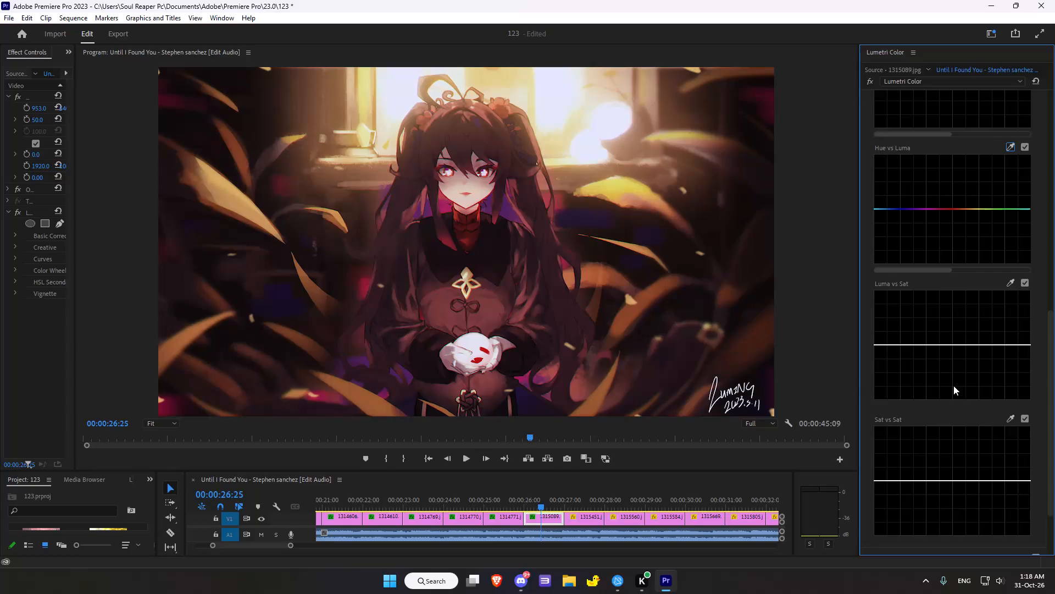
{"action": "scroll", "coordinate": [952, 383], "scroll_direction": "down", "scroll_amount": 2}
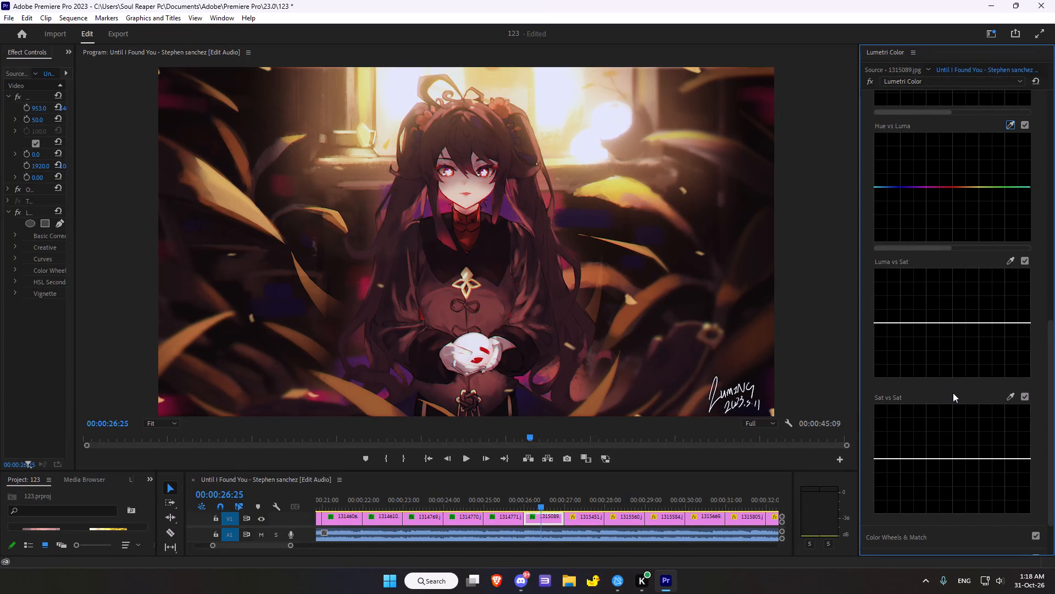
{"action": "scroll", "coordinate": [949, 375], "scroll_direction": "down", "scroll_amount": 2}
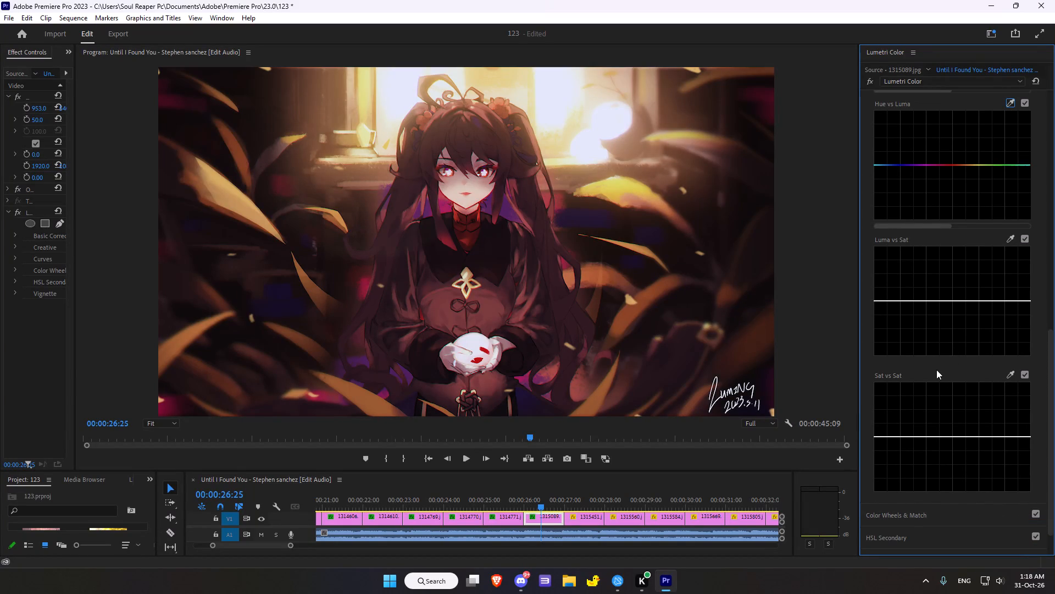
{"action": "scroll", "coordinate": [932, 378], "scroll_direction": "down", "scroll_amount": 3}
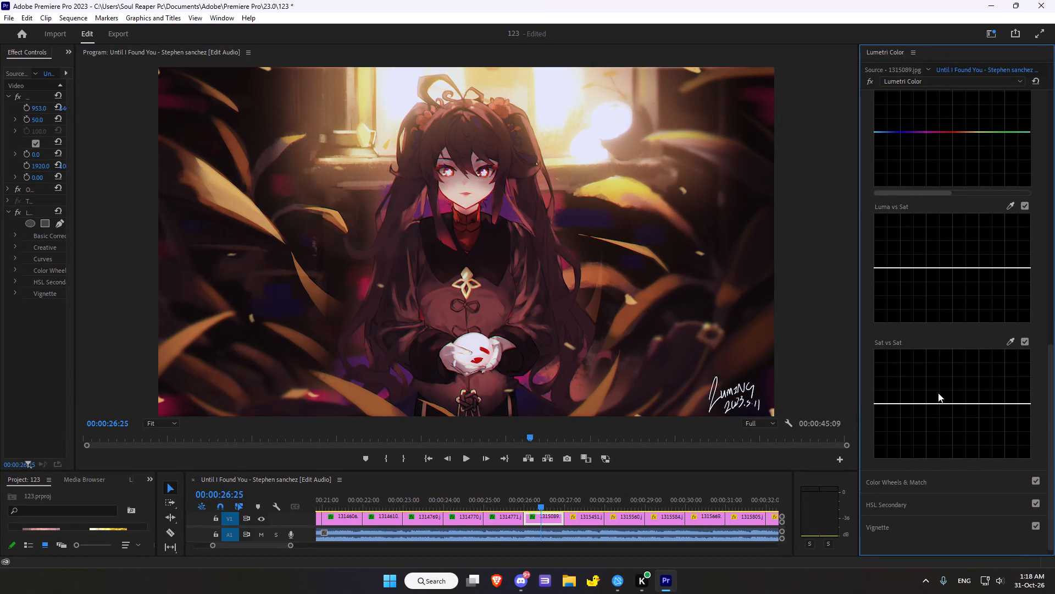
{"action": "scroll", "coordinate": [937, 387], "scroll_direction": "down", "scroll_amount": 3}
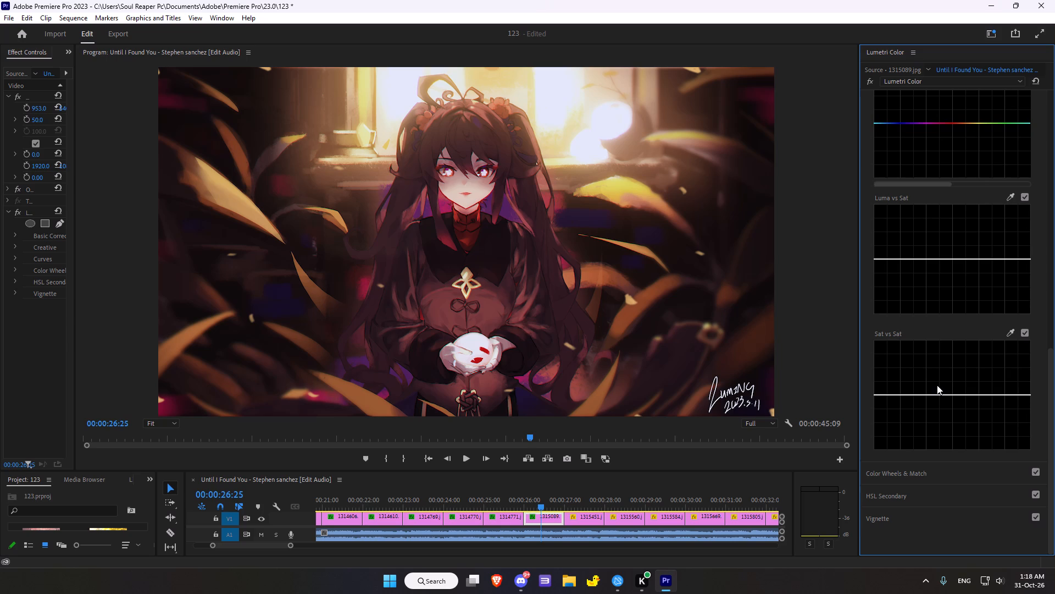
{"action": "scroll", "coordinate": [937, 385], "scroll_direction": "down", "scroll_amount": 10}
{"action": "scroll", "coordinate": [993, 343], "scroll_direction": "down", "scroll_amount": 5}
Open the clip's Color Wheels & Match controls for shadows, midtones and highlights.
{"action": "left_click", "coordinate": [918, 474]}
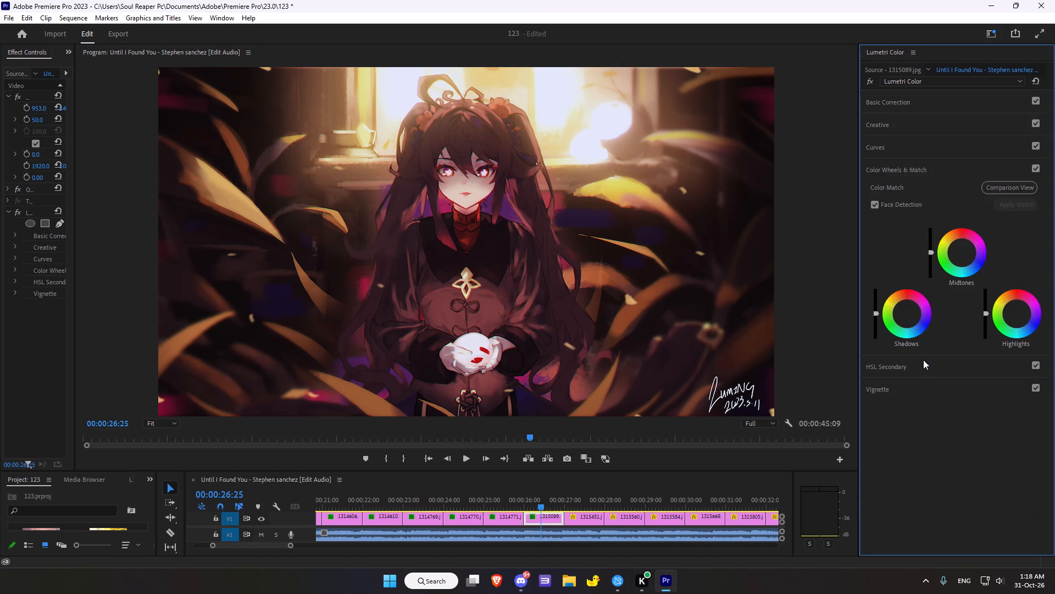
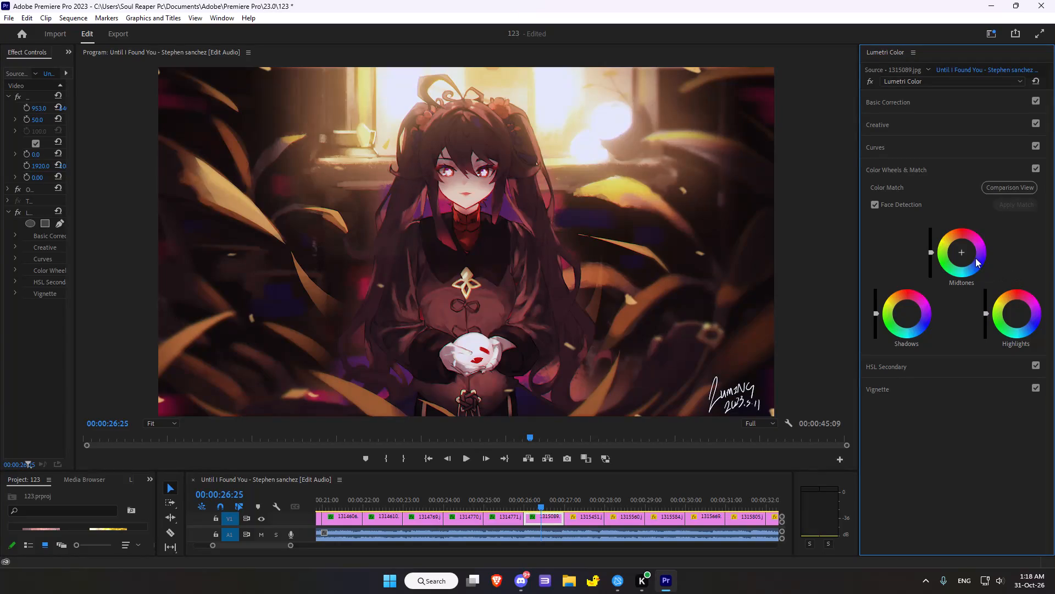
Shift the Midtones colour wheel of clip 1315089.jpg slightly off centre toward green.
{"action": "left_click_drag", "start_coordinate": [960, 250], "coordinate": [966, 249]}
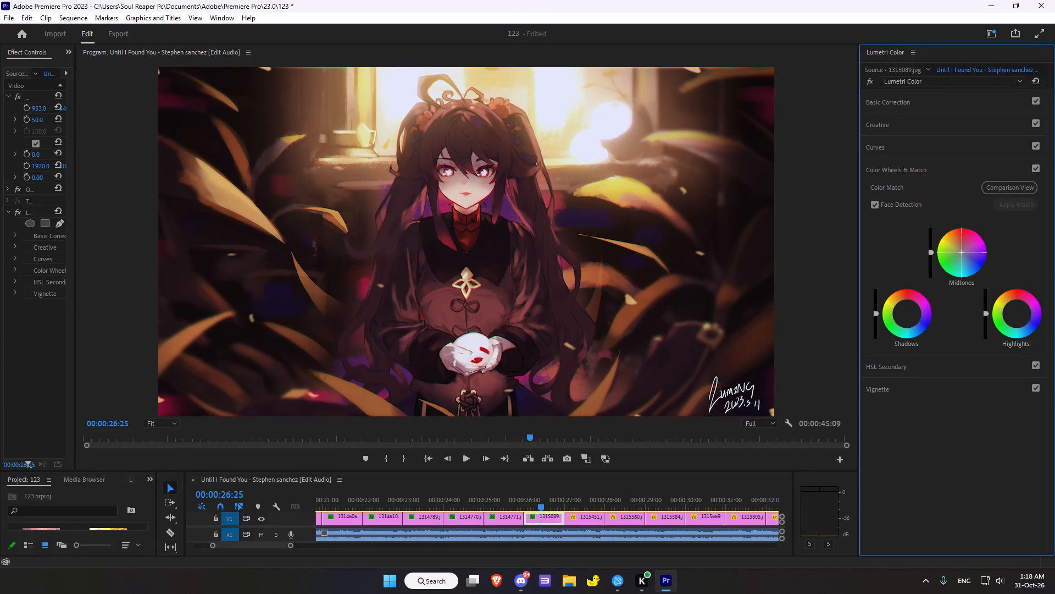
{"action": "left_click_drag", "start_coordinate": [966, 249], "coordinate": [948, 272]}
Add a dark vignette to the clip with Amount -3.0, Midpoint 26.6, Roundness 30.4 and Feather 68.5.
{"action": "left_click", "coordinate": [919, 392]}
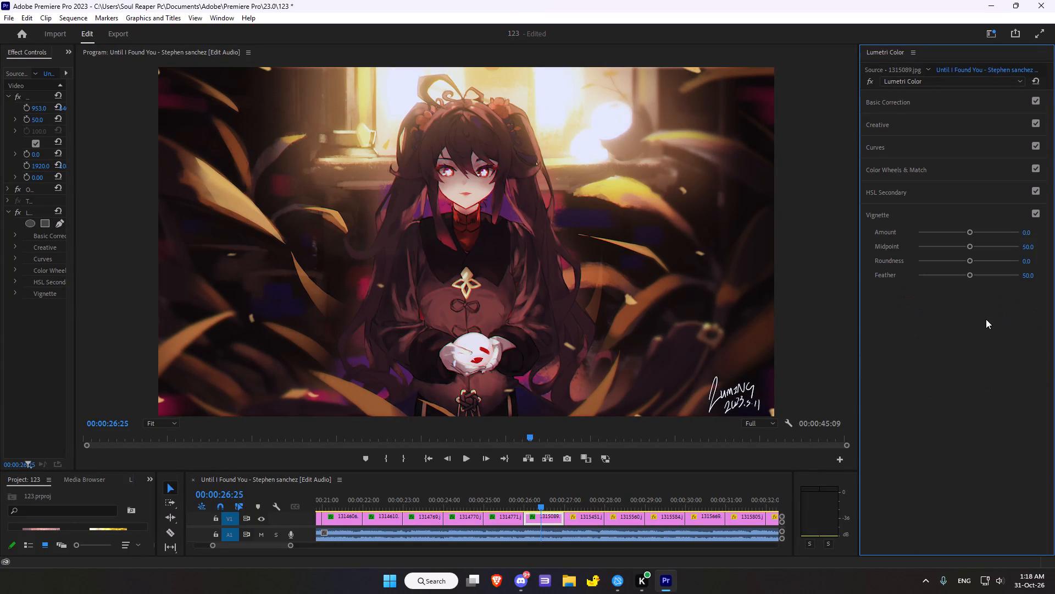
{"action": "left_click_drag", "start_coordinate": [971, 232], "coordinate": [903, 232]}
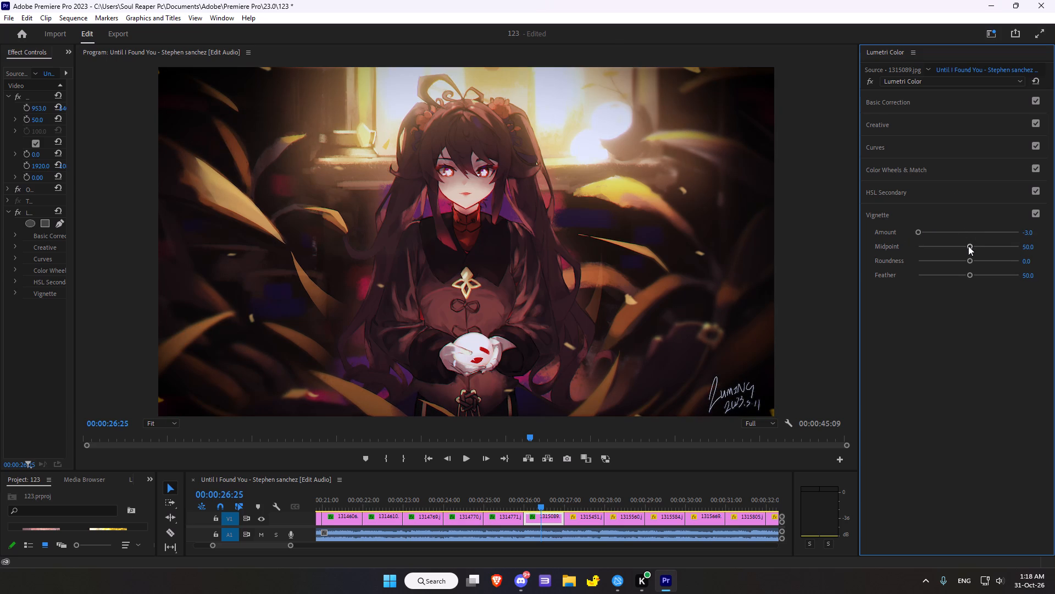
{"action": "left_click_drag", "start_coordinate": [968, 246], "coordinate": [944, 244]}
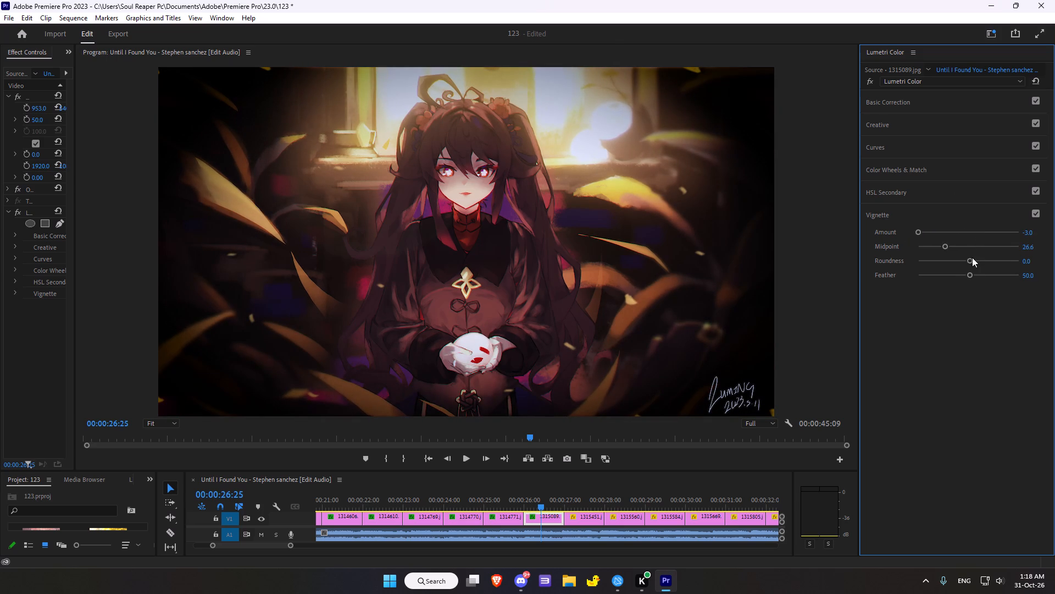
{"action": "left_click_drag", "start_coordinate": [970, 261], "coordinate": [983, 260]}
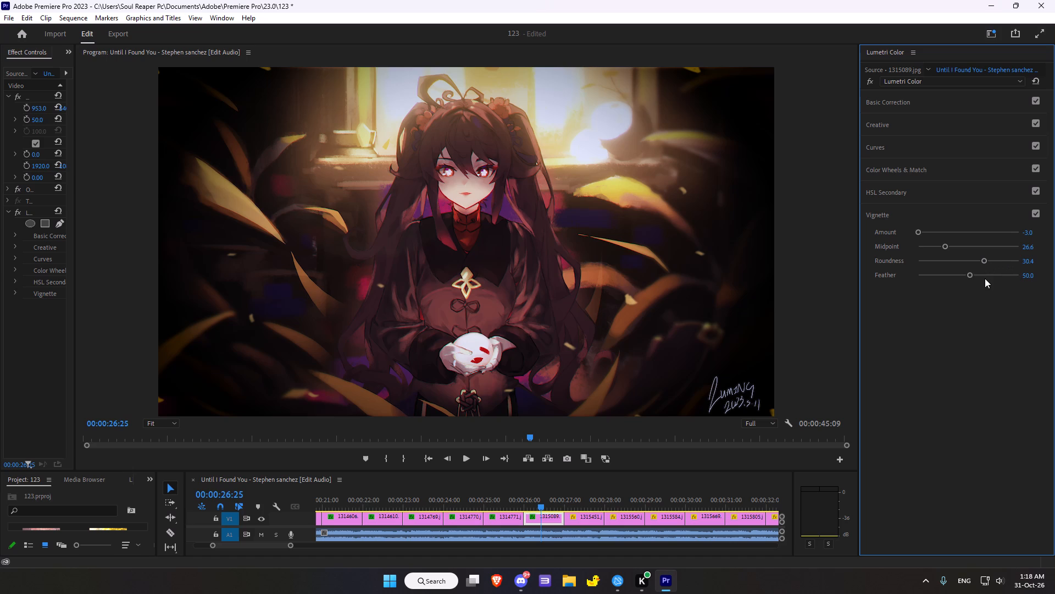
{"action": "left_click_drag", "start_coordinate": [971, 276], "coordinate": [988, 282]}
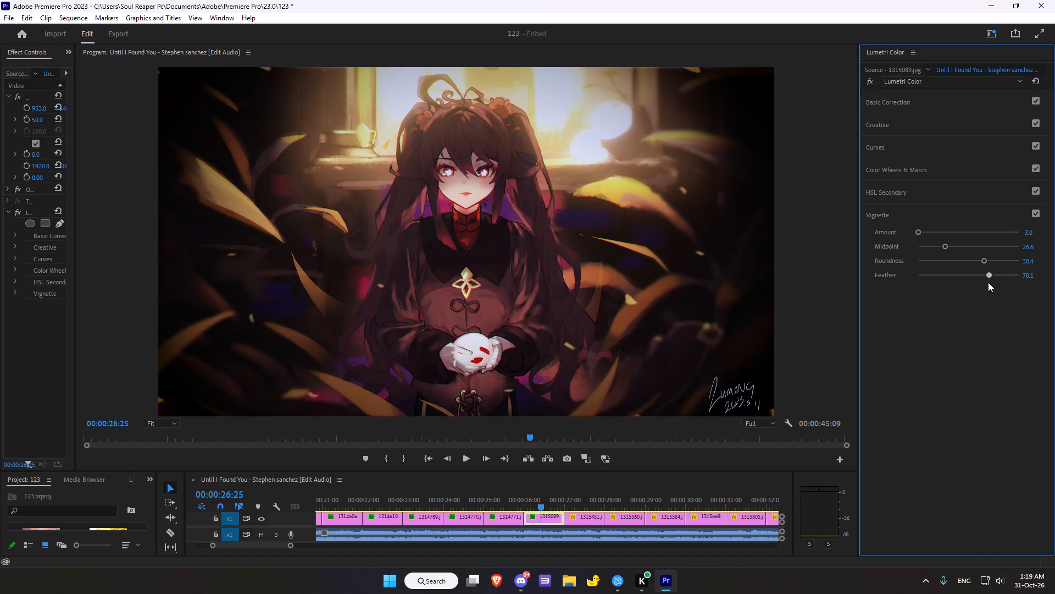
{"action": "left_click_drag", "start_coordinate": [988, 282], "coordinate": [987, 281]}
{"action": "left_click_drag", "start_coordinate": [987, 281], "coordinate": [986, 280]}
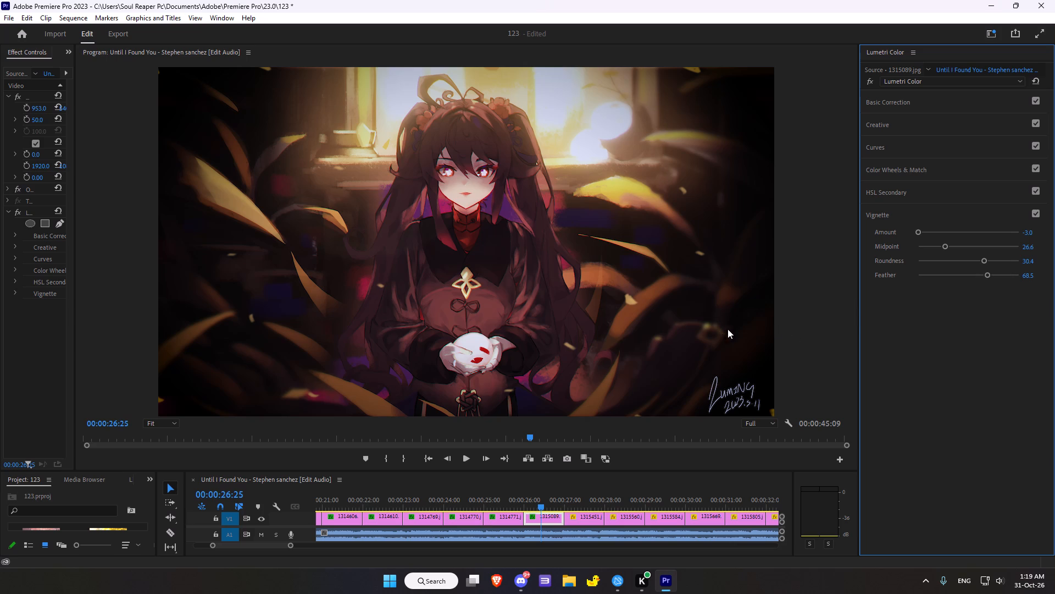
On clip 1315451.jpg at 00:00:27:20, set the Basic Correction Temperature to -13.0, Tint to 4.3 and Saturation to 88.0.
{"action": "scroll", "coordinate": [746, 324], "scroll_direction": "down", "scroll_amount": 4}
{"action": "scroll", "coordinate": [553, 500], "scroll_direction": "down", "scroll_amount": 5}
{"action": "scroll", "coordinate": [513, 499], "scroll_direction": "up", "scroll_amount": 2}
{"action": "scroll", "coordinate": [568, 430], "scroll_direction": "down", "scroll_amount": 5}
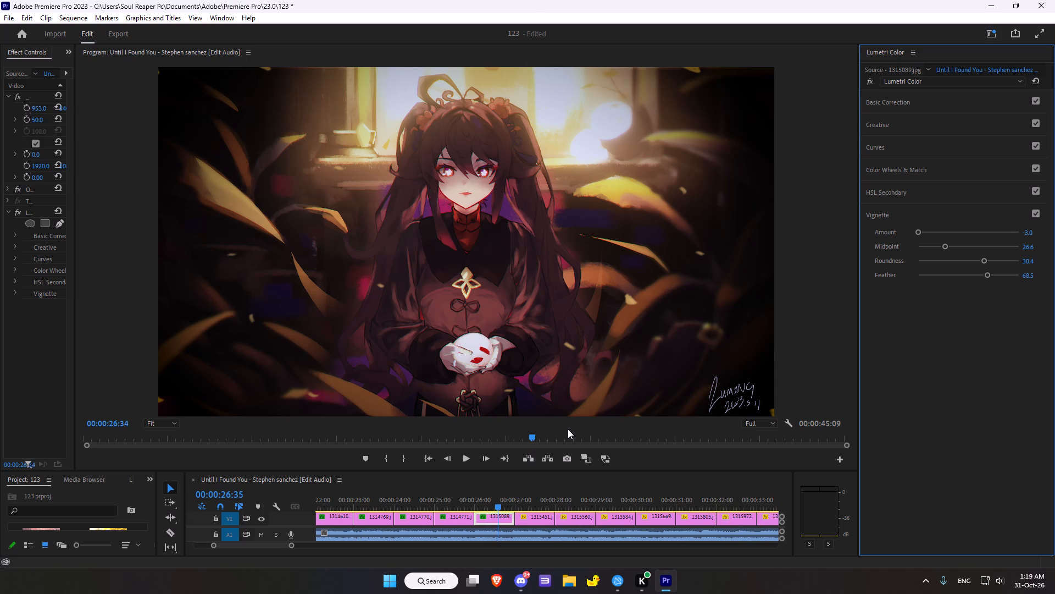
{"action": "scroll", "coordinate": [568, 429], "scroll_direction": "down", "scroll_amount": 1}
{"action": "scroll", "coordinate": [567, 427], "scroll_direction": "down", "scroll_amount": 20}
{"action": "scroll", "coordinate": [567, 427], "scroll_direction": "down", "scroll_amount": 10}
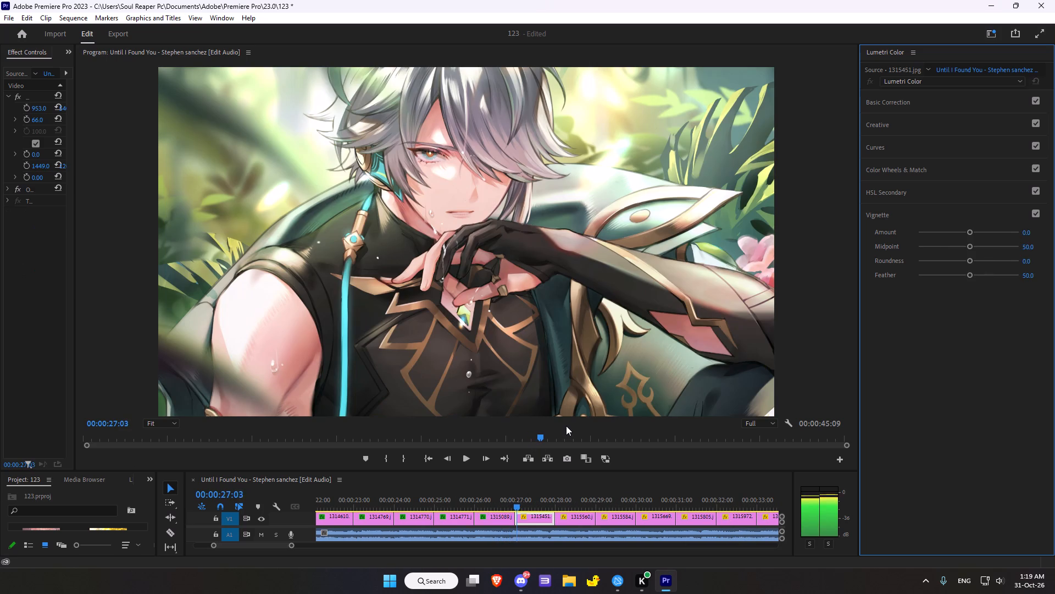
{"action": "scroll", "coordinate": [566, 426], "scroll_direction": "down", "scroll_amount": 15}
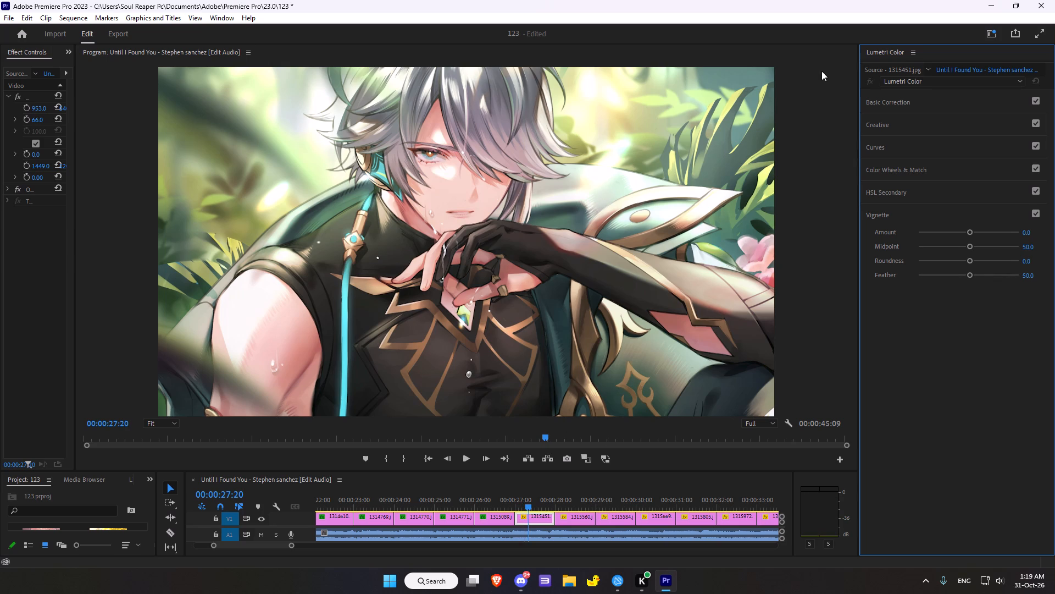
{"action": "left_click", "coordinate": [902, 99]}
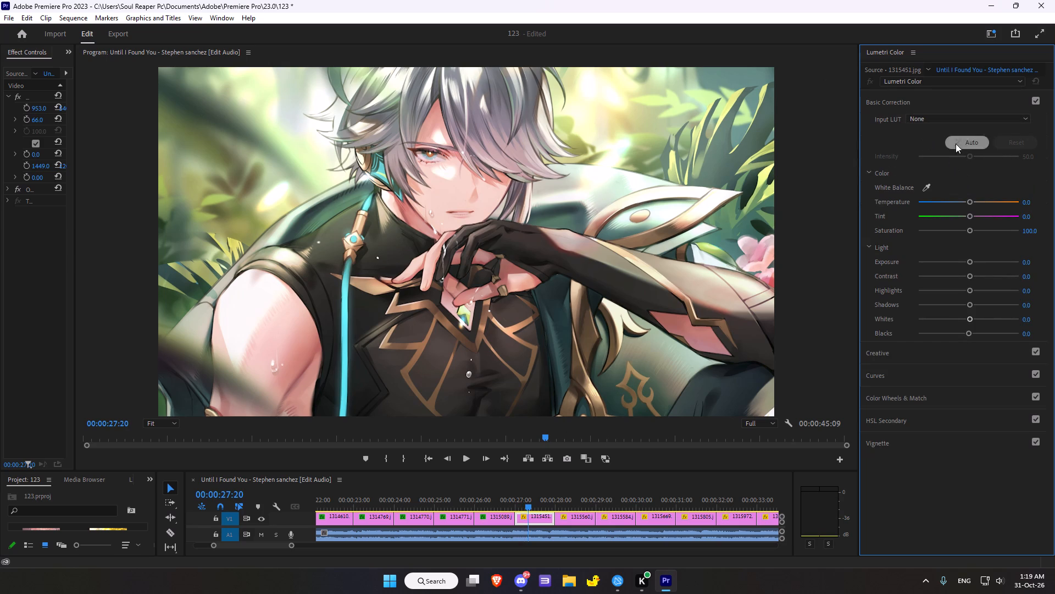
{"action": "left_click_drag", "start_coordinate": [969, 203], "coordinate": [951, 205]}
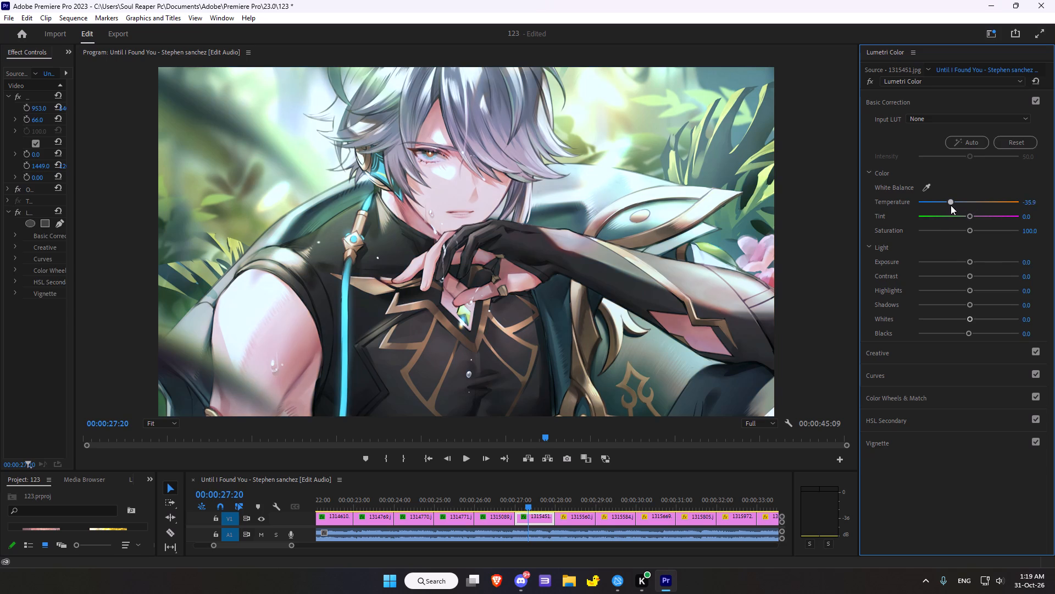
{"action": "left_click_drag", "start_coordinate": [951, 205], "coordinate": [964, 199]}
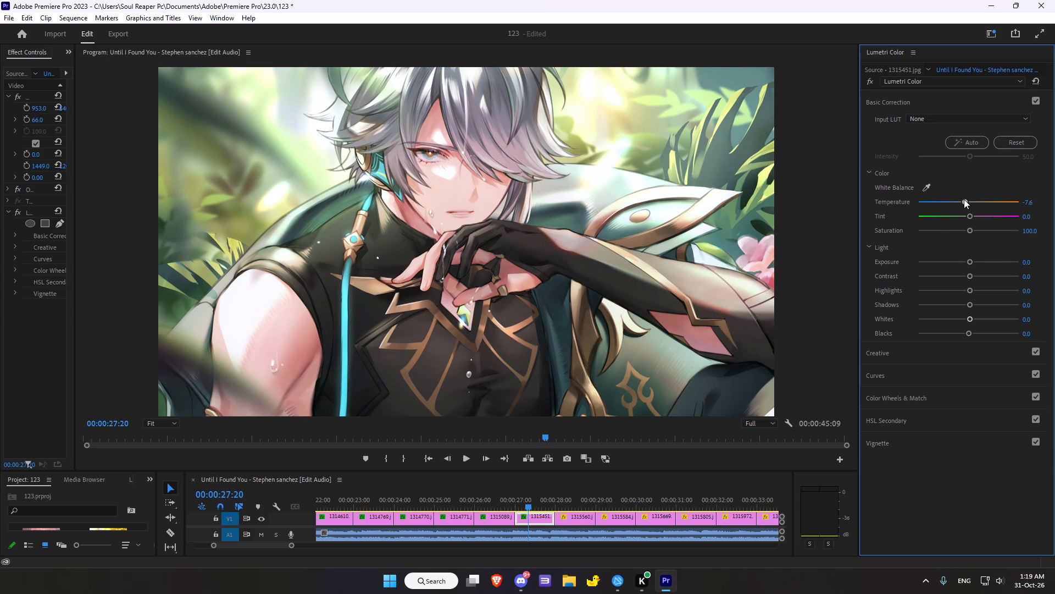
{"action": "left_click_drag", "start_coordinate": [964, 199], "coordinate": [961, 199]}
{"action": "left_click", "coordinate": [971, 213]}
{"action": "left_click_drag", "start_coordinate": [970, 229], "coordinate": [962, 230]}
Set the clip's light values to Exposure -0.4, Contrast -1.1, Highlights -3.3, Shadows -5.4, Whites 7.6 and Blacks -16.3.
{"action": "left_click", "coordinate": [968, 262]}
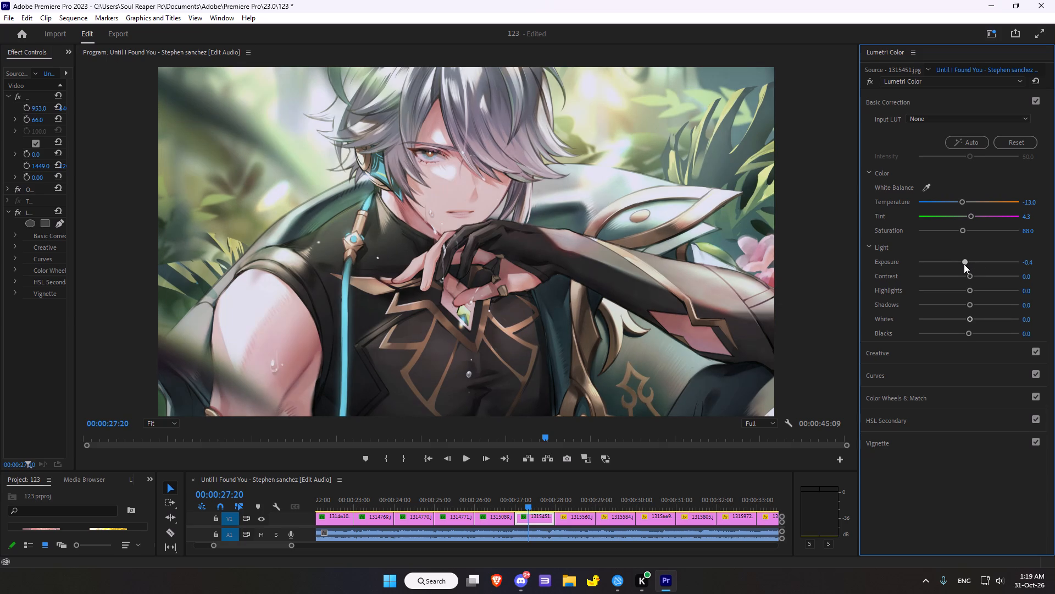
{"action": "left_click", "coordinate": [968, 277]}
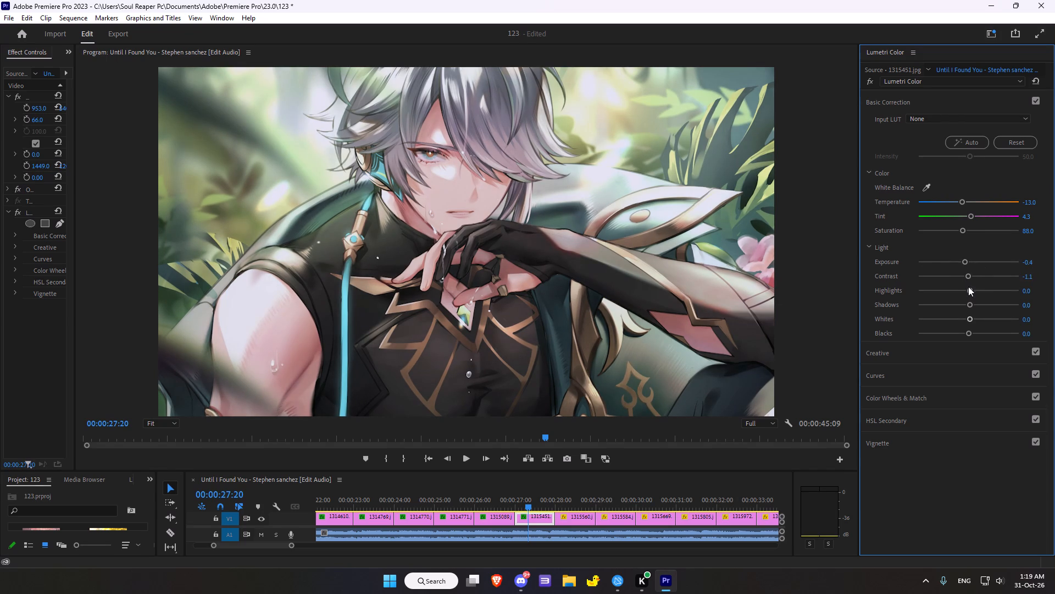
{"action": "left_click", "coordinate": [968, 286]}
{"action": "left_click_drag", "start_coordinate": [970, 303], "coordinate": [965, 304]}
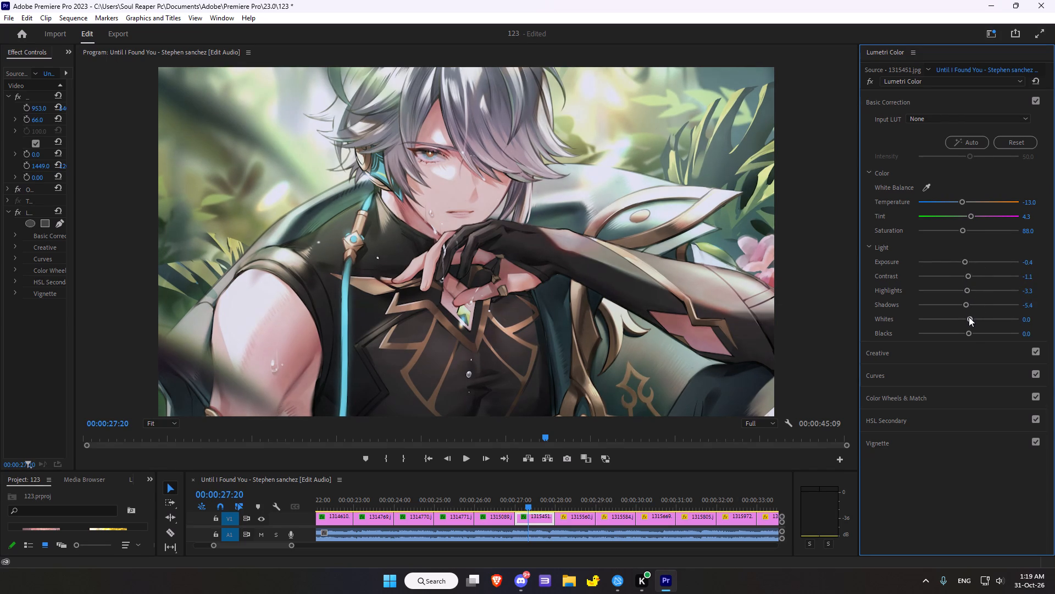
{"action": "left_click", "coordinate": [969, 317]}
{"action": "left_click_drag", "start_coordinate": [969, 333], "coordinate": [959, 330]}
Compare the clip with and without its Lumetri grade and readjust Temperature to -2.2 and Tint to -5.4.
{"action": "double_click", "coordinate": [869, 79]}
{"action": "left_click", "coordinate": [869, 79]}
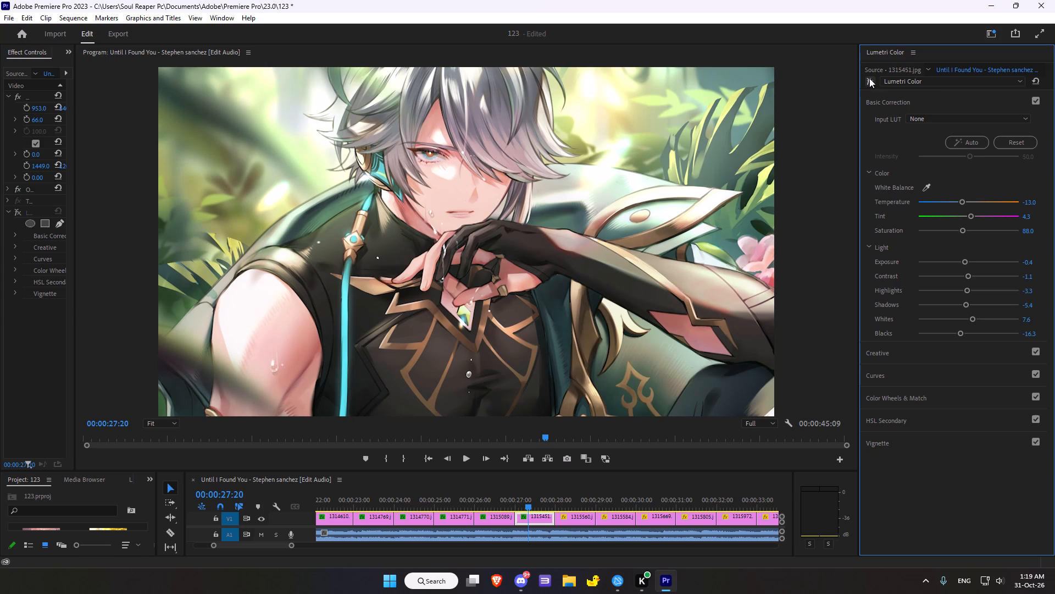
{"action": "left_click", "coordinate": [869, 78]}
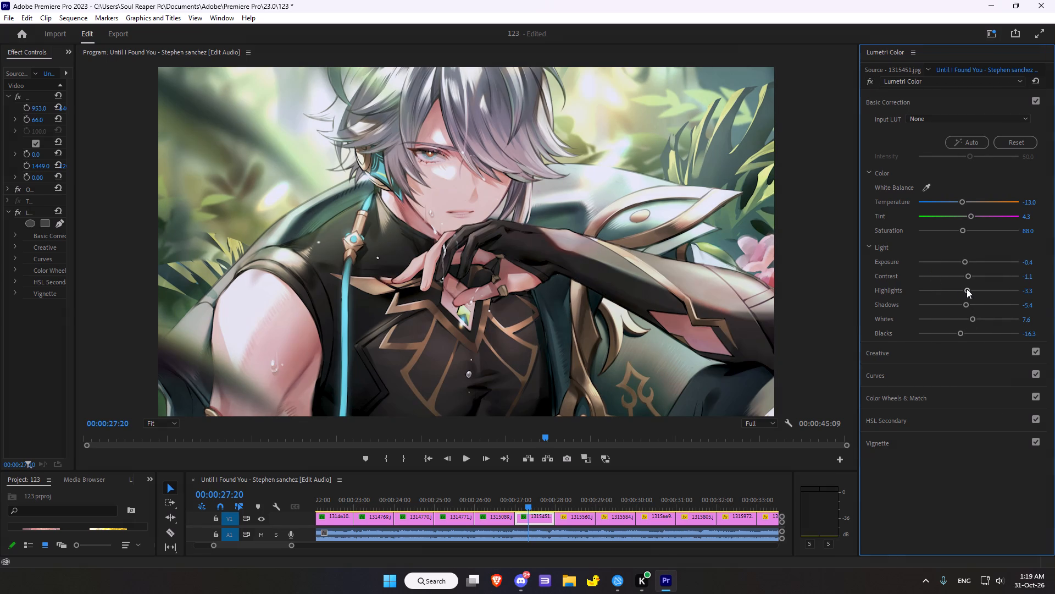
{"action": "left_click_drag", "start_coordinate": [962, 204], "coordinate": [967, 203]}
{"action": "left_click", "coordinate": [969, 217]}
In the clip's Creative adjustments, set Sharpen to 92.4, Vibrance to 25.0 and Saturation to 120.7.
{"action": "scroll", "coordinate": [948, 272], "scroll_direction": "down", "scroll_amount": 1}
{"action": "left_click", "coordinate": [879, 358]}
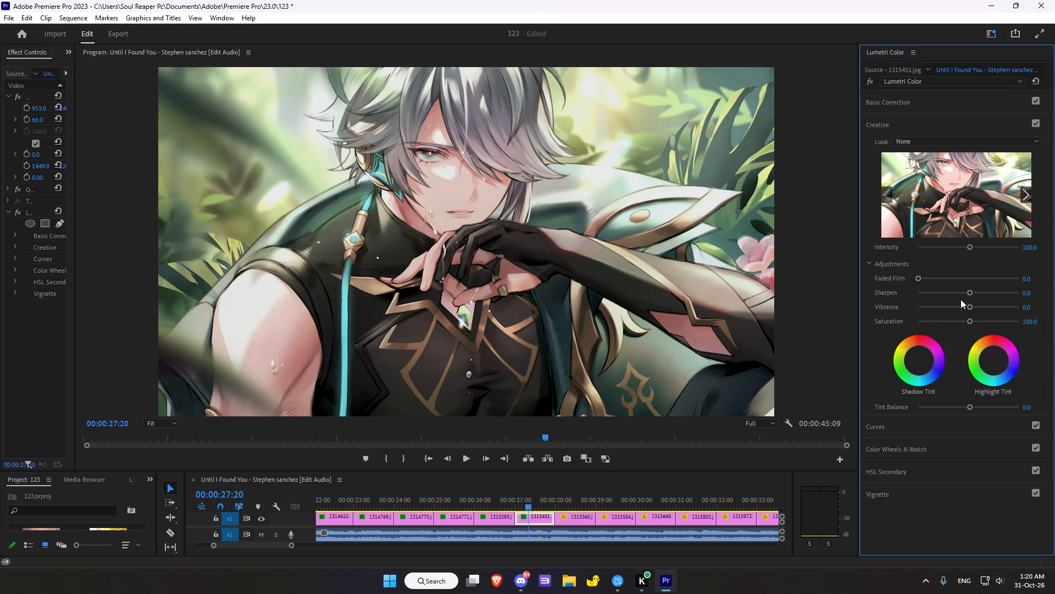
{"action": "left_click_drag", "start_coordinate": [973, 292], "coordinate": [1014, 289]}
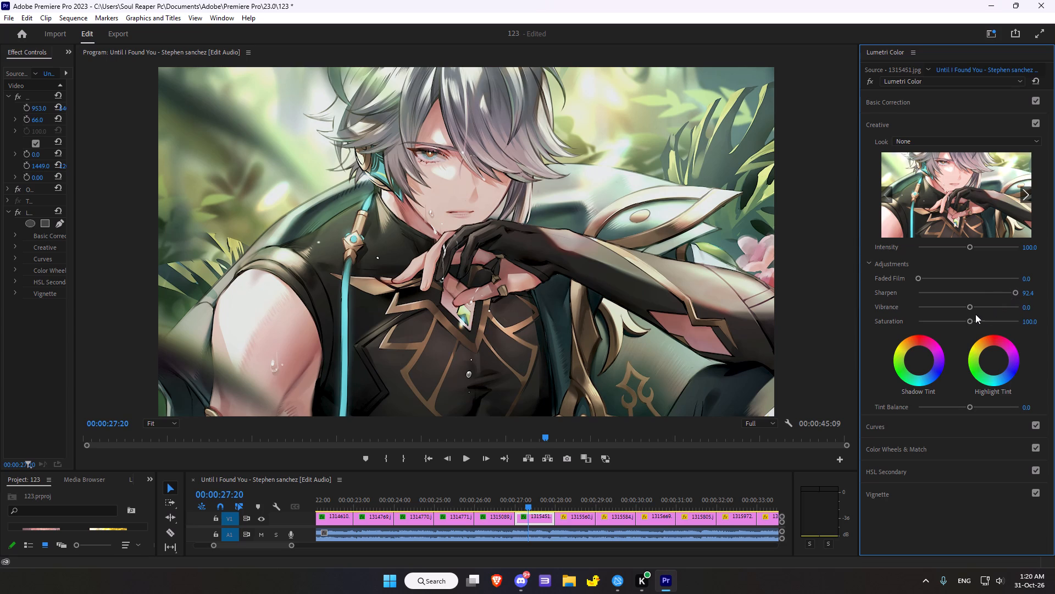
{"action": "left_click_drag", "start_coordinate": [969, 304], "coordinate": [962, 308]}
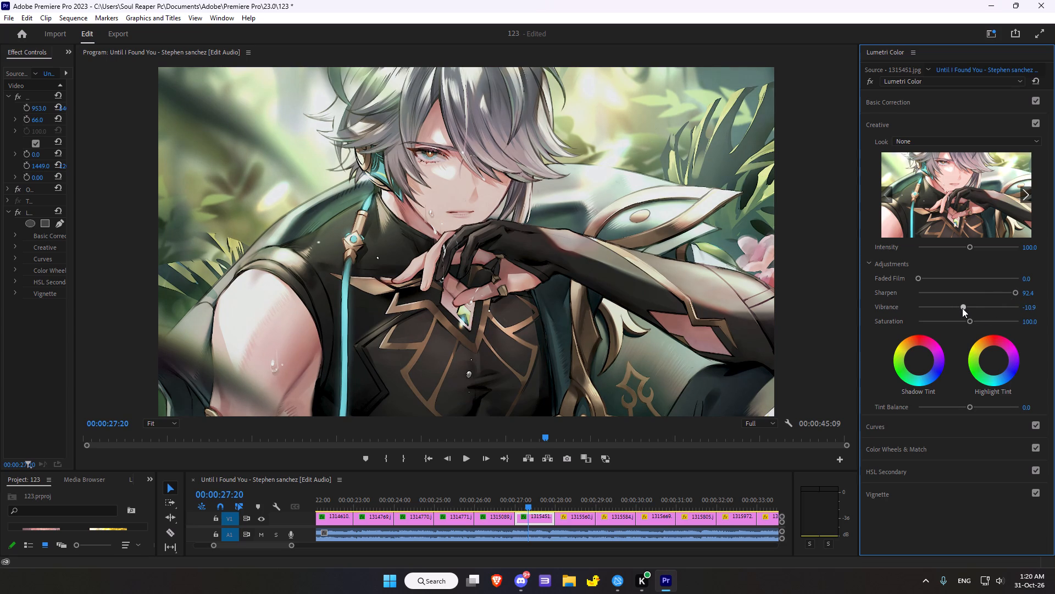
{"action": "left_click_drag", "start_coordinate": [962, 308], "coordinate": [980, 309]}
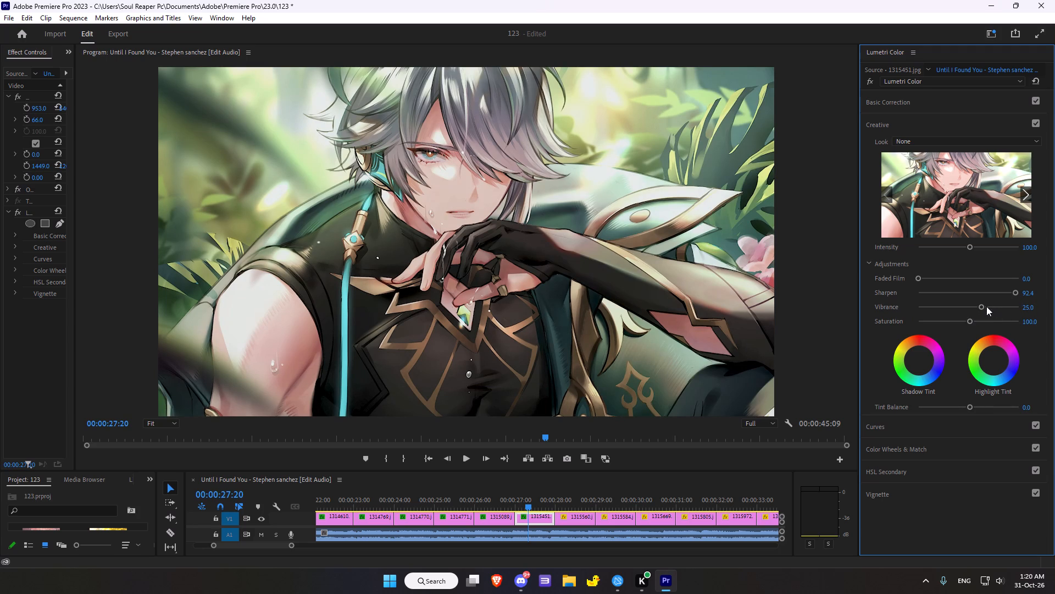
{"action": "left_click_drag", "start_coordinate": [970, 321], "coordinate": [984, 318]}
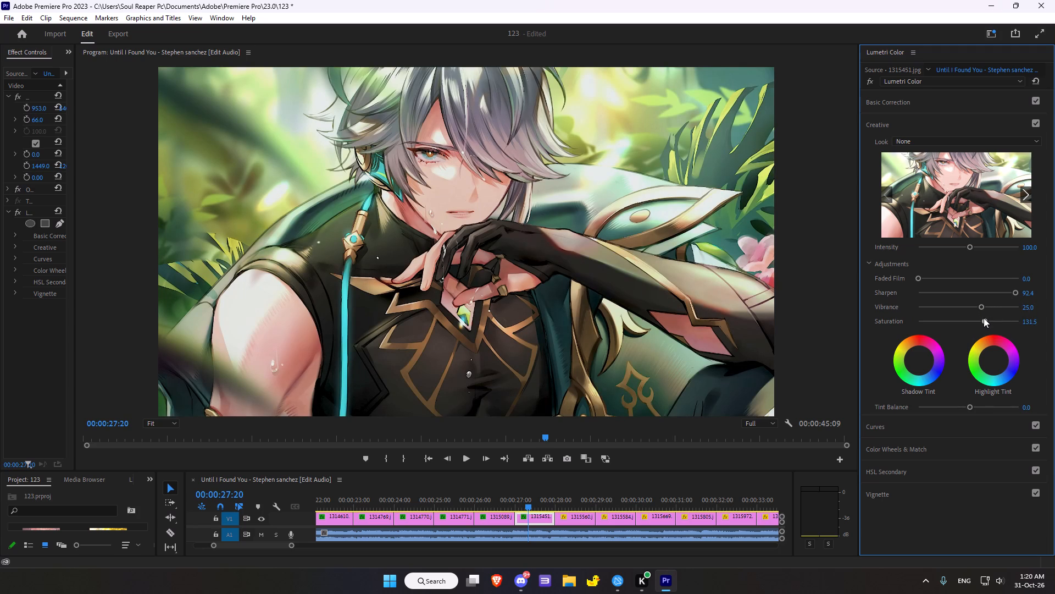
{"action": "left_click_drag", "start_coordinate": [984, 318], "coordinate": [980, 320]}
{"action": "left_click_drag", "start_coordinate": [980, 320], "coordinate": [978, 320]}
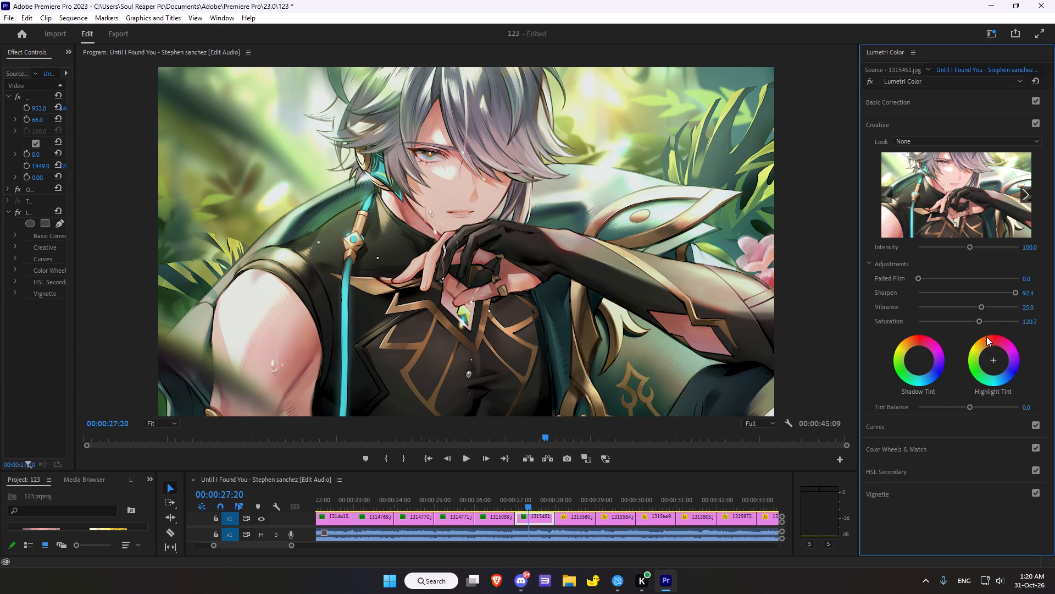
Shift the clip's Shadow Tint and Highlight Tint wheels slightly off centre toward red-magenta.
{"action": "left_click_drag", "start_coordinate": [918, 362], "coordinate": [812, 357]}
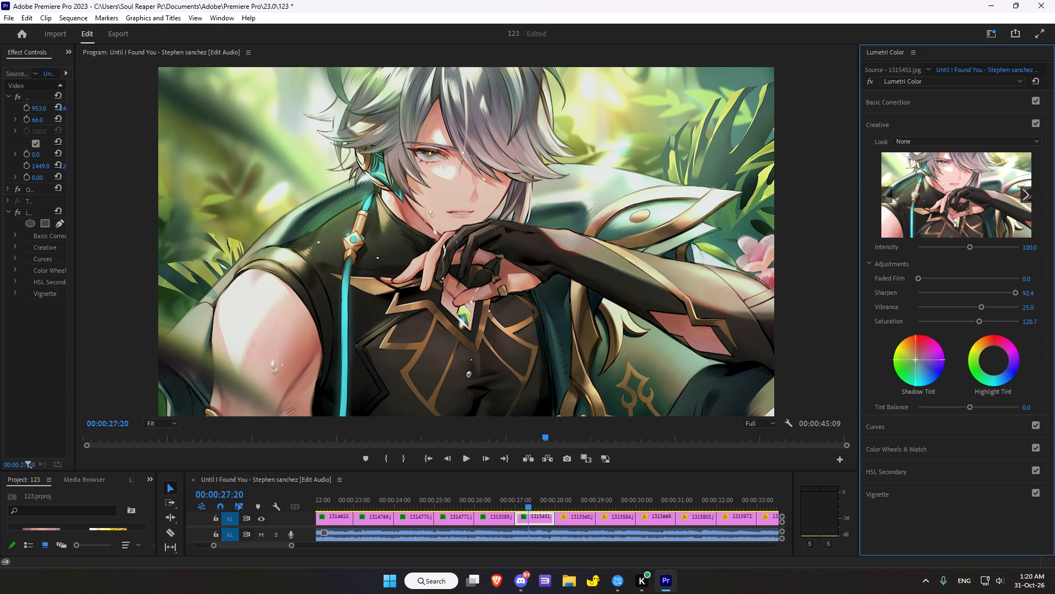
{"action": "left_click_drag", "start_coordinate": [812, 357], "coordinate": [939, 305]}
{"action": "left_click_drag", "start_coordinate": [939, 305], "coordinate": [946, 302]}
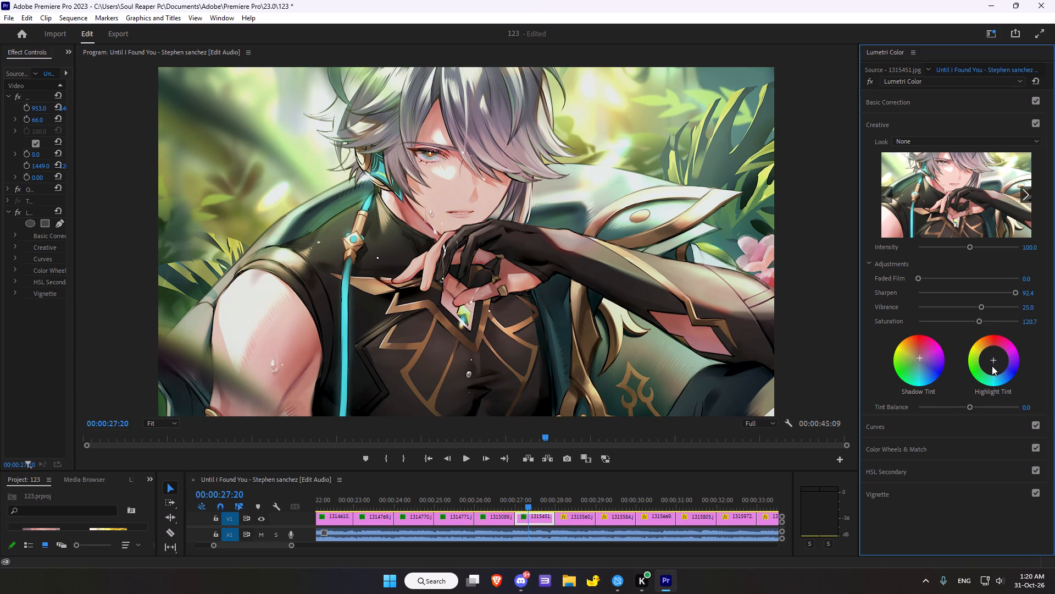
{"action": "left_click_drag", "start_coordinate": [995, 360], "coordinate": [1005, 339]}
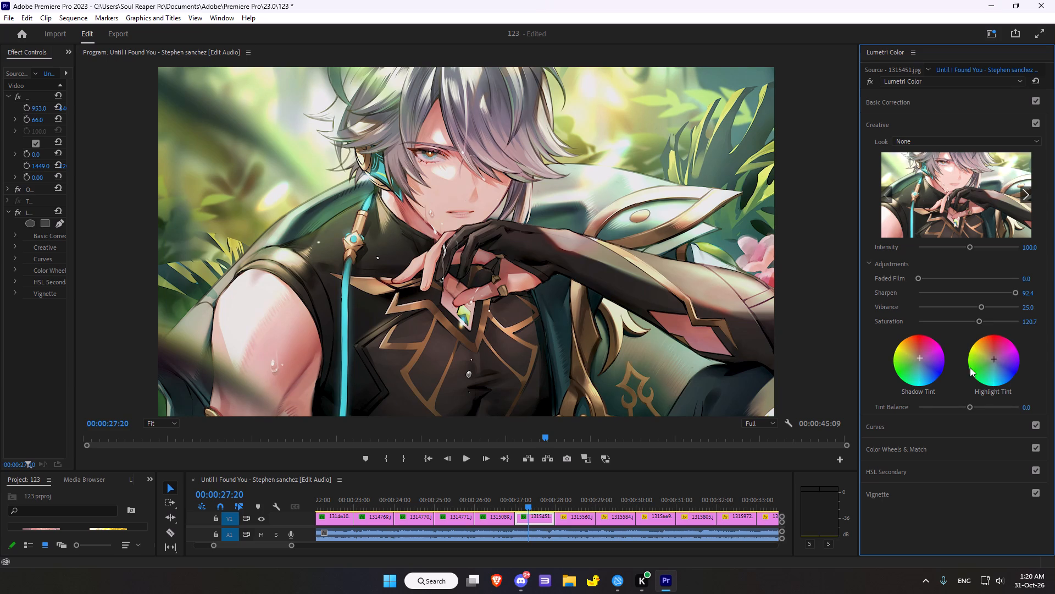
Switch to Firefox, search the web for "missile tow meaning" and read what the acronym stands for.
{"action": "left_click", "coordinate": [438, 582]}
{"action": "left_click", "coordinate": [378, 332]}
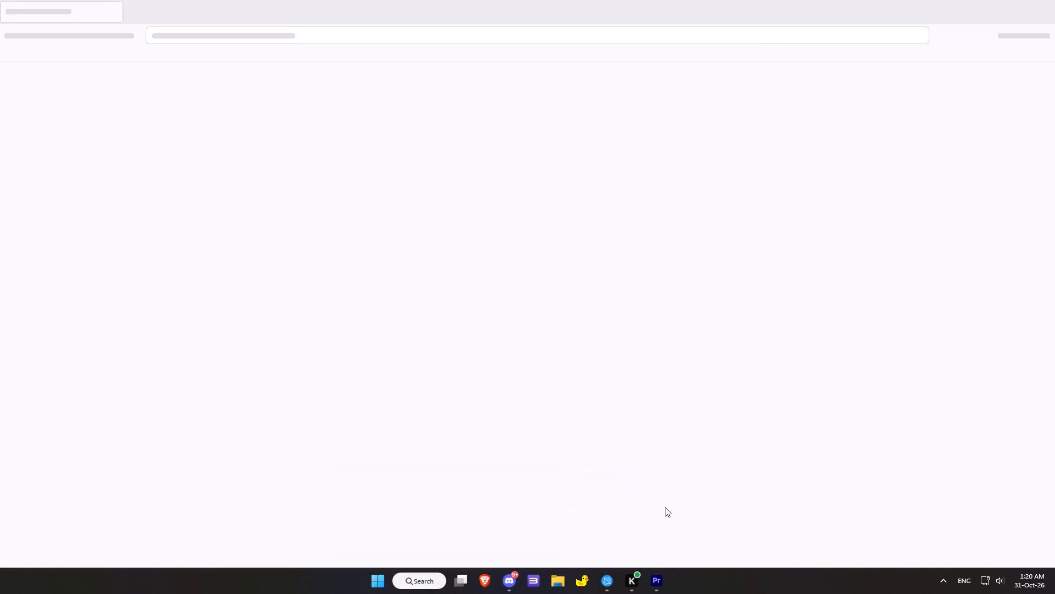
{"action": "left_click", "coordinate": [603, 142]}
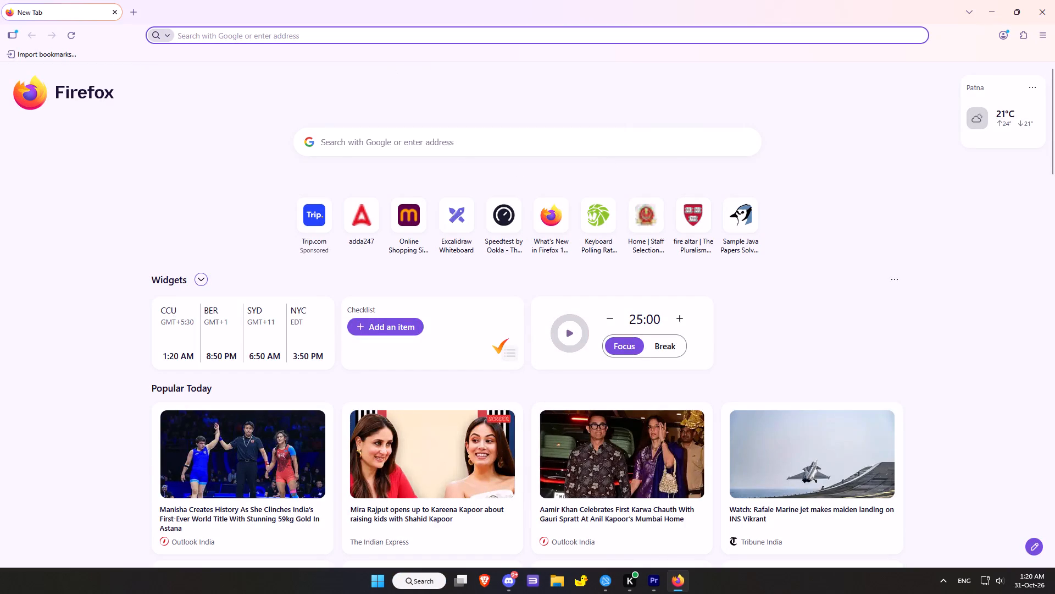
{"action": "left_click", "coordinate": [427, 133]}
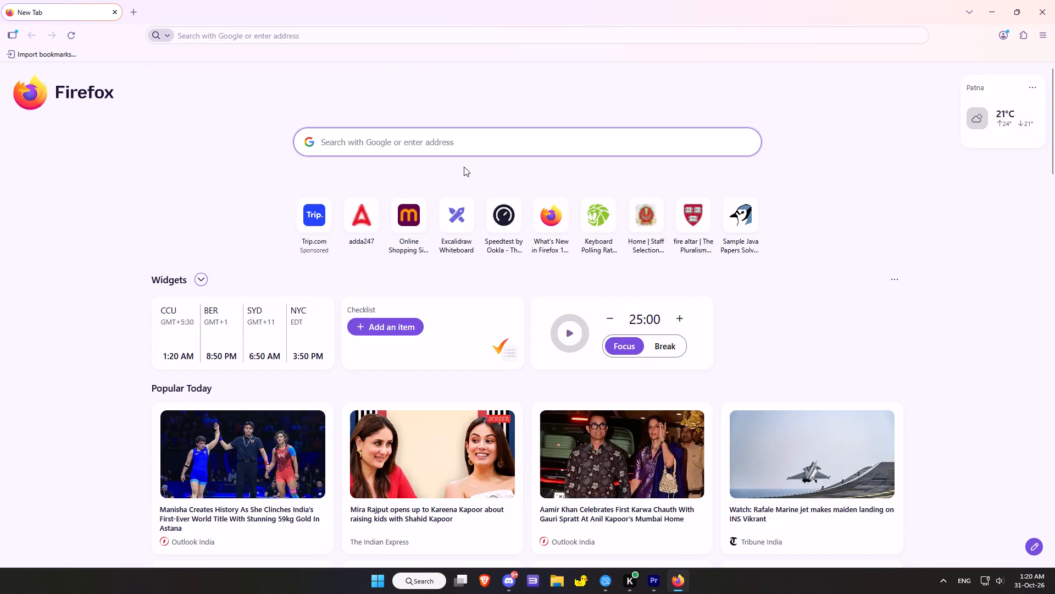
{"action": "type", "text": "missle tow meanini"}
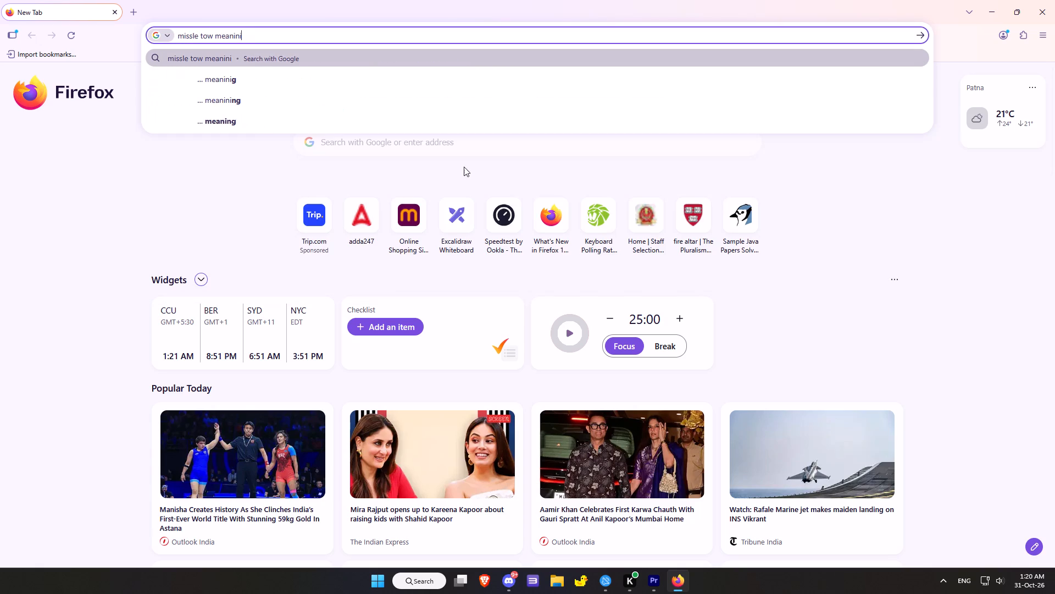
{"action": "key", "text": "BackSpace"}
{"action": "key", "text": "g"}
{"action": "left_click", "coordinate": [174, 81]}
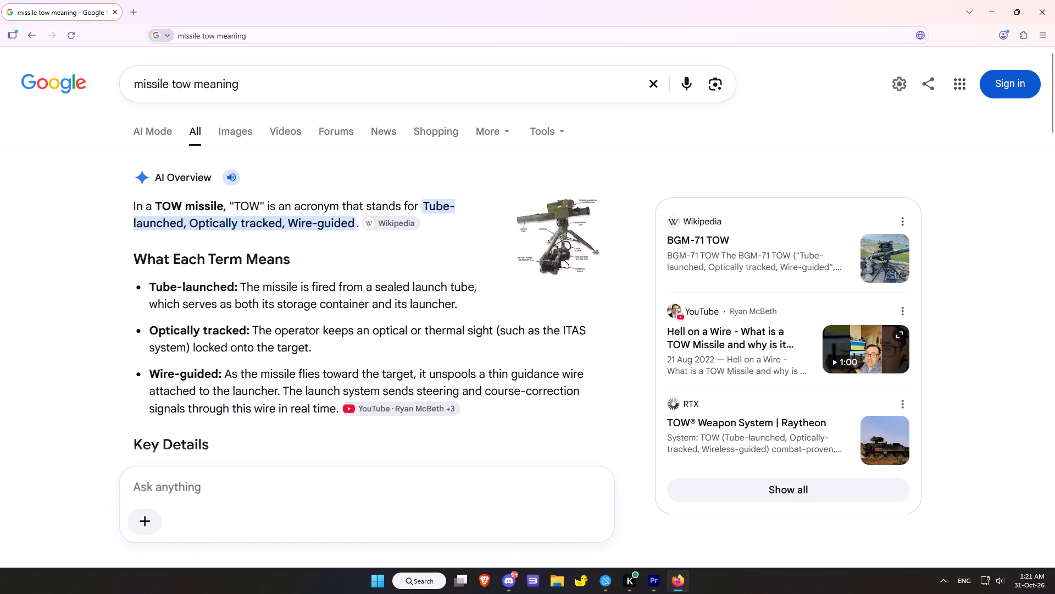
{"action": "left_click_drag", "start_coordinate": [304, 202], "coordinate": [419, 210]}
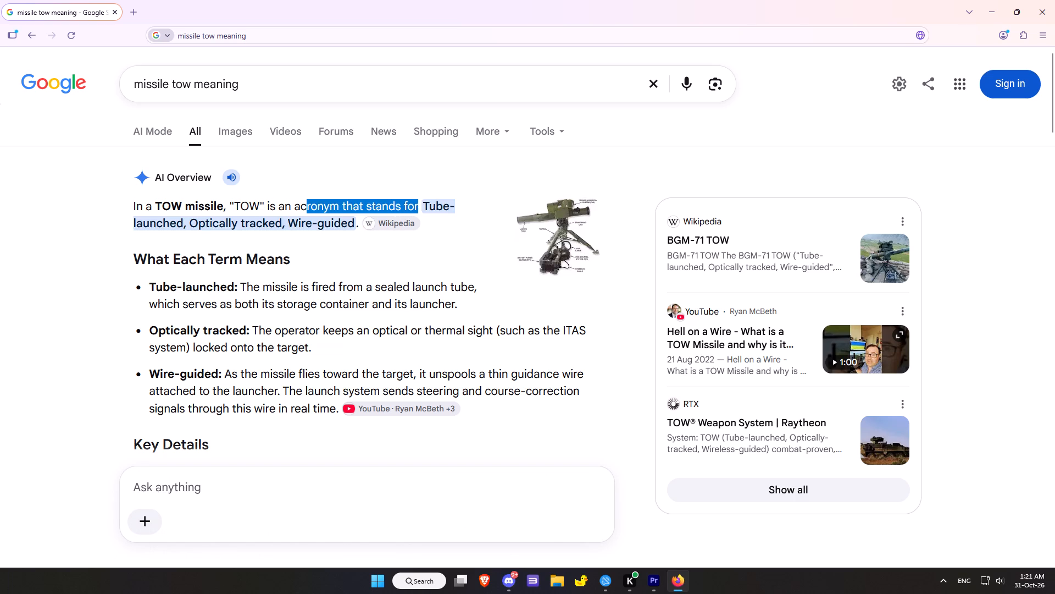
{"action": "left_click_drag", "start_coordinate": [419, 210], "coordinate": [463, 207]}
{"action": "left_click", "coordinate": [472, 237]}
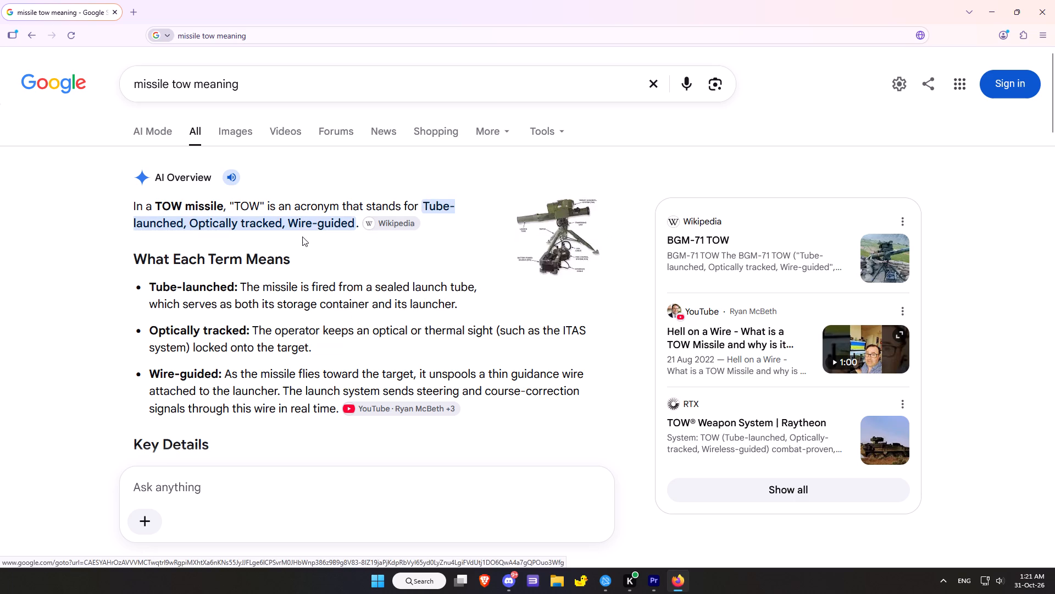
{"action": "left_click", "coordinate": [63, 241]}
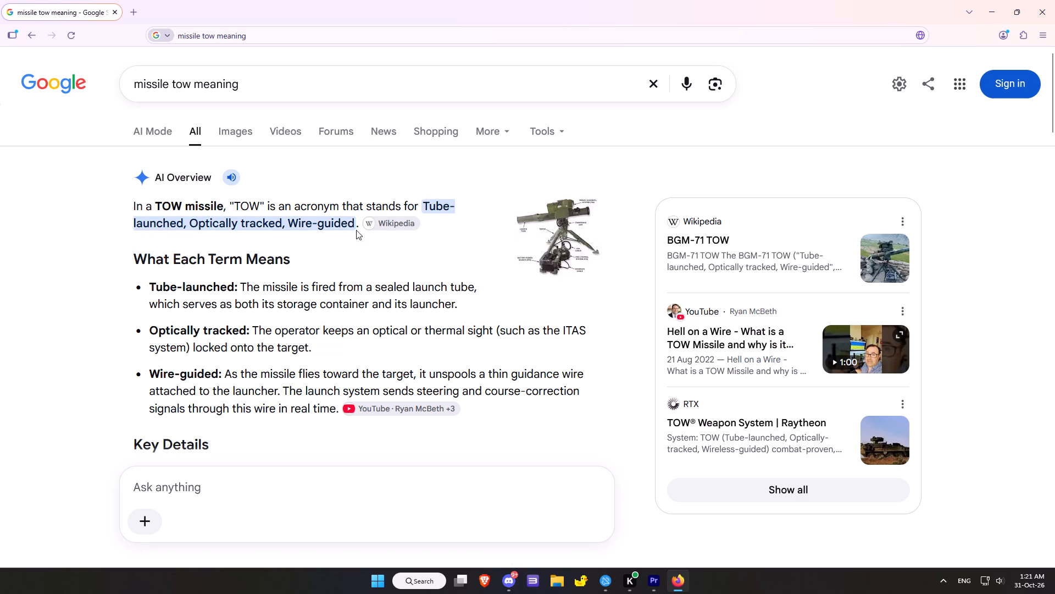
Back in Premiere Pro, set the Creative Sharpen value of clip 1315451.jpg to 100.0.
{"action": "left_click", "coordinate": [652, 584]}
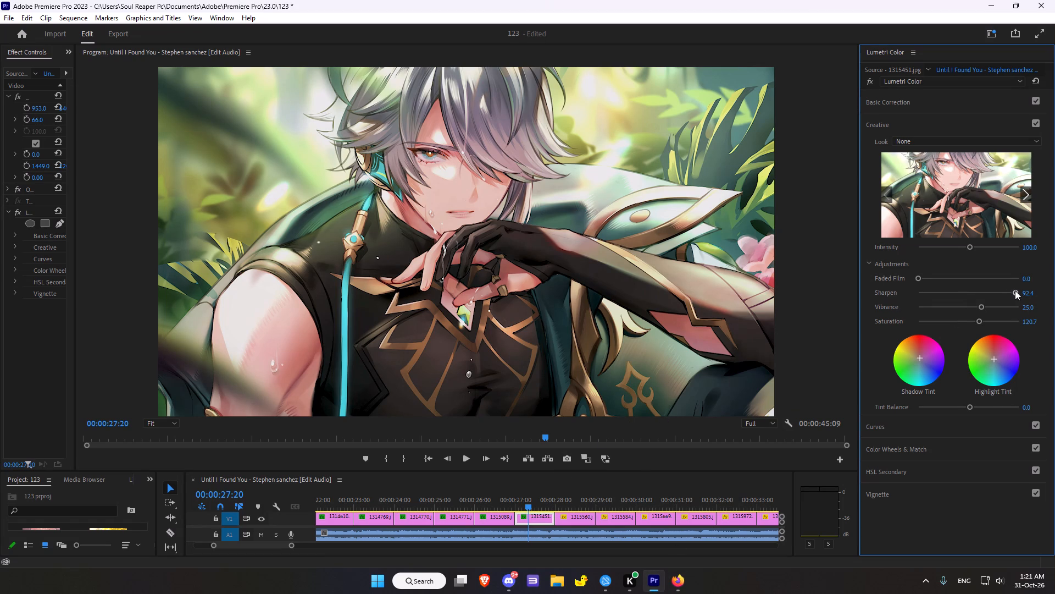
{"action": "left_click_drag", "start_coordinate": [1015, 290], "coordinate": [1054, 299]}
In the clip's RGB Curves, add a midpoint to the white master curve and pull it slightly below the diagonal.
{"action": "scroll", "coordinate": [951, 337], "scroll_direction": "down", "scroll_amount": 13}
{"action": "left_click", "coordinate": [868, 377]}
{"action": "scroll", "coordinate": [884, 402], "scroll_direction": "down", "scroll_amount": 1}
{"action": "left_click", "coordinate": [871, 426]}
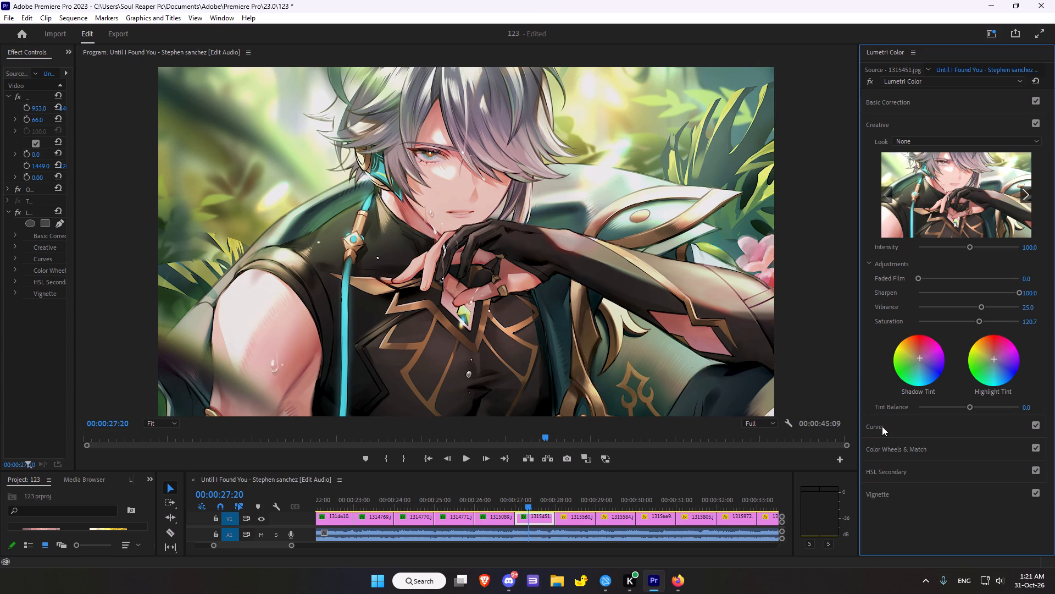
{"action": "left_click", "coordinate": [882, 426]}
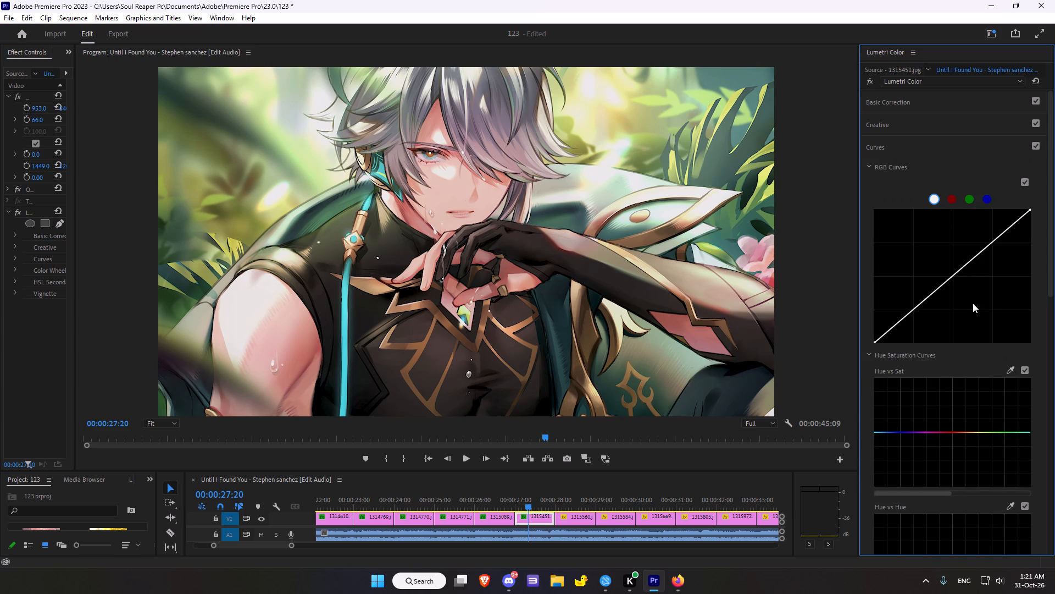
{"action": "left_click", "coordinate": [952, 276]}
{"action": "left_click", "coordinate": [952, 276]}
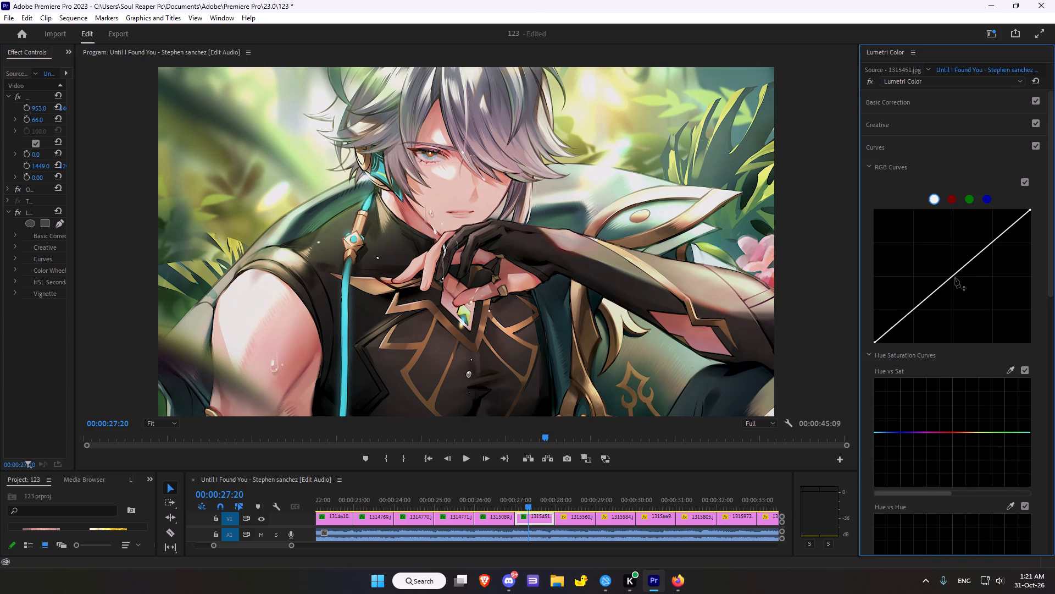
{"action": "left_click", "coordinate": [954, 276]}
{"action": "left_click_drag", "start_coordinate": [952, 277], "coordinate": [957, 282]}
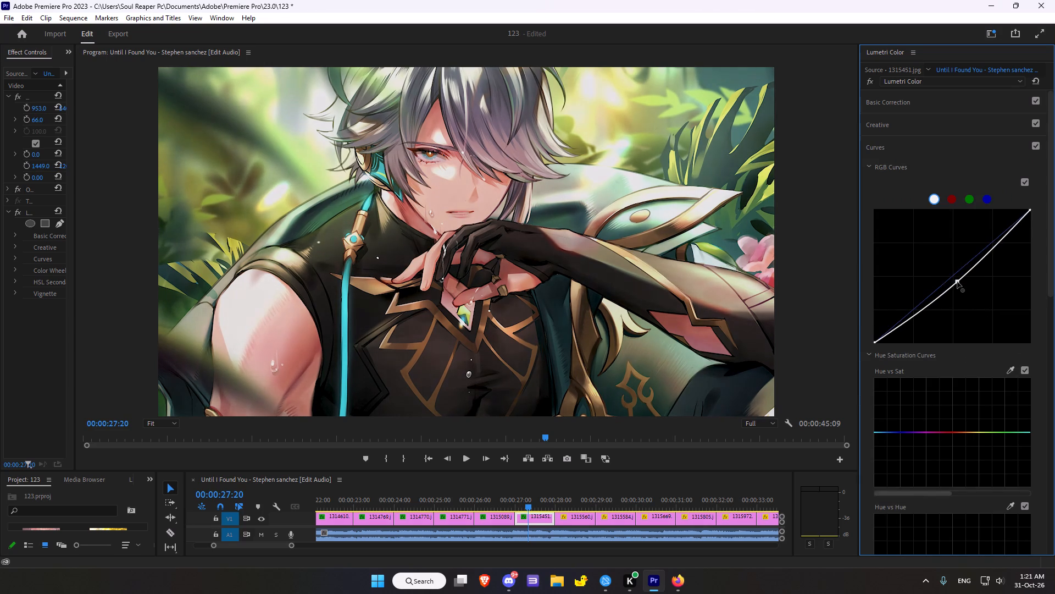
{"action": "left_click_drag", "start_coordinate": [957, 282], "coordinate": [958, 282]}
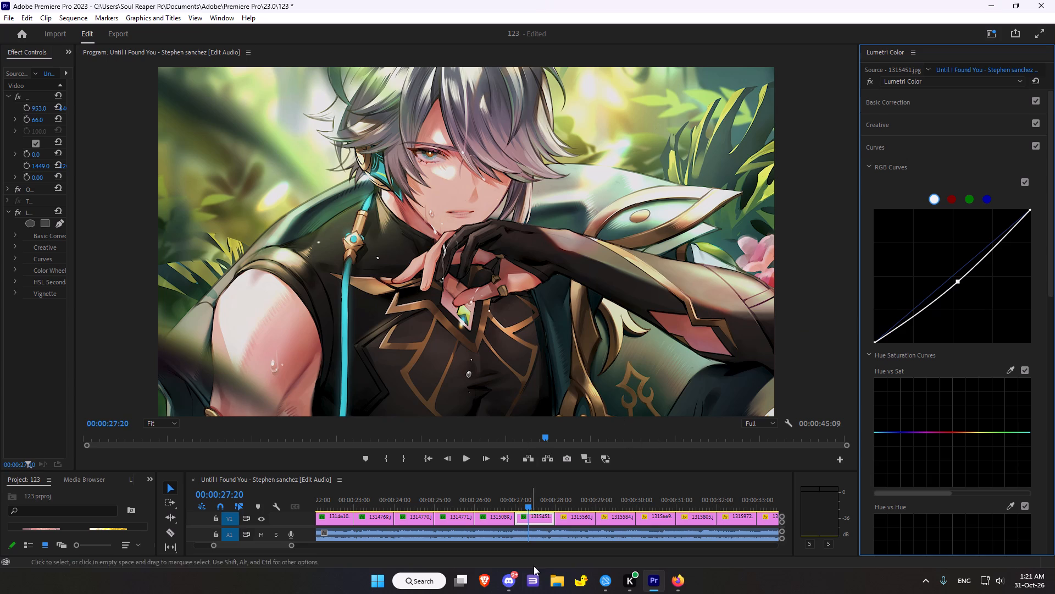
Switch to Firefox and search the web for "shak o neel wife".
{"action": "left_click", "coordinate": [681, 585]}
{"action": "left_click_drag", "start_coordinate": [273, 94], "coordinate": [95, 114]}
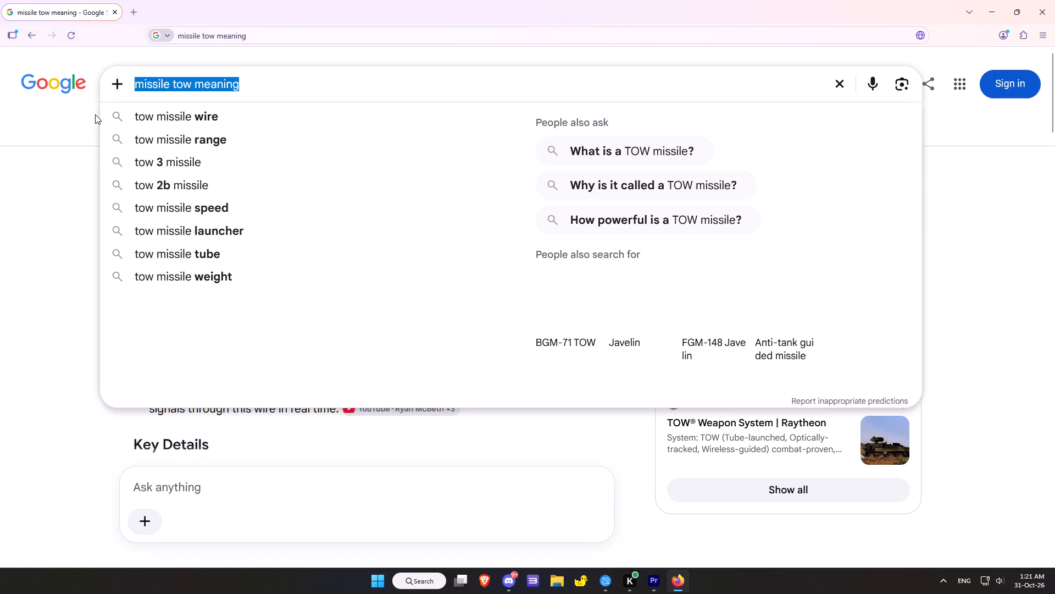
{"action": "type", "text": "shas"}
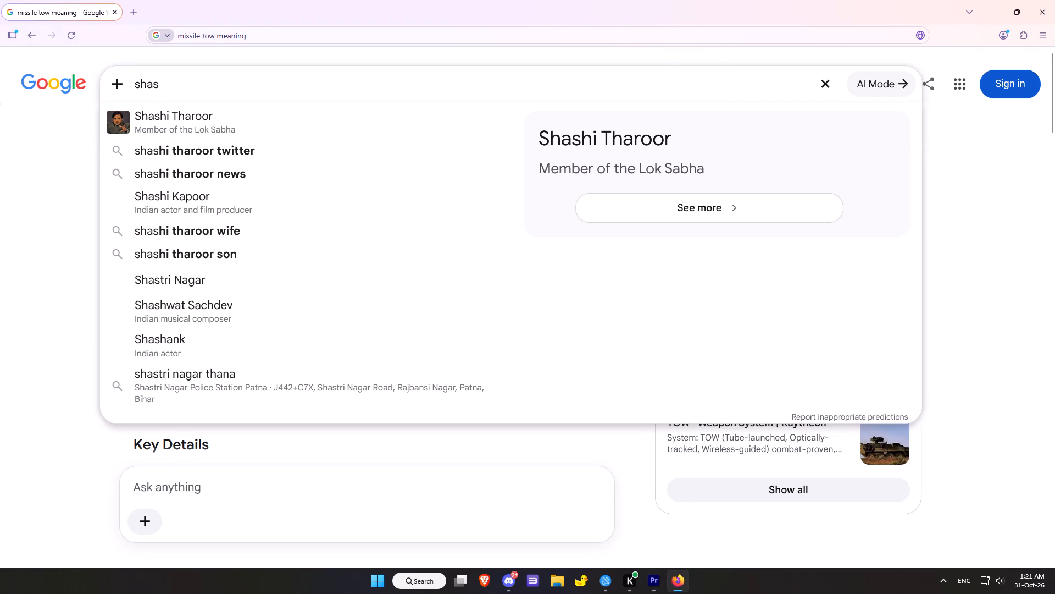
{"action": "key", "text": "BackSpace"}
{"action": "type", "text": "ks"}
{"action": "key", "text": "space"}
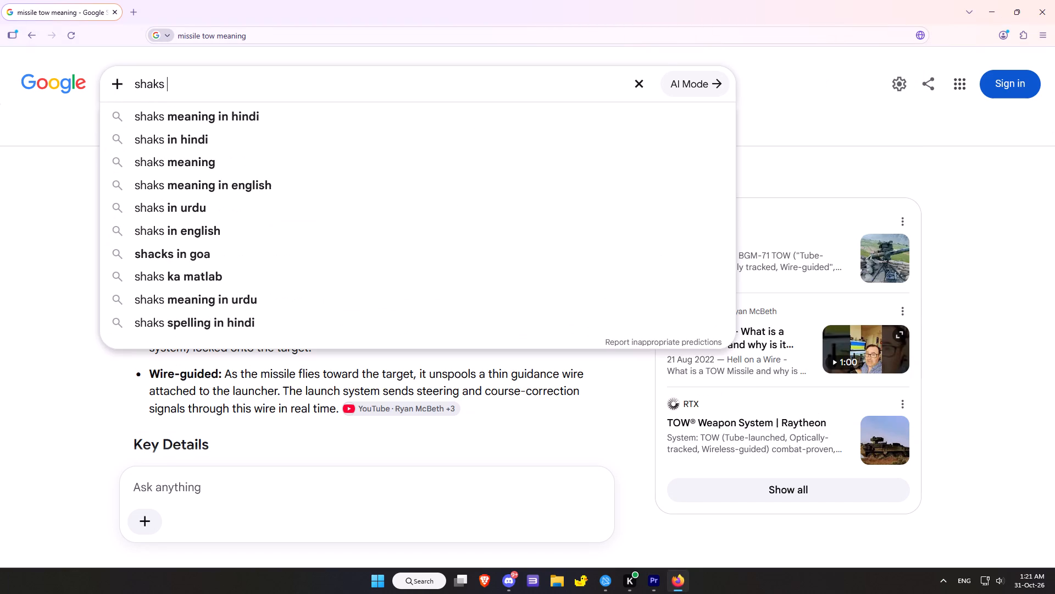
{"action": "key", "text": "ctrl+a"}
{"action": "key", "text": "BackSpace"}
{"action": "key", "text": "BackSpace"}
{"action": "key", "text": "BackSpace"}
{"action": "type", "text": "shak o nee"}
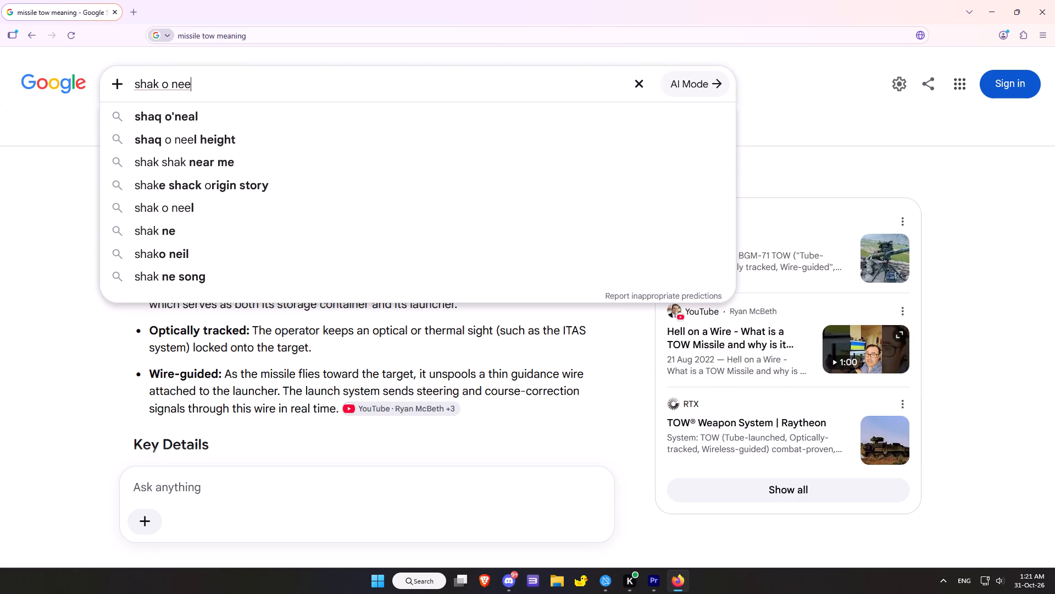
{"action": "type", "text": "l"}
{"action": "key", "text": "space"}
{"action": "type", "text": "wife"}
{"action": "key", "text": "Return"}
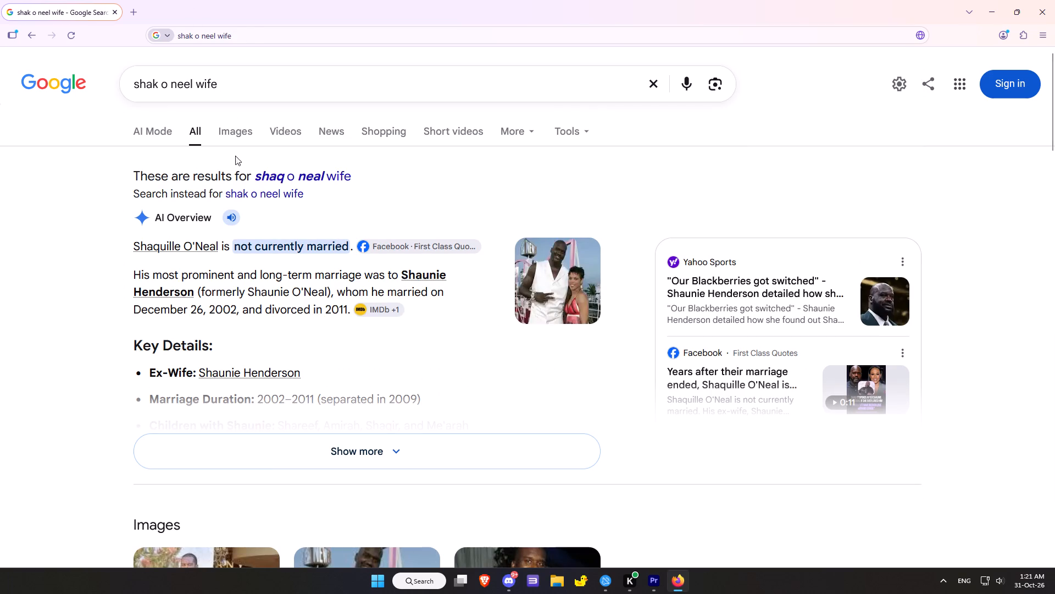
View the image results for the search, close that results page and put Firefox away.
{"action": "left_click", "coordinate": [242, 137]}
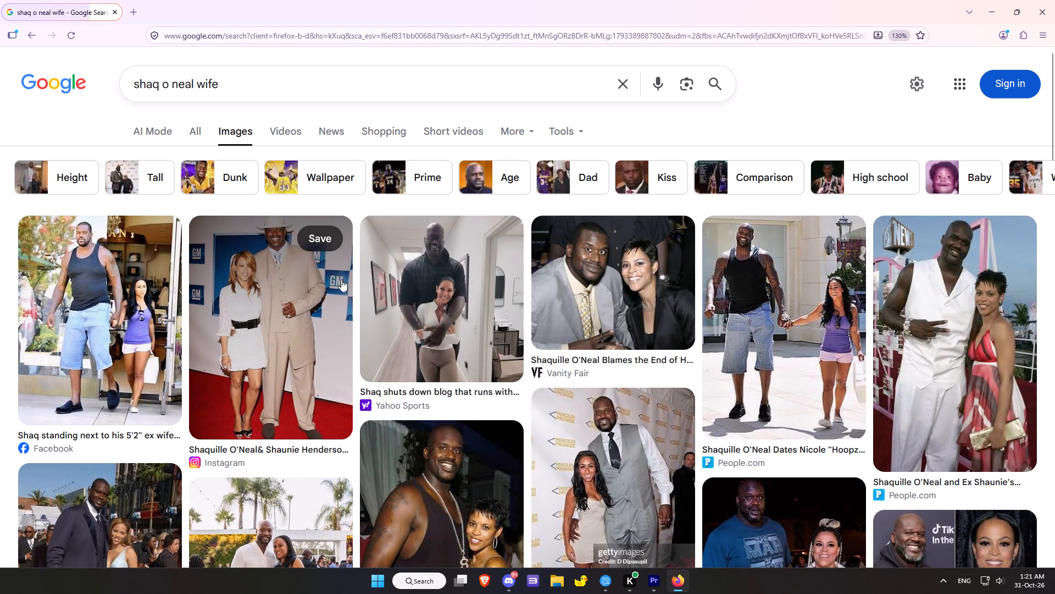
{"action": "left_click", "coordinate": [130, 10]}
{"action": "left_click", "coordinate": [115, 12]}
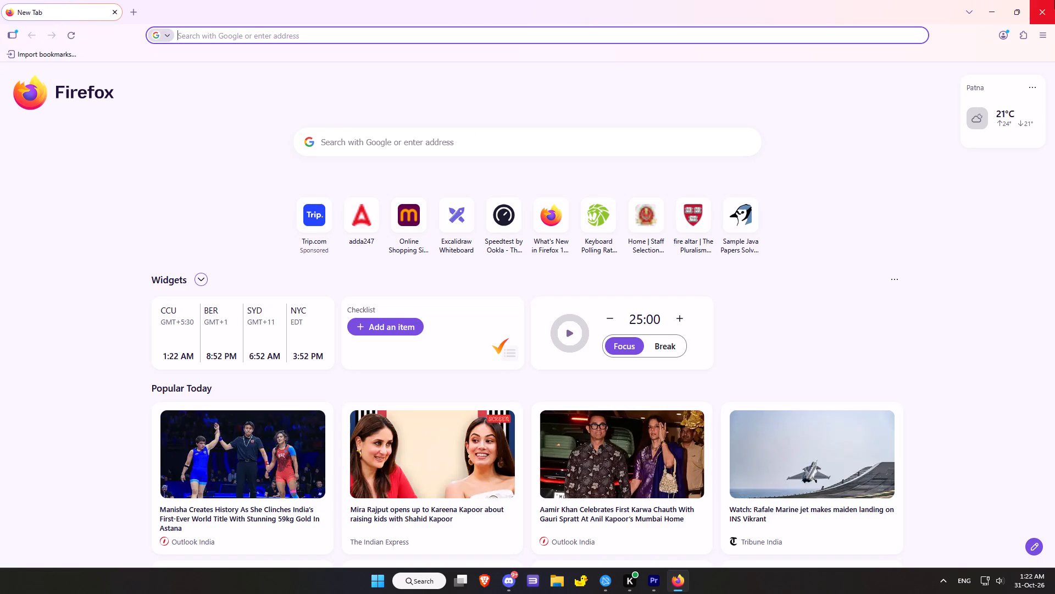
{"action": "left_click", "coordinate": [982, 10]}
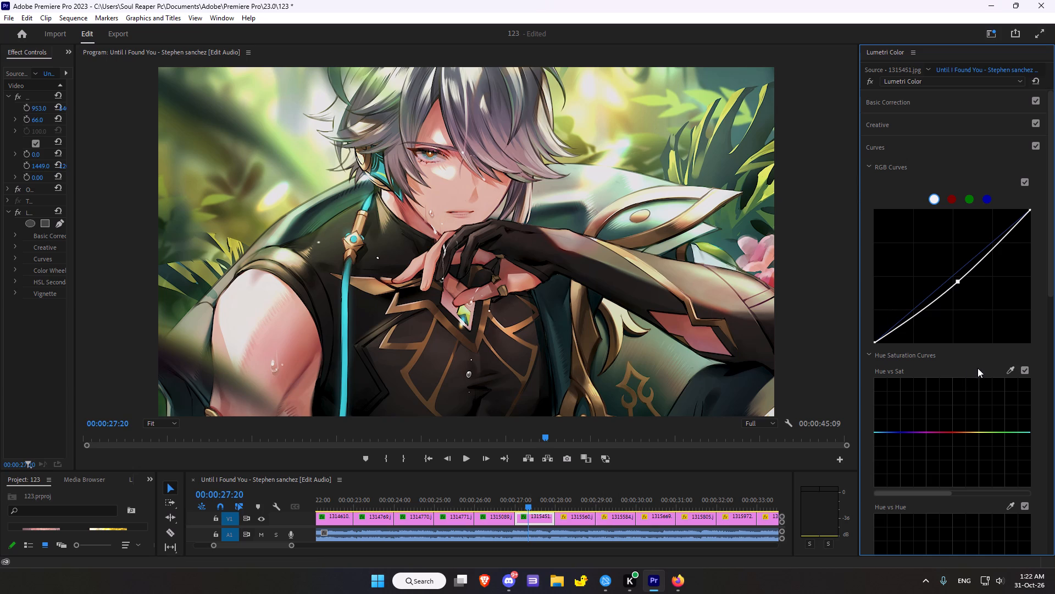
Sample the character's eye colour for the Hue vs Sat curve and raise its middle red-orange point slightly above the line.
{"action": "left_click", "coordinate": [1008, 371]}
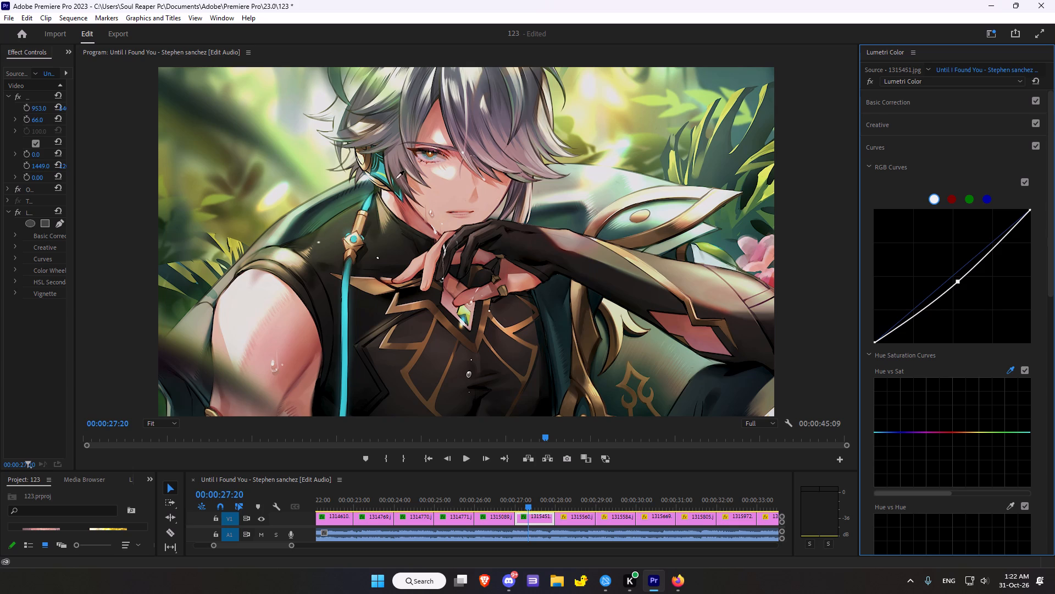
{"action": "left_click", "coordinate": [428, 154]}
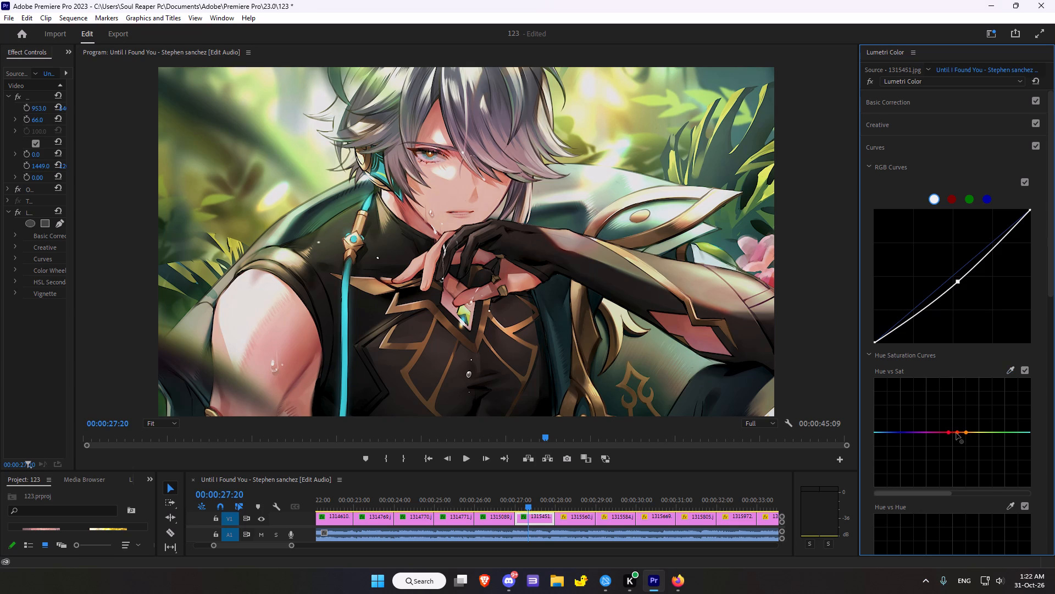
{"action": "left_click_drag", "start_coordinate": [956, 433], "coordinate": [963, 421]}
{"action": "left_click_drag", "start_coordinate": [963, 421], "coordinate": [958, 425]}
Examine the remaining Hue Saturation curves below Hue vs Sat, from Hue vs Hue to Sat vs Sat.
{"action": "scroll", "coordinate": [978, 425], "scroll_direction": "down", "scroll_amount": 4}
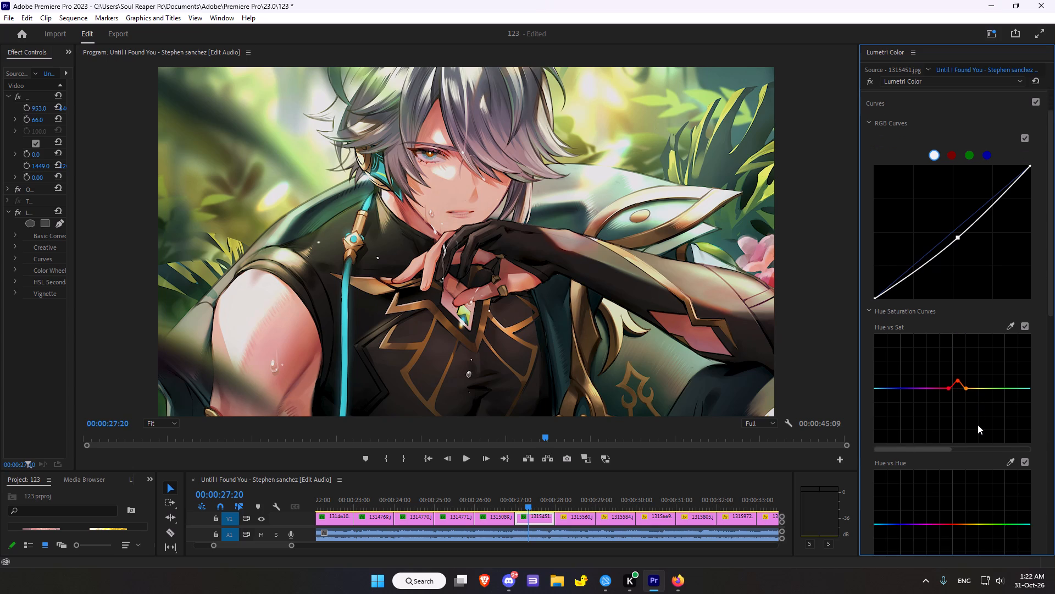
{"action": "scroll", "coordinate": [978, 425], "scroll_direction": "down", "scroll_amount": 3}
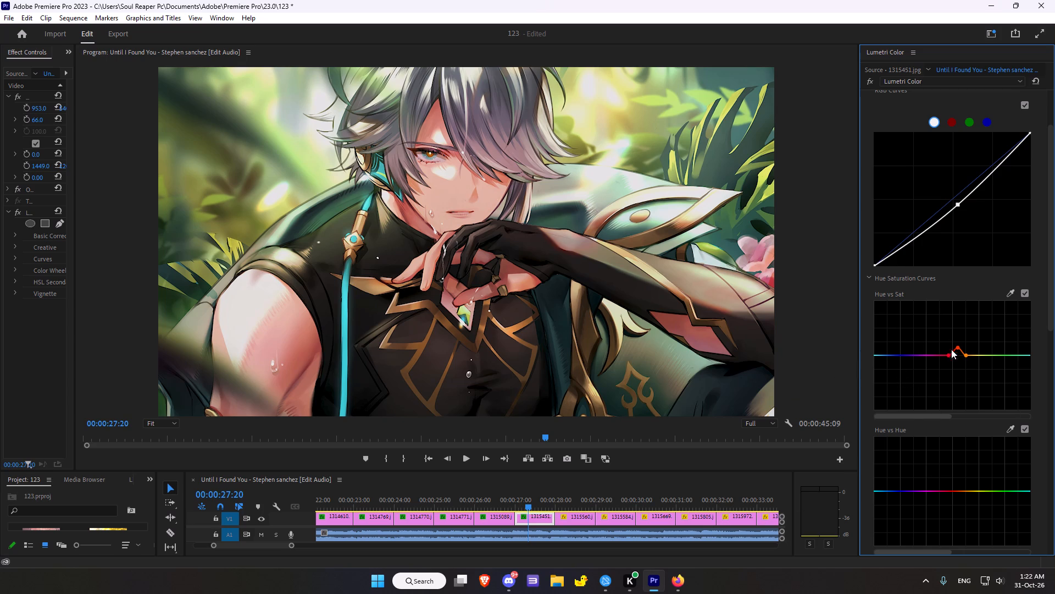
{"action": "scroll", "coordinate": [925, 371], "scroll_direction": "down", "scroll_amount": 2}
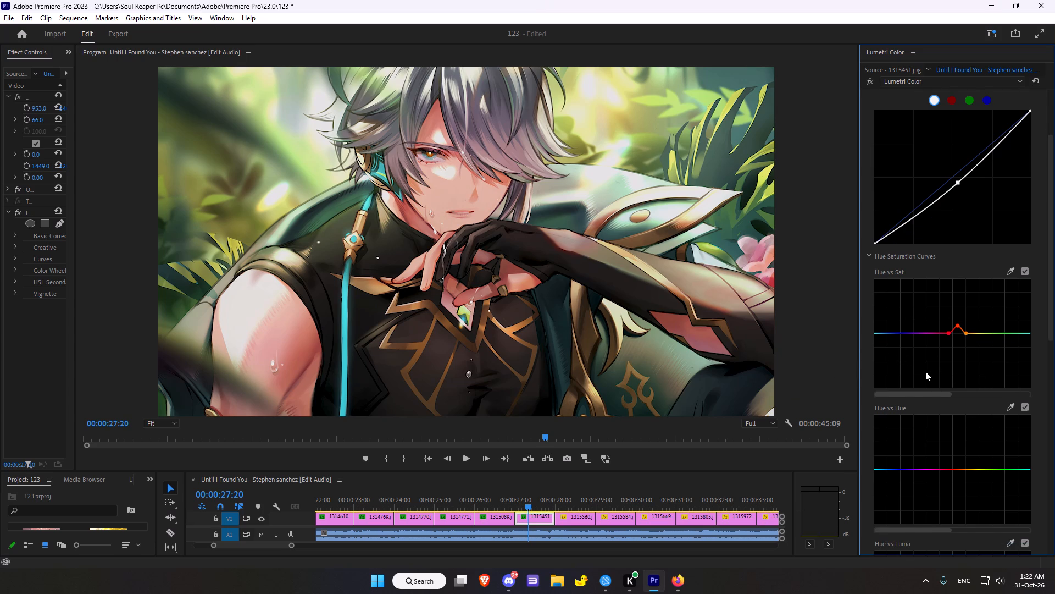
{"action": "scroll", "coordinate": [924, 410], "scroll_direction": "down", "scroll_amount": 2}
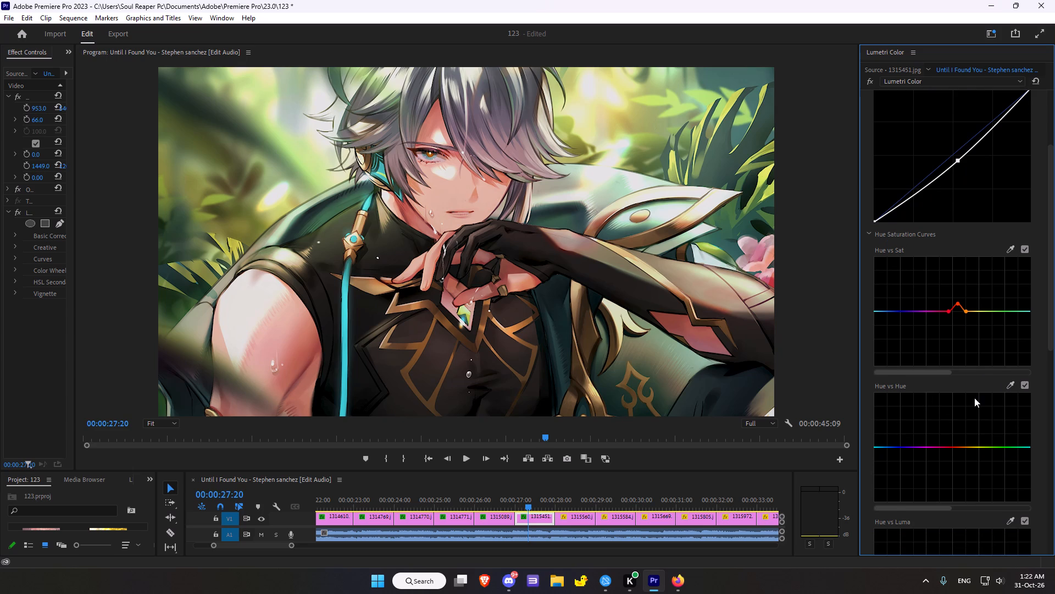
{"action": "scroll", "coordinate": [960, 378], "scroll_direction": "down", "scroll_amount": 8}
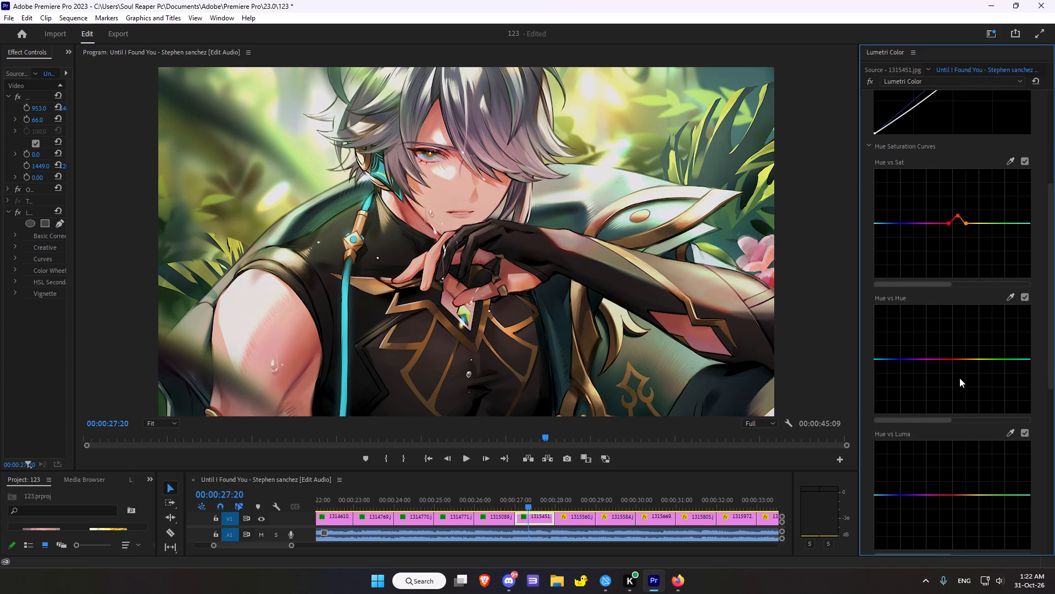
{"action": "scroll", "coordinate": [969, 379], "scroll_direction": "down", "scroll_amount": 3}
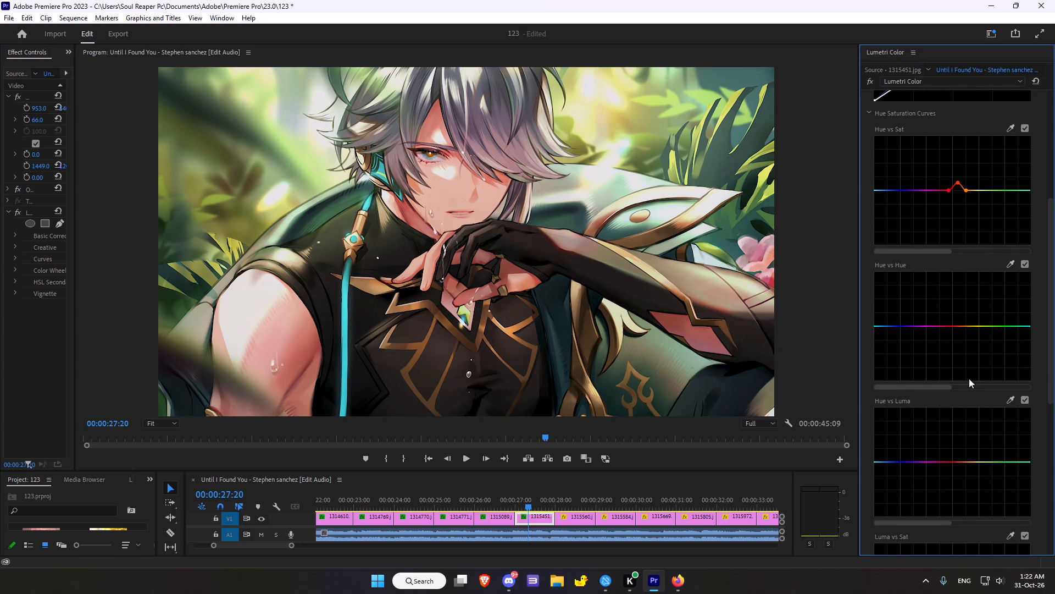
{"action": "scroll", "coordinate": [969, 378], "scroll_direction": "down", "scroll_amount": 14}
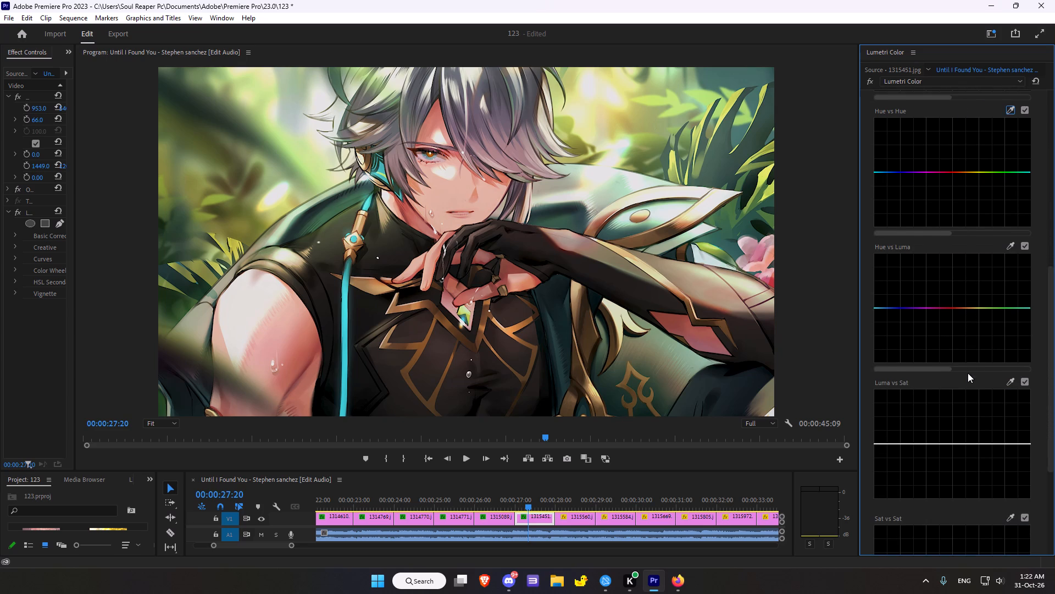
Examine the Hue vs Luma, Luma vs Sat and Sat vs Sat curves of clip 1315451.jpg.
{"action": "scroll", "coordinate": [965, 374], "scroll_direction": "down", "scroll_amount": 4}
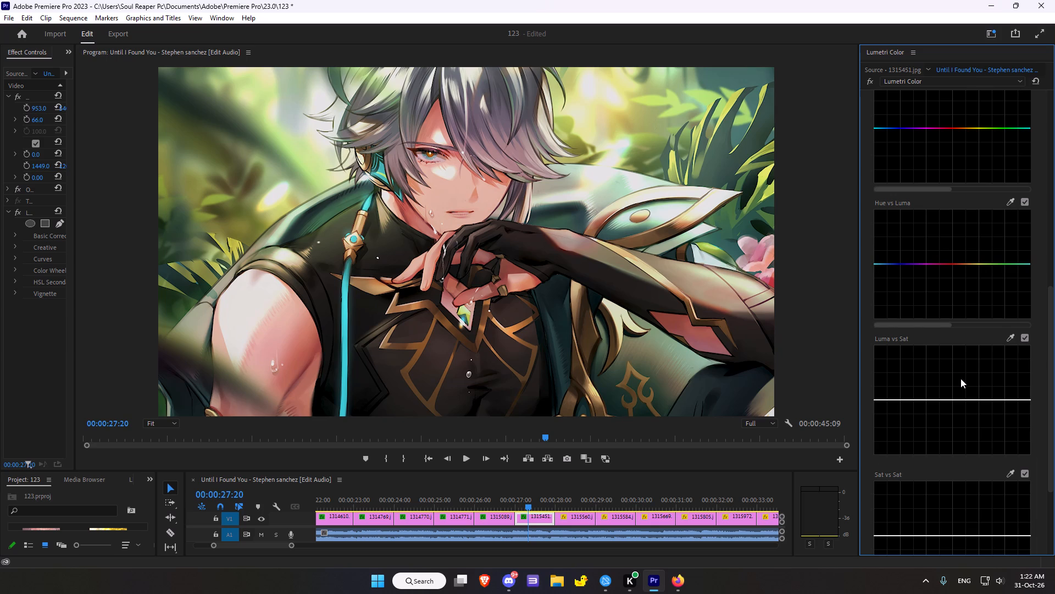
{"action": "scroll", "coordinate": [960, 378], "scroll_direction": "down", "scroll_amount": 6}
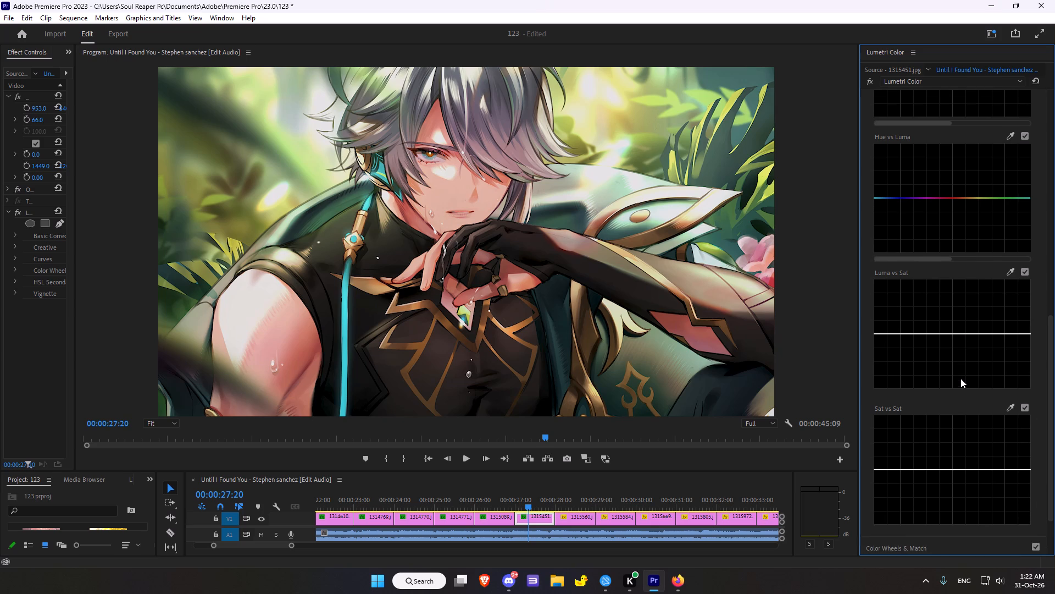
{"action": "scroll", "coordinate": [953, 390], "scroll_direction": "down", "scroll_amount": 3}
{"action": "right_click", "coordinate": [1054, 97]}
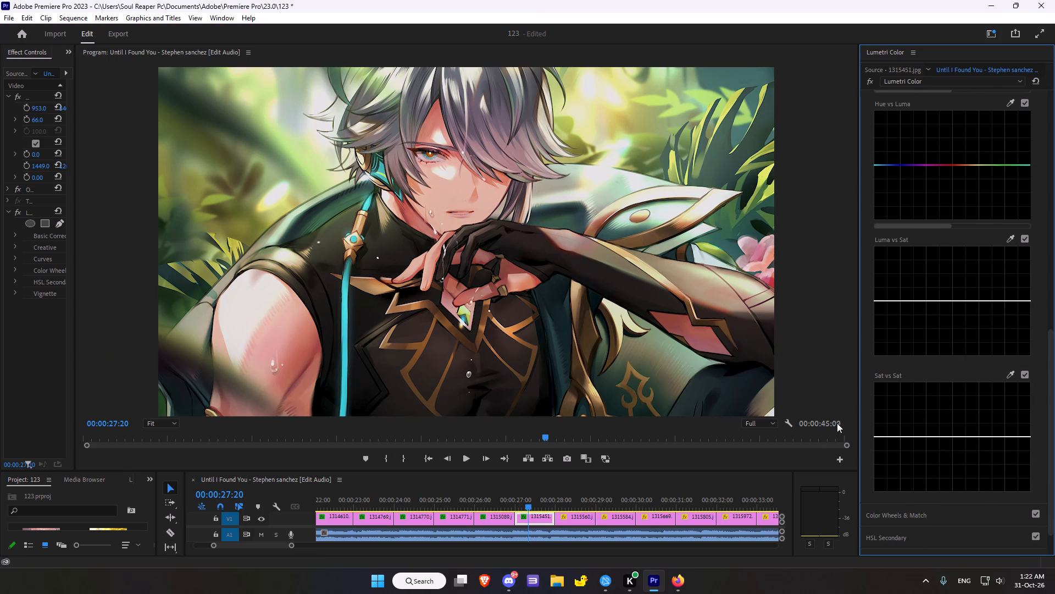
{"action": "scroll", "coordinate": [779, 419], "scroll_direction": "down", "scroll_amount": 2}
{"action": "scroll", "coordinate": [941, 378], "scroll_direction": "down", "scroll_amount": 1}
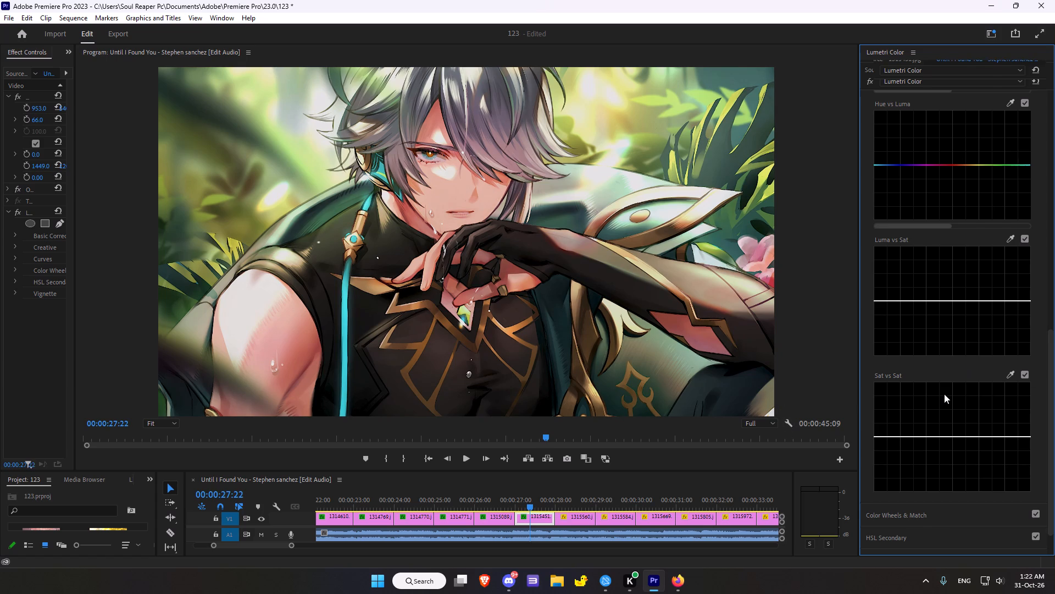
{"action": "scroll", "coordinate": [943, 388], "scroll_direction": "down", "scroll_amount": 2}
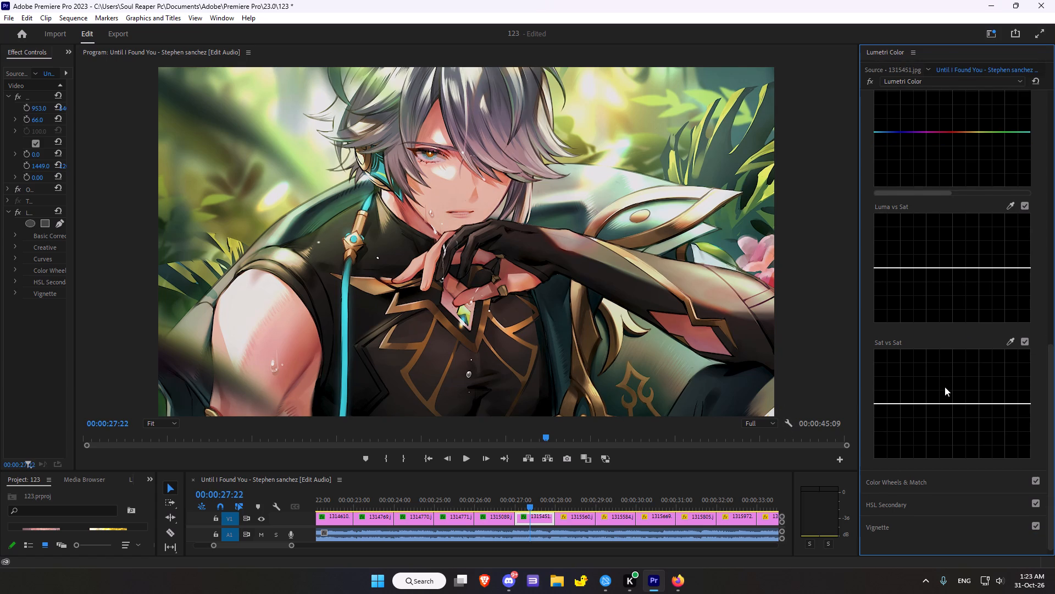
{"action": "scroll", "coordinate": [945, 387], "scroll_direction": "down", "scroll_amount": 3}
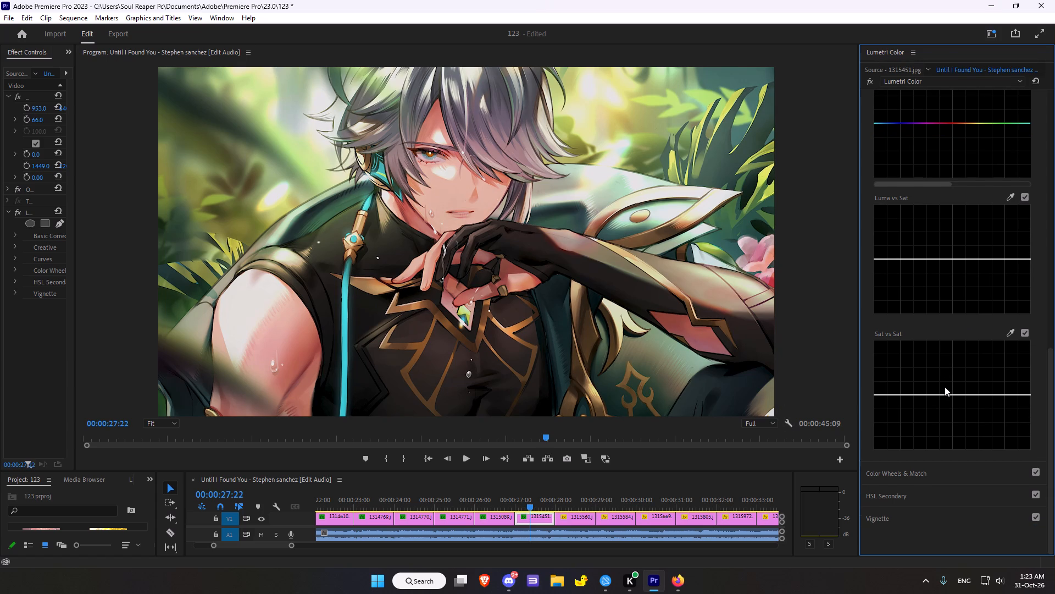
{"action": "scroll", "coordinate": [948, 380], "scroll_direction": "down", "scroll_amount": 5}
Add a vignette to clip 1315451.jpg with Amount -2.3, Midpoint 27.7, Roundness -9.8 and Feather 37.0.
{"action": "left_click", "coordinate": [881, 515]}
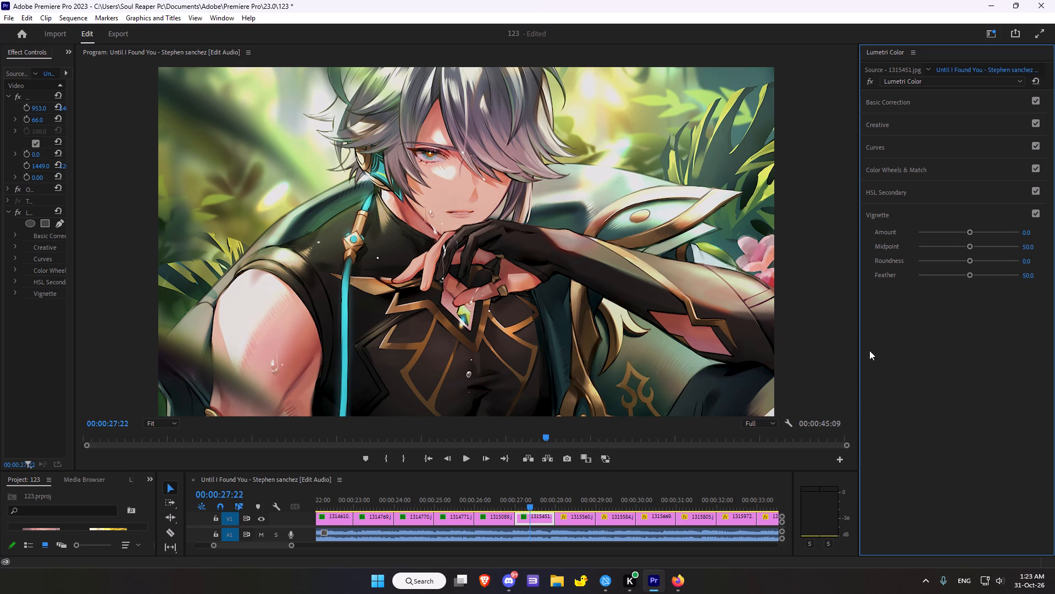
{"action": "left_click_drag", "start_coordinate": [968, 233], "coordinate": [946, 239]}
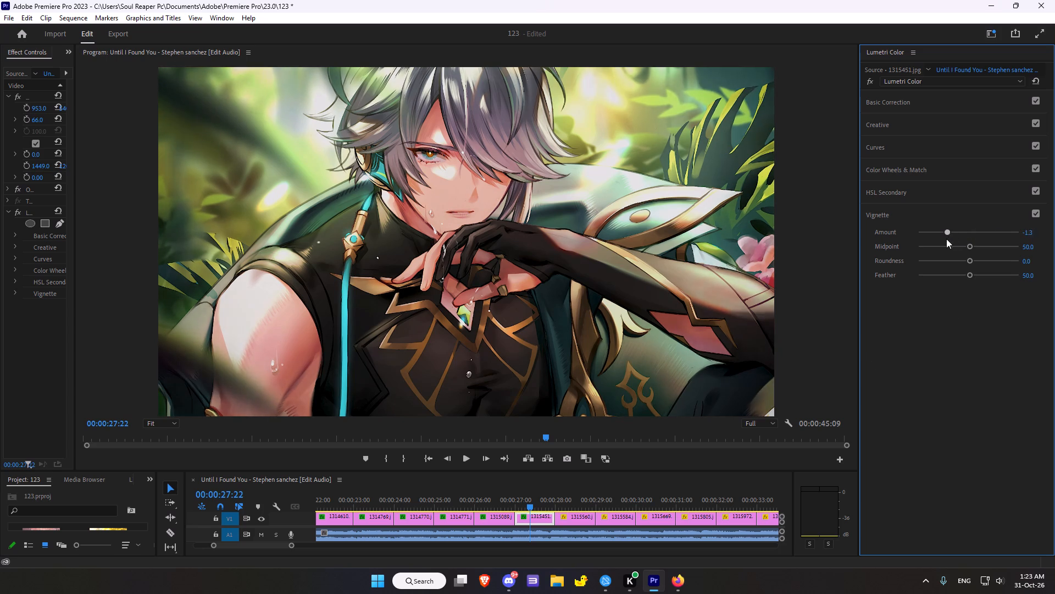
{"action": "left_click_drag", "start_coordinate": [946, 239], "coordinate": [929, 237]}
{"action": "left_click_drag", "start_coordinate": [967, 244], "coordinate": [945, 244]}
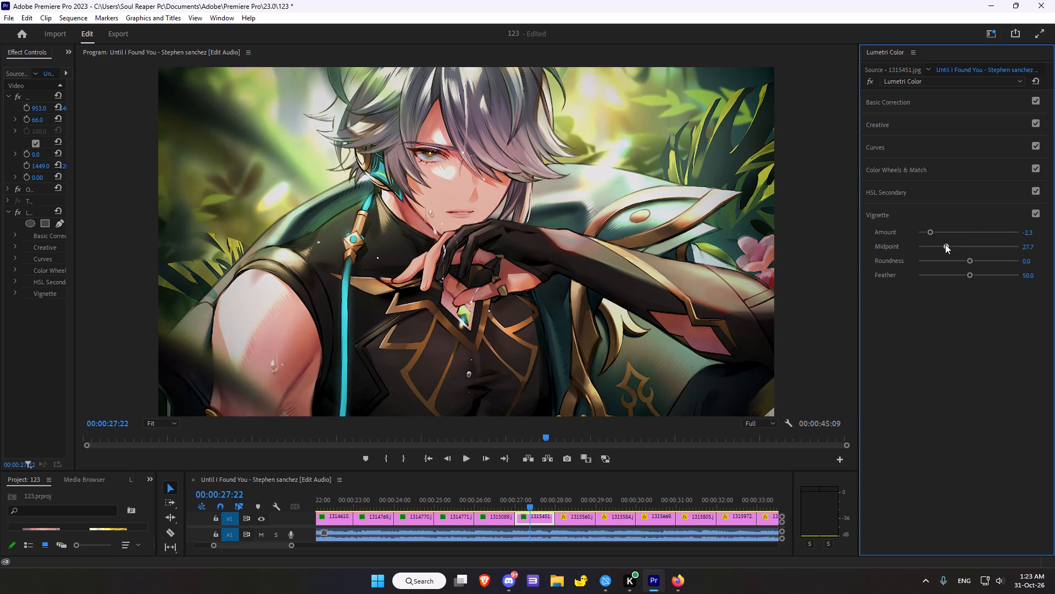
{"action": "left_click_drag", "start_coordinate": [945, 244], "coordinate": [945, 244]}
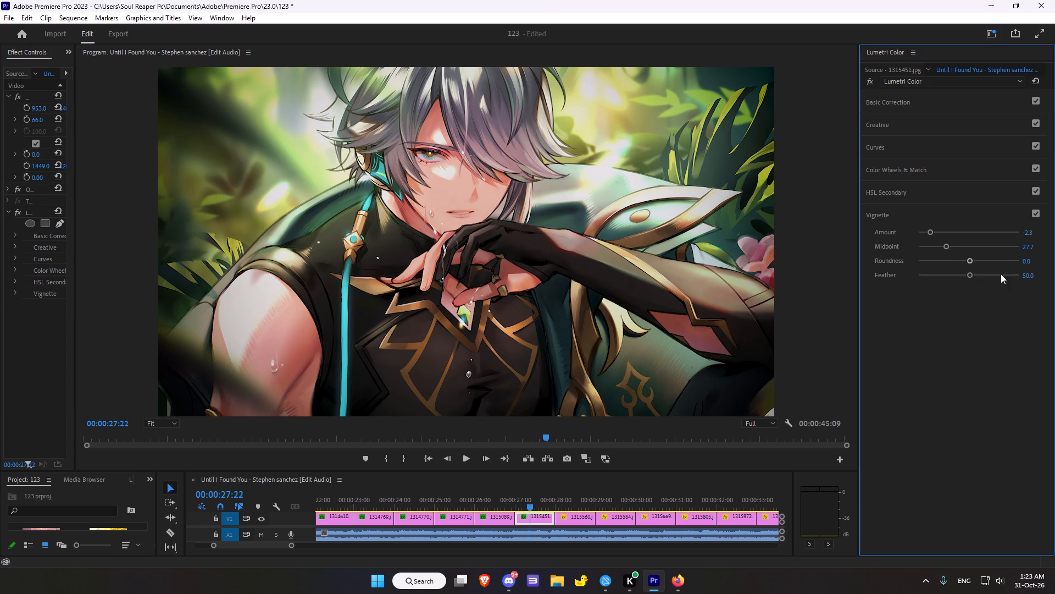
{"action": "left_click_drag", "start_coordinate": [970, 259], "coordinate": [963, 261]}
{"action": "left_click_drag", "start_coordinate": [967, 274], "coordinate": [954, 275]}
Move the playhead to clip 1315560.jpg and set its Basic Correction Temperature to -35.9 and Tint to 2.2.
{"action": "left_click", "coordinate": [576, 496]}
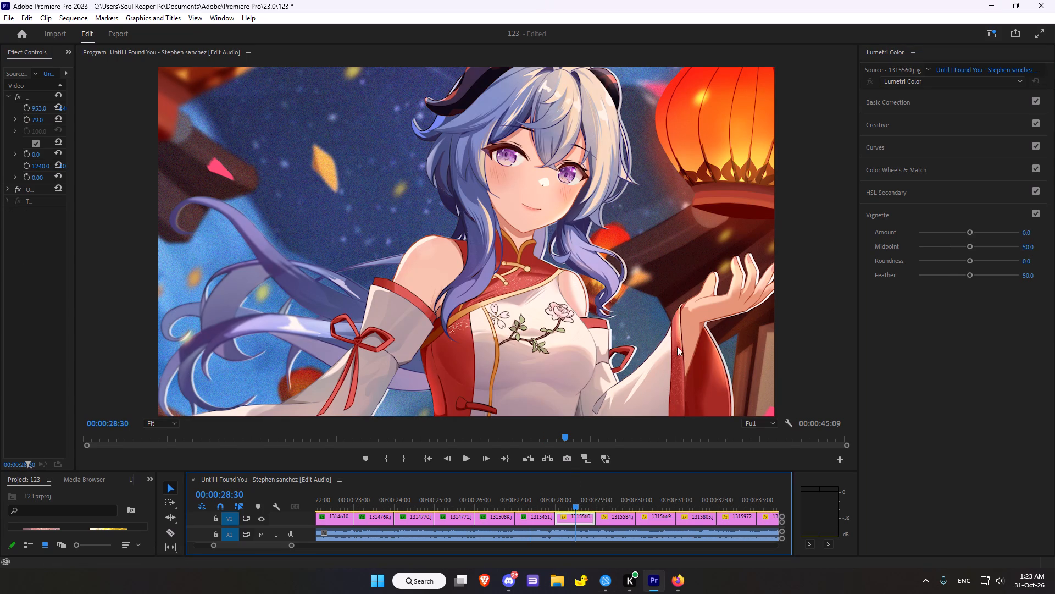
{"action": "left_click", "coordinate": [907, 101]}
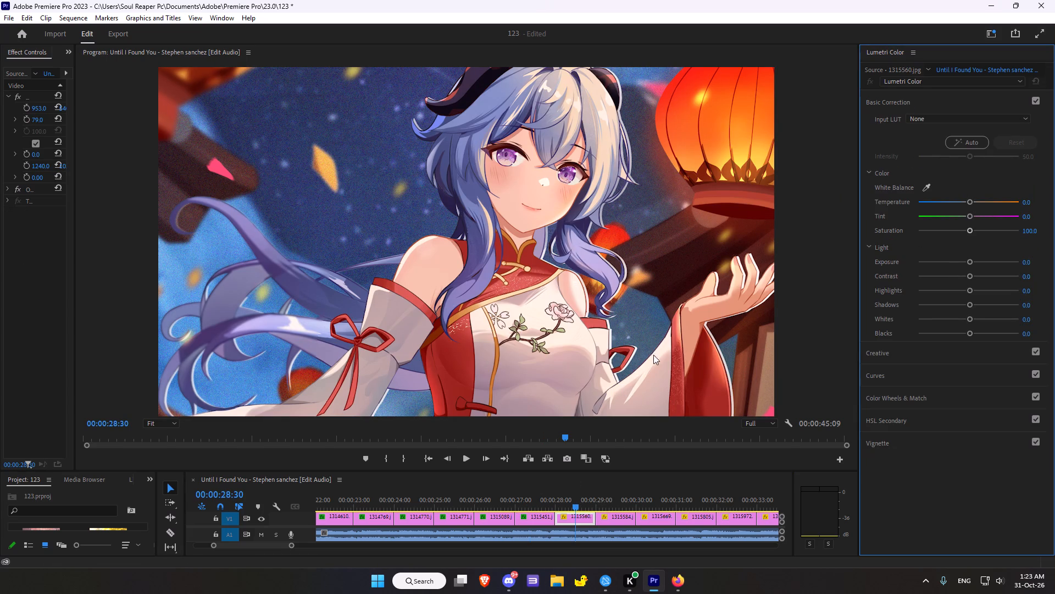
{"action": "left_click_drag", "start_coordinate": [967, 201], "coordinate": [951, 205]}
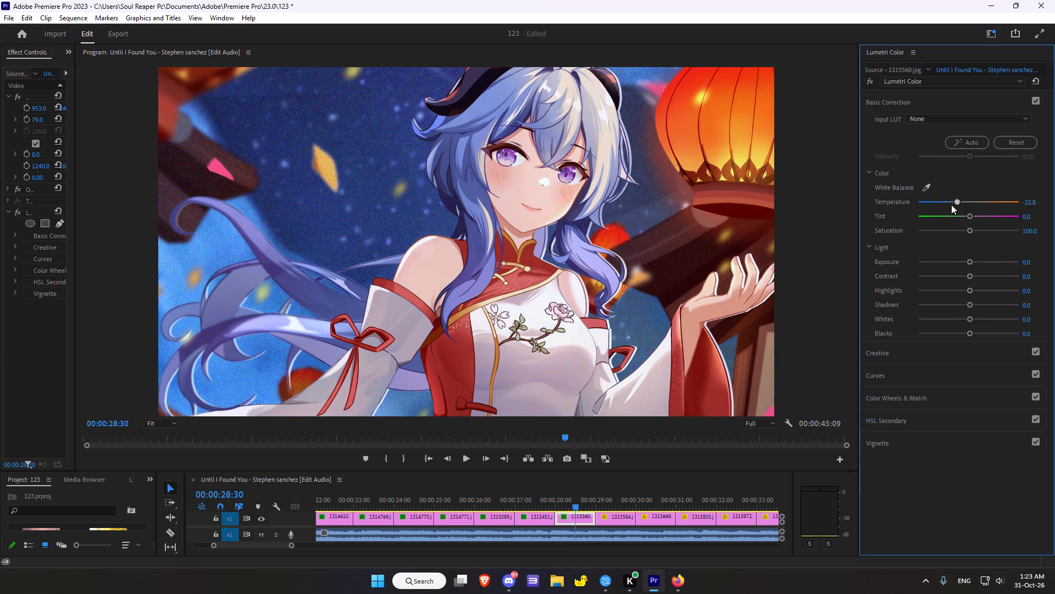
{"action": "left_click_drag", "start_coordinate": [951, 205], "coordinate": [949, 199]}
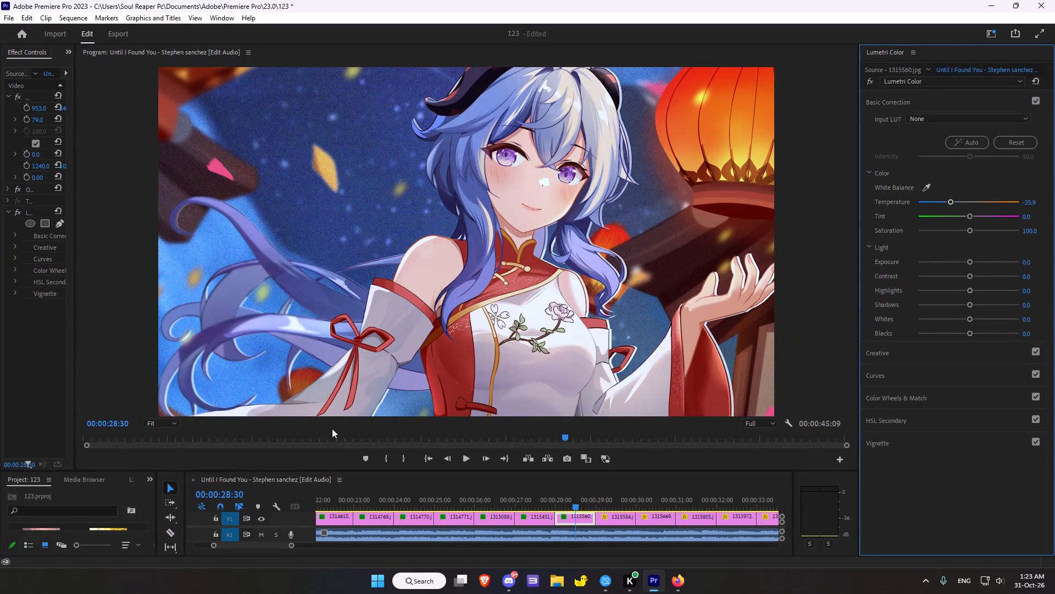
{"action": "left_click", "coordinate": [971, 215]}
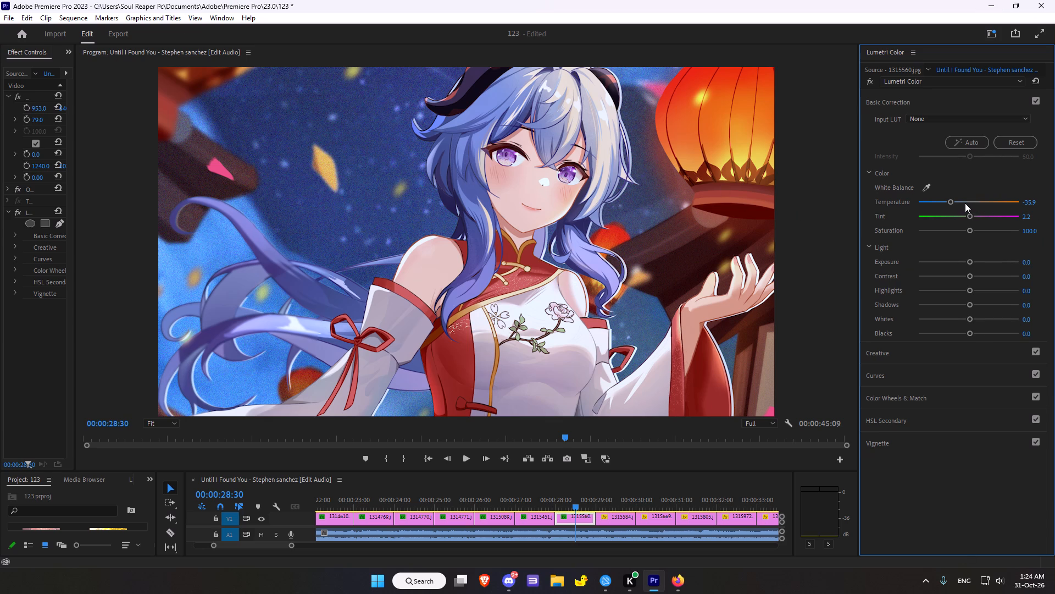
Set the clip's Light values to Exposure -0.7, Contrast 15.2, Highlights -29.3, Shadows 6.5, Whites -29.3 and Blacks 4.3.
{"action": "scroll", "coordinate": [974, 206], "scroll_direction": "down", "scroll_amount": 3}
{"action": "left_click_drag", "start_coordinate": [969, 263], "coordinate": [957, 263]}
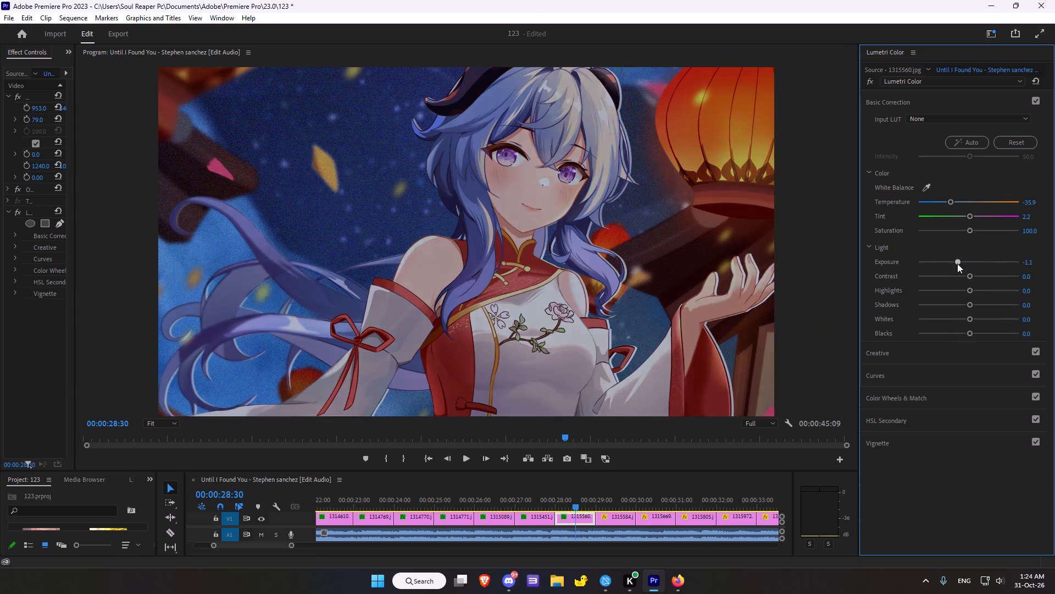
{"action": "left_click_drag", "start_coordinate": [957, 263], "coordinate": [960, 261]}
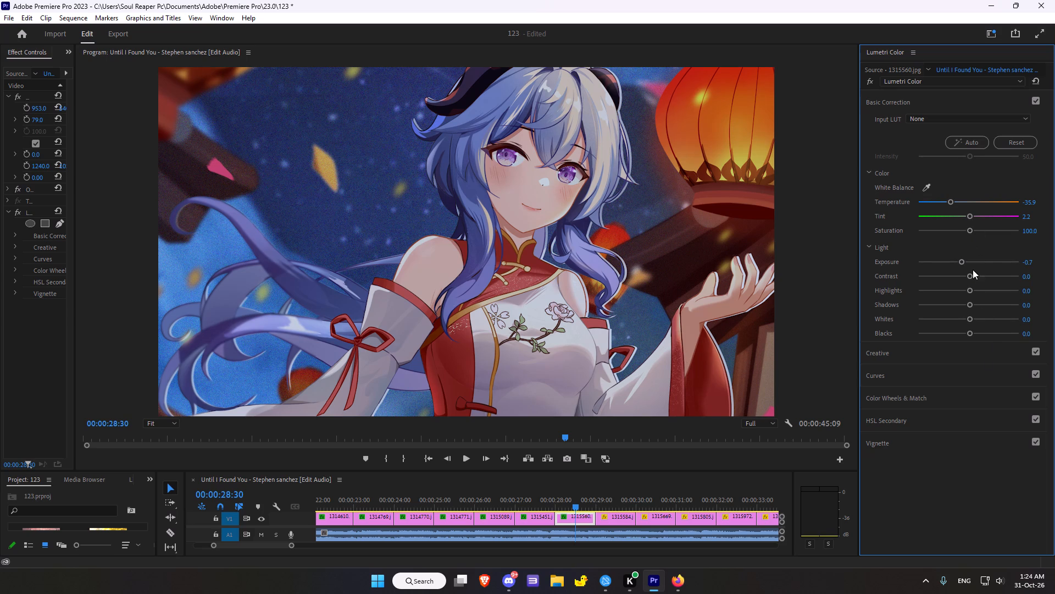
{"action": "left_click", "coordinate": [972, 276]}
{"action": "left_click_drag", "start_coordinate": [971, 292], "coordinate": [953, 292]}
{"action": "left_click", "coordinate": [971, 306]}
{"action": "left_click_drag", "start_coordinate": [969, 321], "coordinate": [955, 321]}
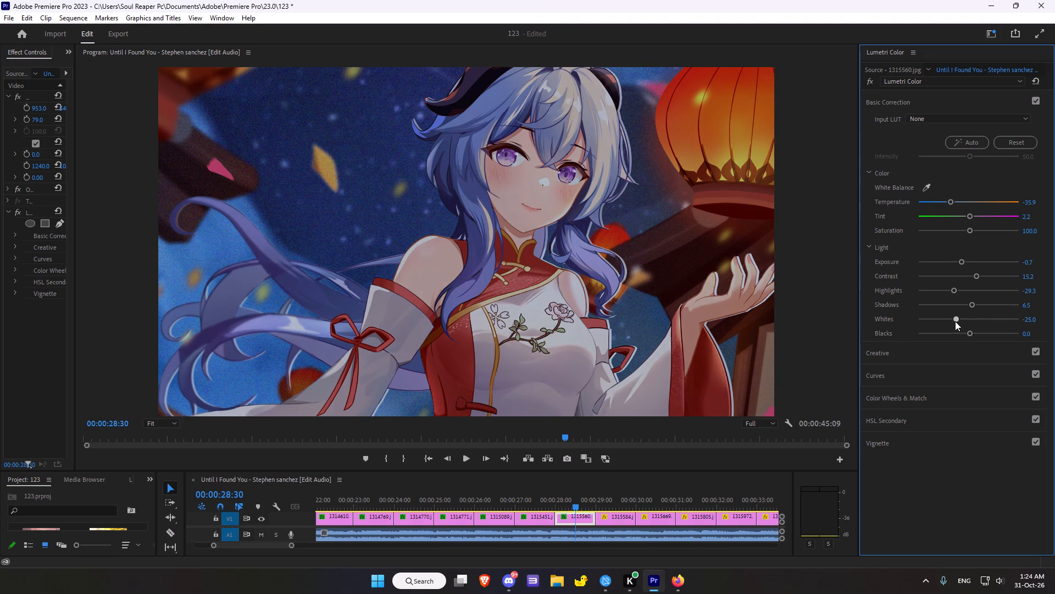
{"action": "left_click_drag", "start_coordinate": [955, 321], "coordinate": [953, 321]}
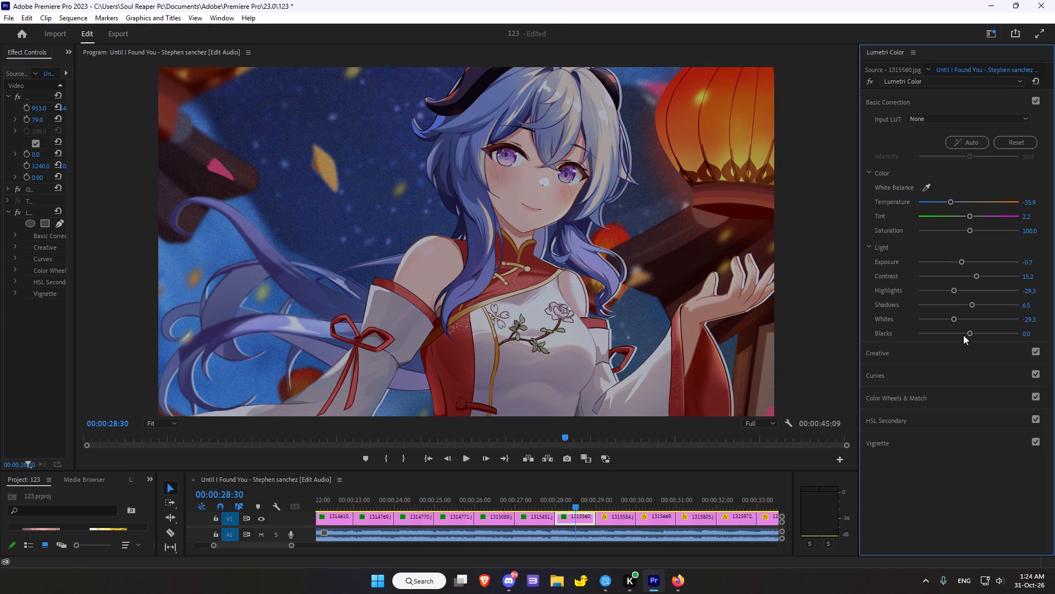
{"action": "left_click", "coordinate": [972, 333]}
In the Creative settings, shift Shadow Tint slightly toward orange and Highlight Tint slightly toward yellow for clip 1315560.jpg.
{"action": "scroll", "coordinate": [941, 287], "scroll_direction": "down", "scroll_amount": 7}
{"action": "scroll", "coordinate": [870, 378], "scroll_direction": "down", "scroll_amount": 3}
{"action": "left_click", "coordinate": [879, 353]}
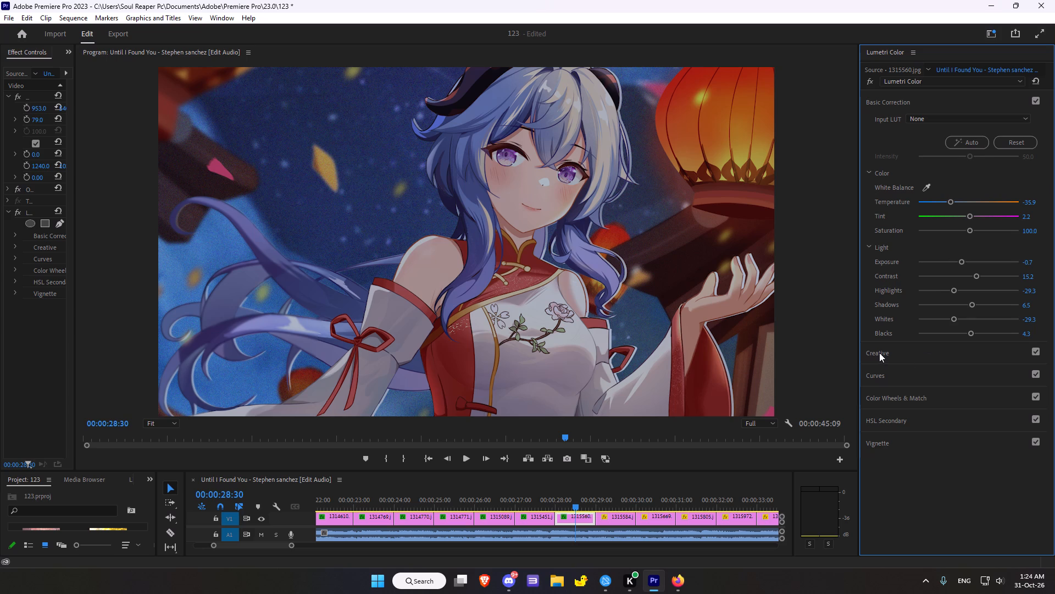
{"action": "double_click", "coordinate": [878, 349]}
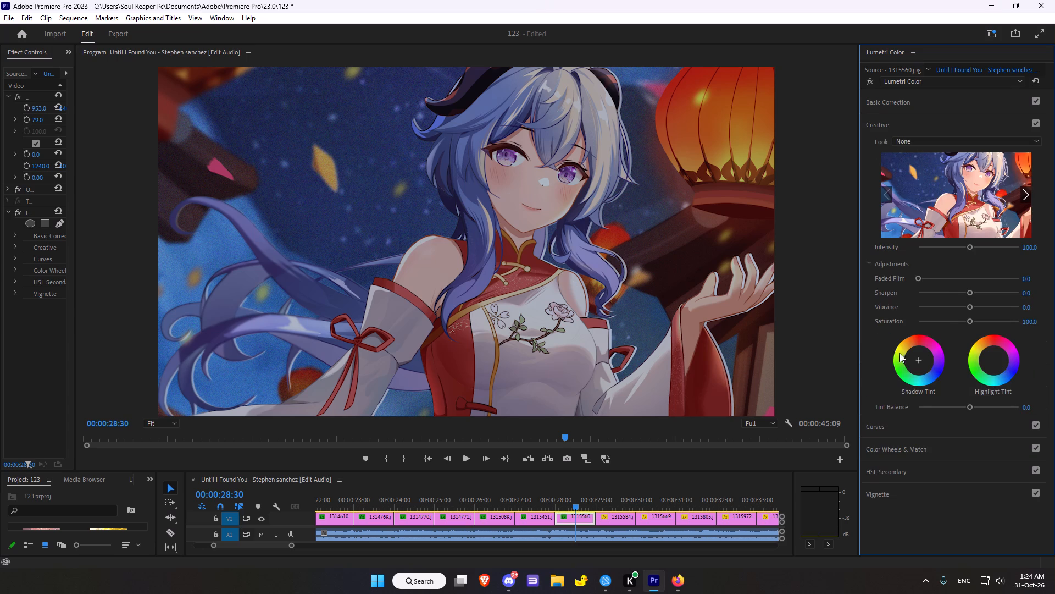
{"action": "left_click_drag", "start_coordinate": [920, 359], "coordinate": [913, 345]}
{"action": "left_click_drag", "start_coordinate": [913, 345], "coordinate": [888, 317]}
{"action": "left_click_drag", "start_coordinate": [991, 359], "coordinate": [979, 355]}
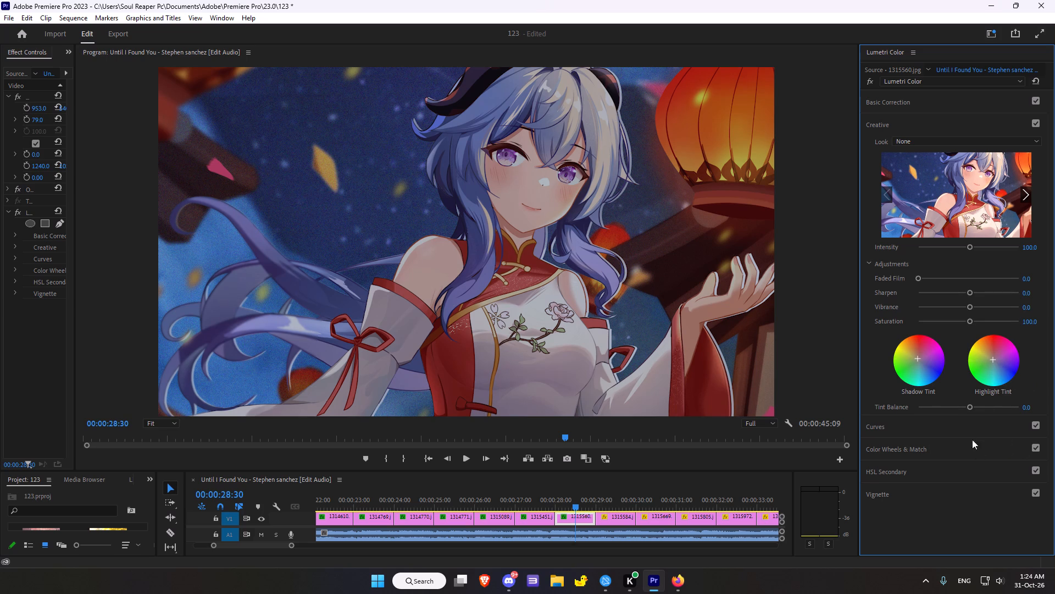
Add a midpoint to the white RGB curve of clip 1315560.jpg and pull it slightly below the diagonal.
{"action": "left_click", "coordinate": [932, 424]}
{"action": "left_click", "coordinate": [951, 276]}
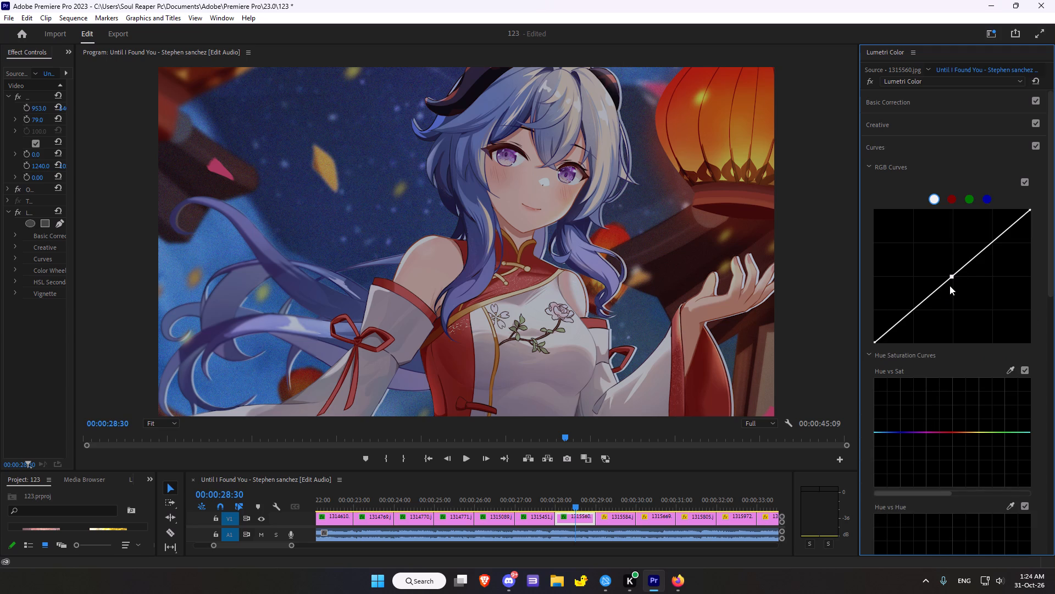
{"action": "left_click", "coordinate": [953, 279]}
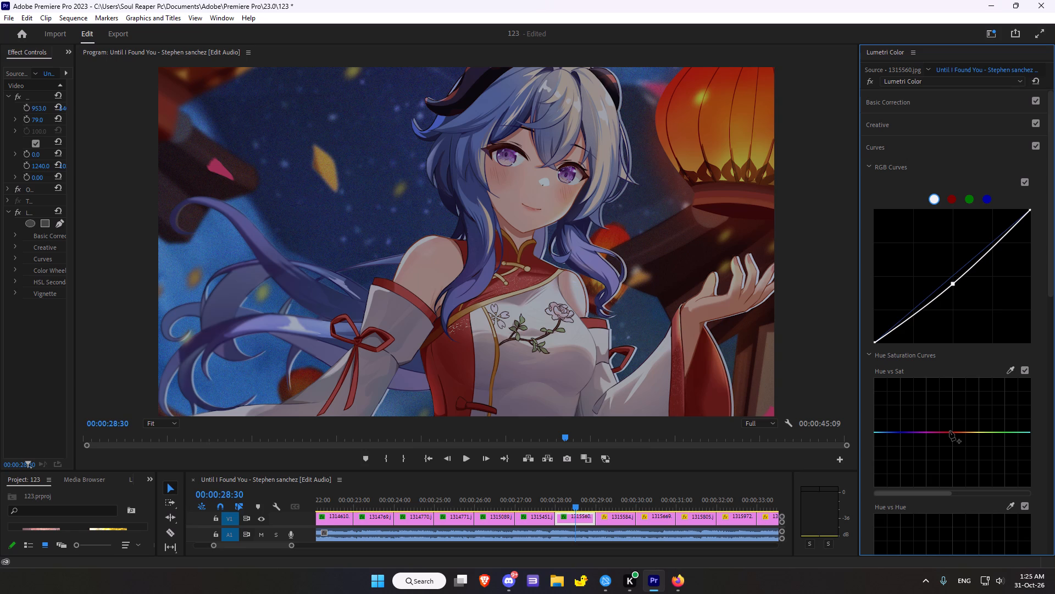
On clip 1315560.jpg's Hue vs Sat curve, sample the red lantern and the blue hair, raising the red and blue peaks slightly.
{"action": "left_click", "coordinate": [1010, 371]}
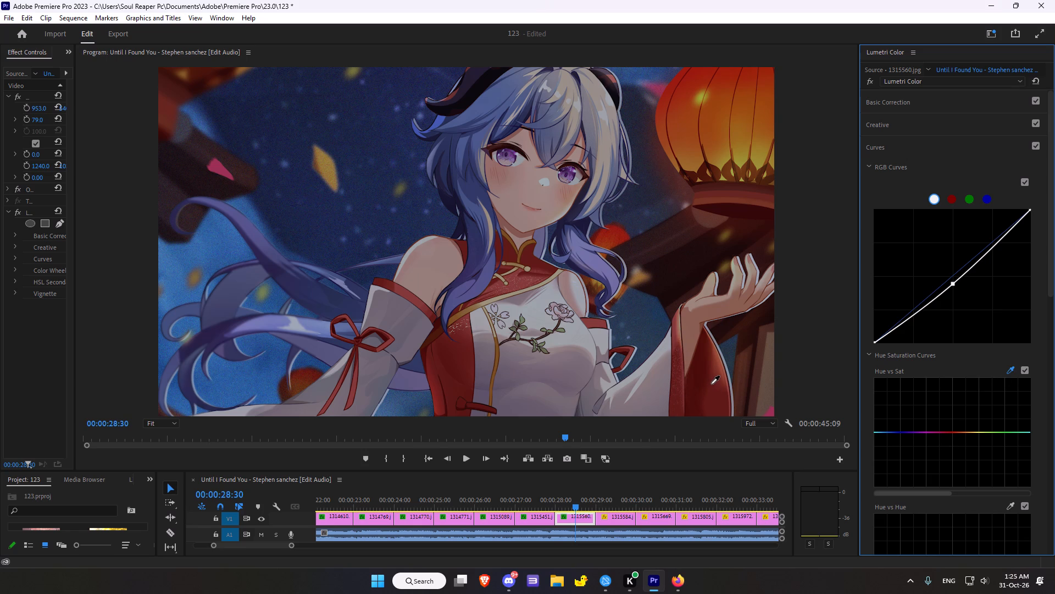
{"action": "left_click", "coordinate": [679, 114]}
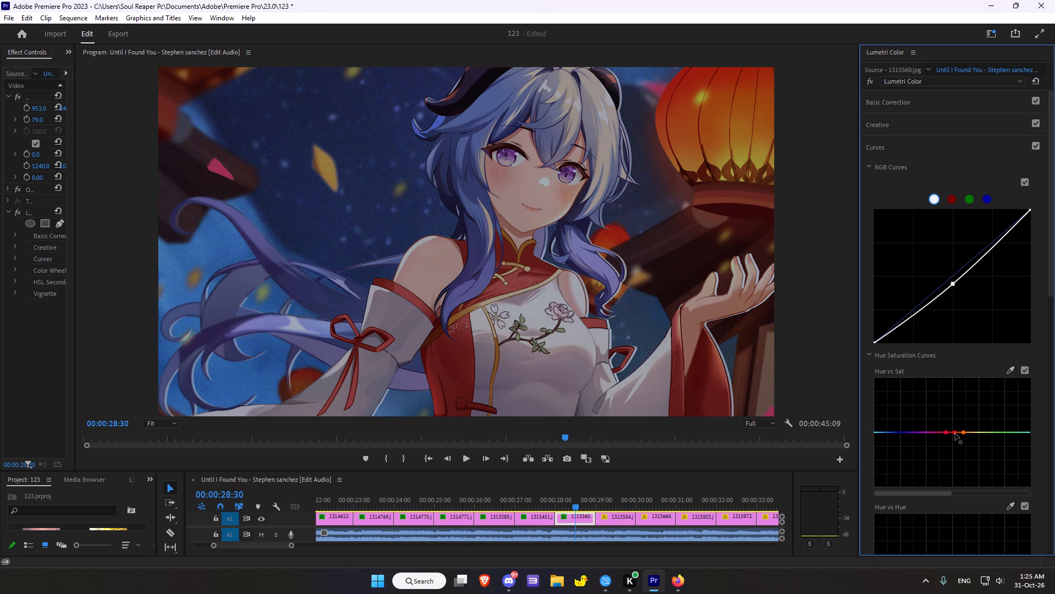
{"action": "left_click_drag", "start_coordinate": [955, 432], "coordinate": [953, 422]}
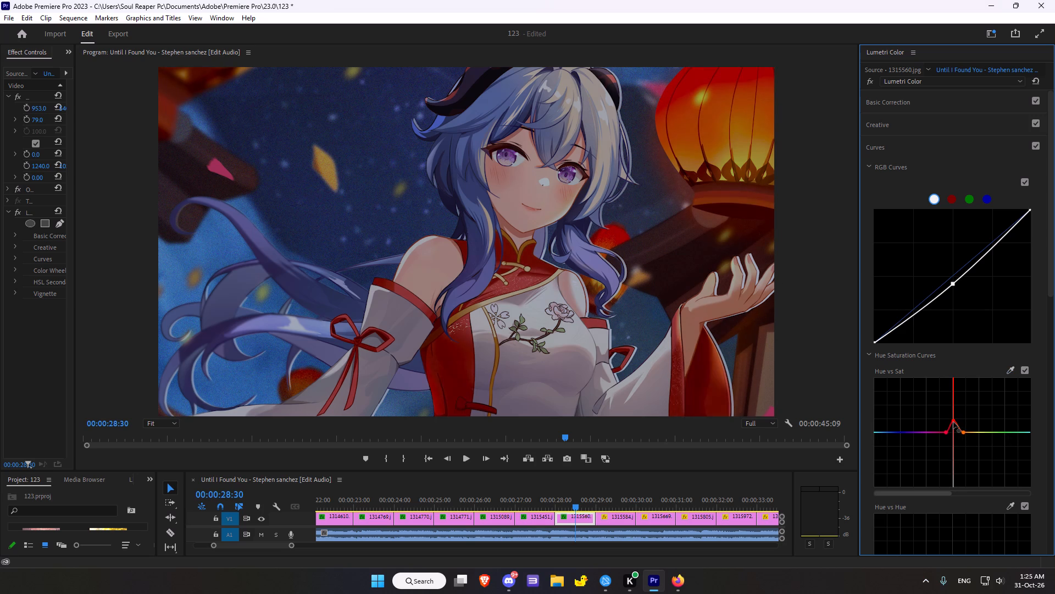
{"action": "left_click_drag", "start_coordinate": [953, 422], "coordinate": [955, 421]}
{"action": "left_click", "coordinate": [1012, 369]}
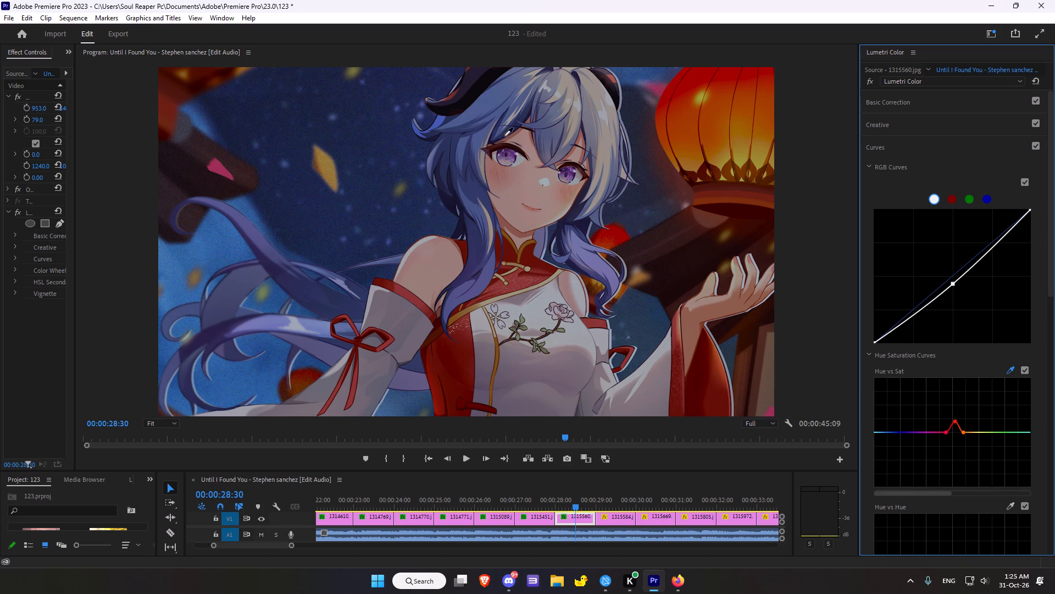
{"action": "left_click", "coordinate": [471, 187]}
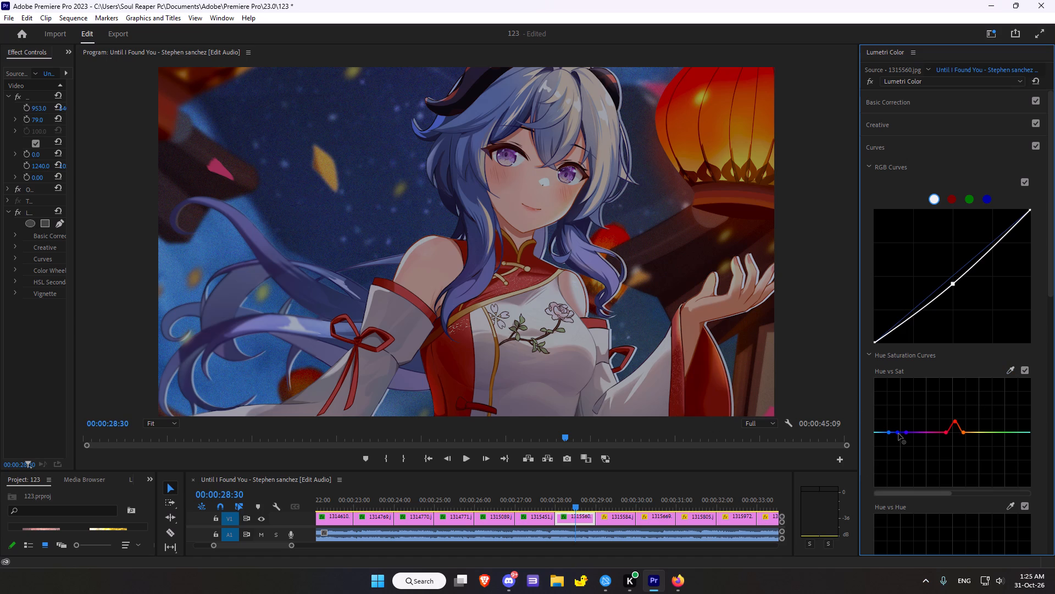
{"action": "left_click_drag", "start_coordinate": [898, 433], "coordinate": [900, 415]}
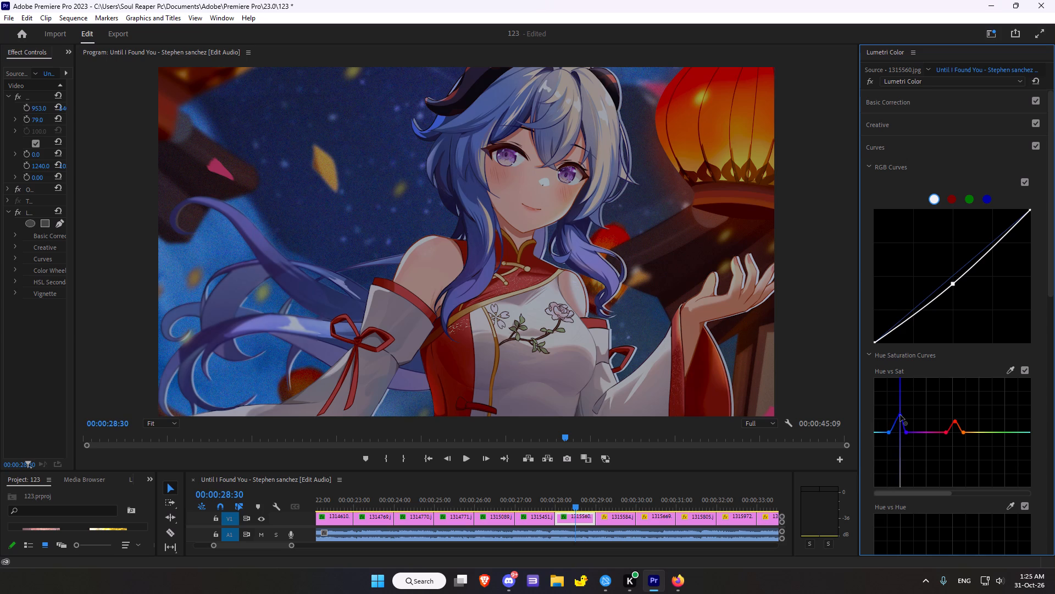
{"action": "left_click_drag", "start_coordinate": [900, 415], "coordinate": [897, 415]}
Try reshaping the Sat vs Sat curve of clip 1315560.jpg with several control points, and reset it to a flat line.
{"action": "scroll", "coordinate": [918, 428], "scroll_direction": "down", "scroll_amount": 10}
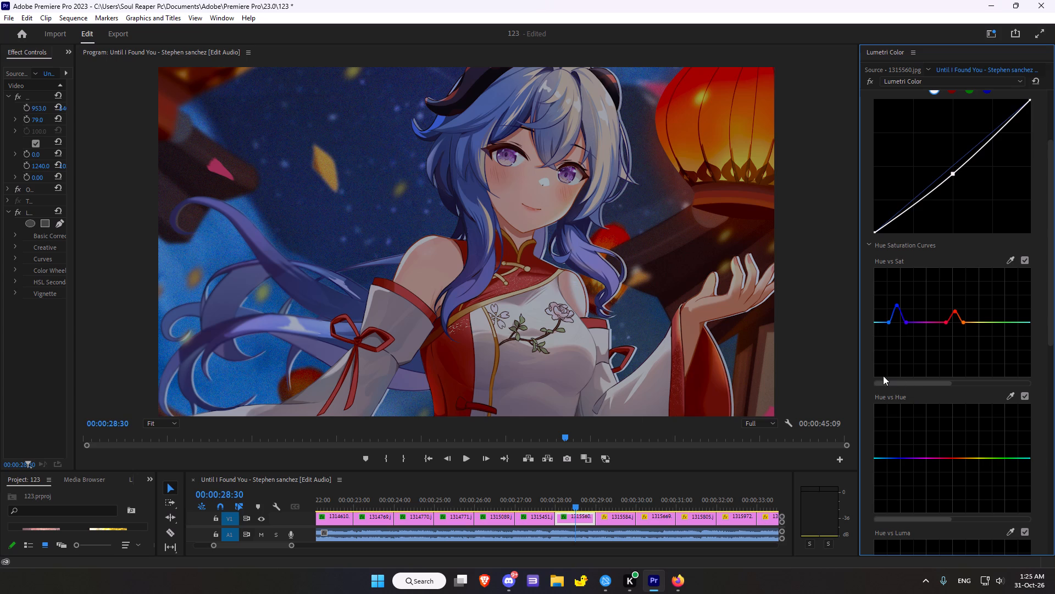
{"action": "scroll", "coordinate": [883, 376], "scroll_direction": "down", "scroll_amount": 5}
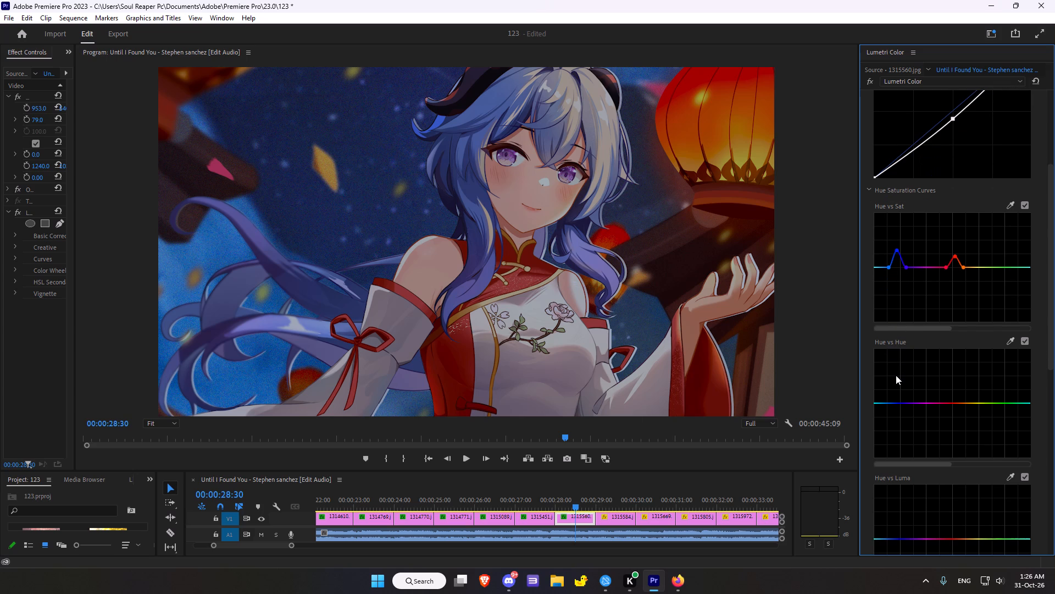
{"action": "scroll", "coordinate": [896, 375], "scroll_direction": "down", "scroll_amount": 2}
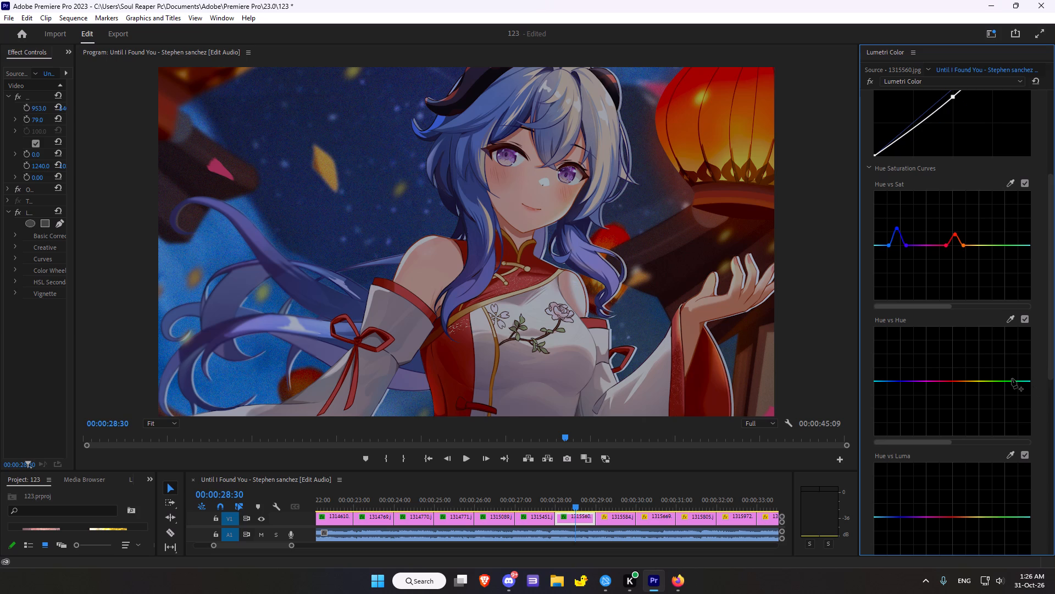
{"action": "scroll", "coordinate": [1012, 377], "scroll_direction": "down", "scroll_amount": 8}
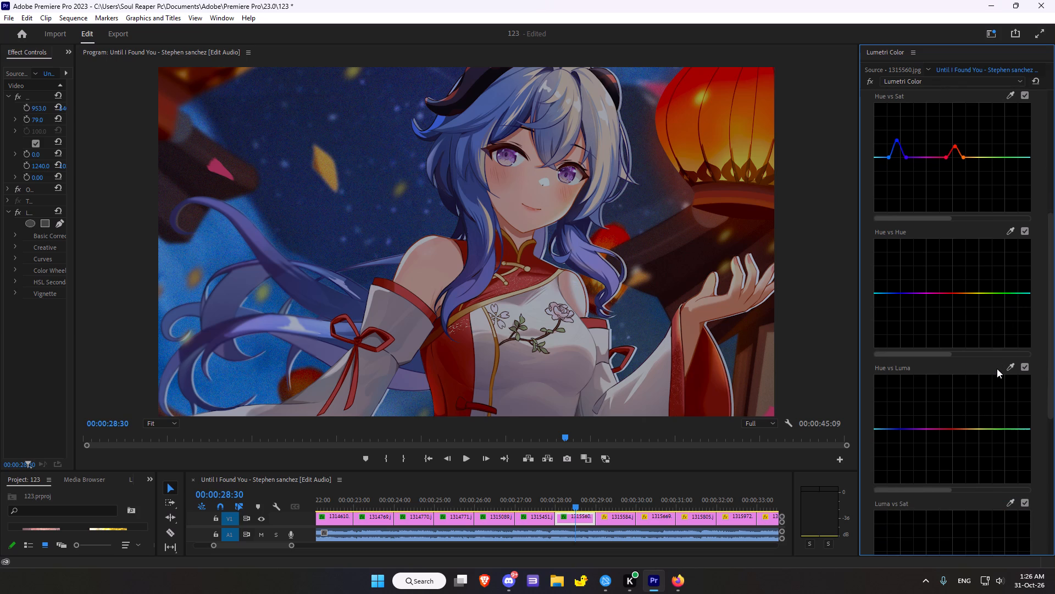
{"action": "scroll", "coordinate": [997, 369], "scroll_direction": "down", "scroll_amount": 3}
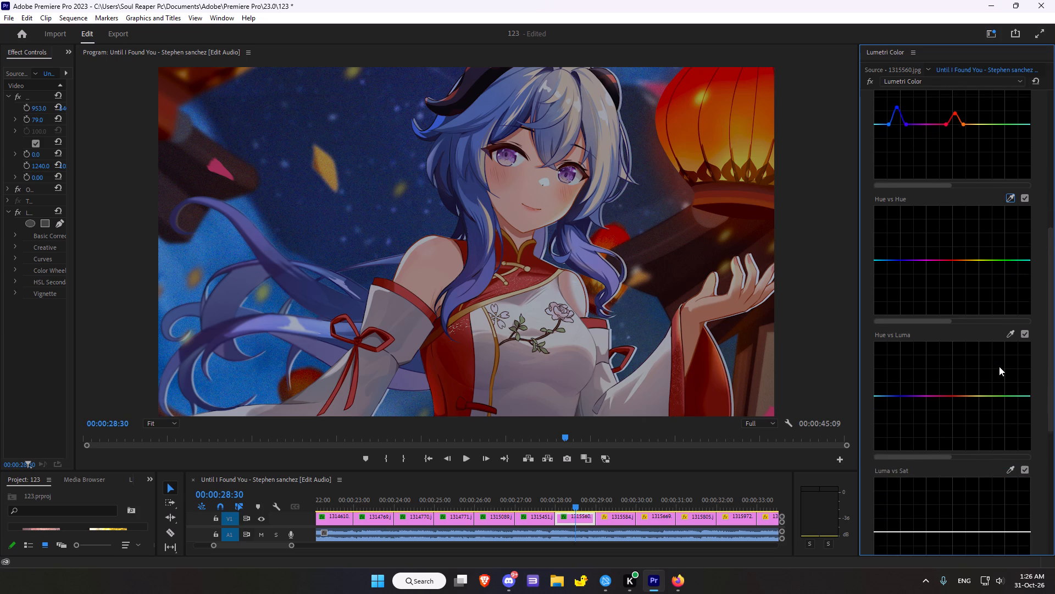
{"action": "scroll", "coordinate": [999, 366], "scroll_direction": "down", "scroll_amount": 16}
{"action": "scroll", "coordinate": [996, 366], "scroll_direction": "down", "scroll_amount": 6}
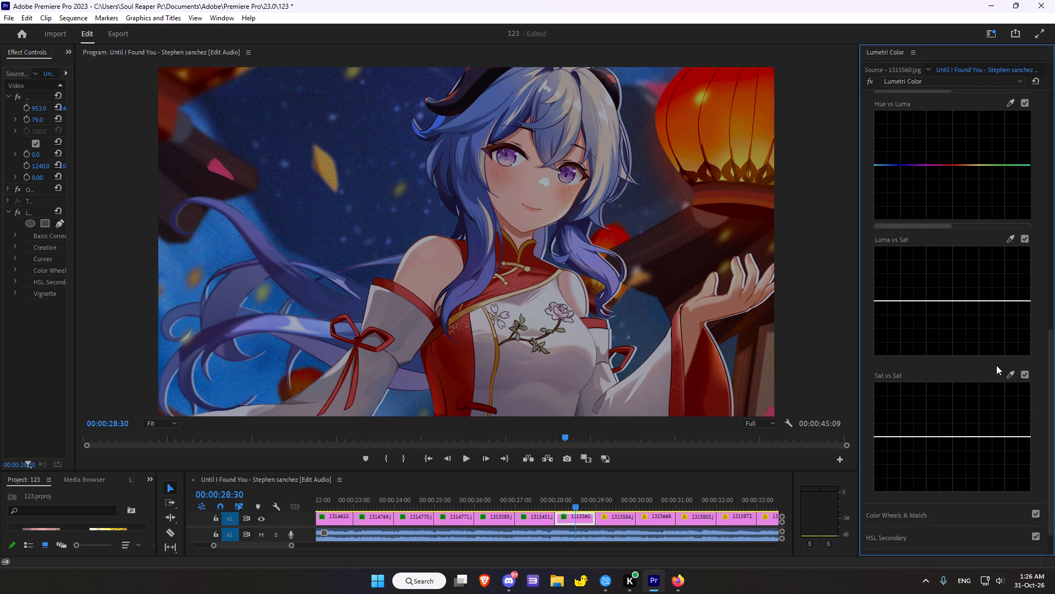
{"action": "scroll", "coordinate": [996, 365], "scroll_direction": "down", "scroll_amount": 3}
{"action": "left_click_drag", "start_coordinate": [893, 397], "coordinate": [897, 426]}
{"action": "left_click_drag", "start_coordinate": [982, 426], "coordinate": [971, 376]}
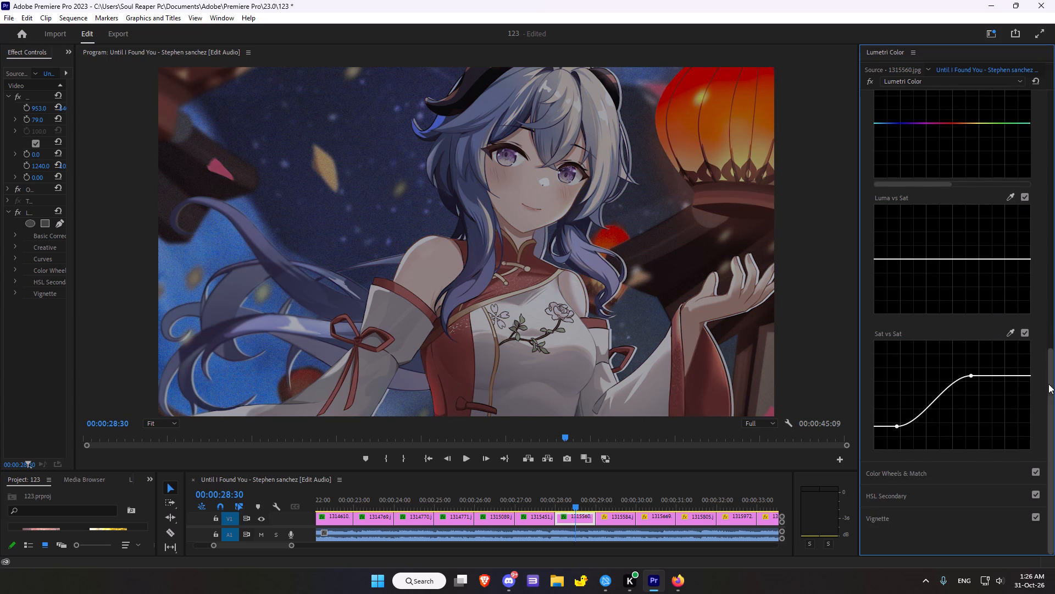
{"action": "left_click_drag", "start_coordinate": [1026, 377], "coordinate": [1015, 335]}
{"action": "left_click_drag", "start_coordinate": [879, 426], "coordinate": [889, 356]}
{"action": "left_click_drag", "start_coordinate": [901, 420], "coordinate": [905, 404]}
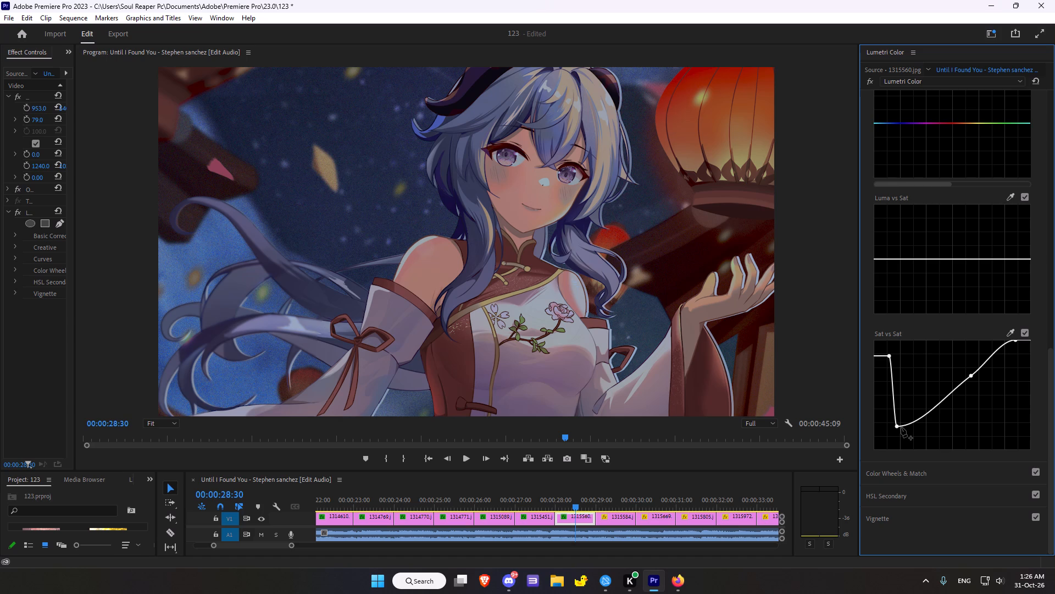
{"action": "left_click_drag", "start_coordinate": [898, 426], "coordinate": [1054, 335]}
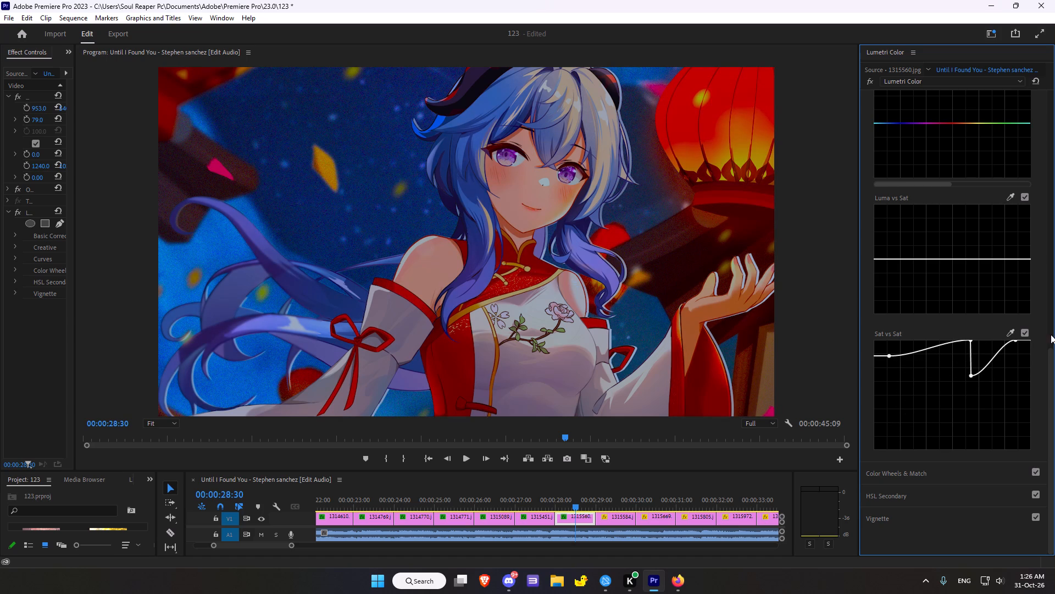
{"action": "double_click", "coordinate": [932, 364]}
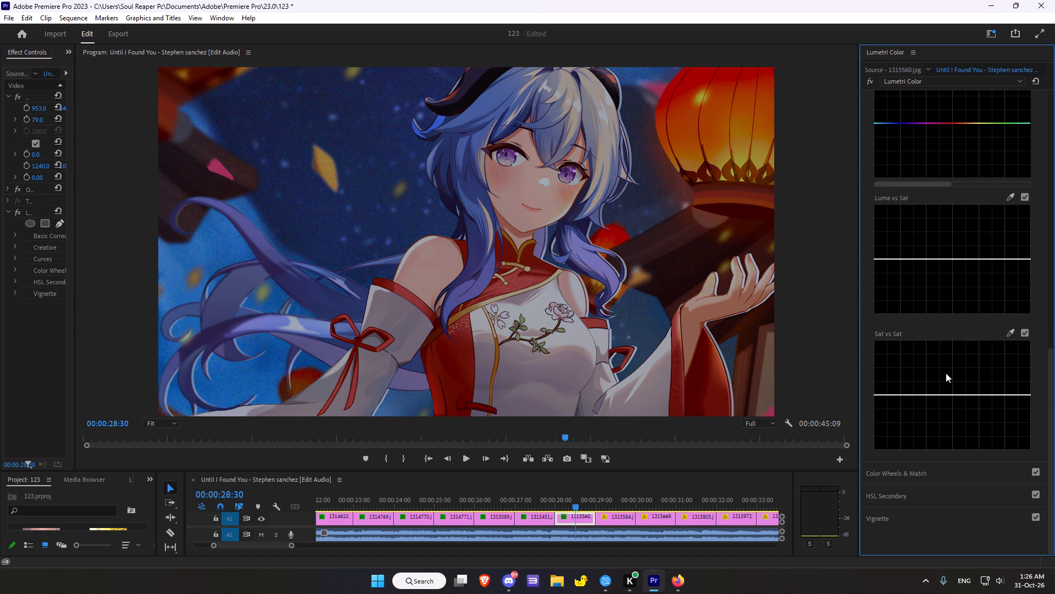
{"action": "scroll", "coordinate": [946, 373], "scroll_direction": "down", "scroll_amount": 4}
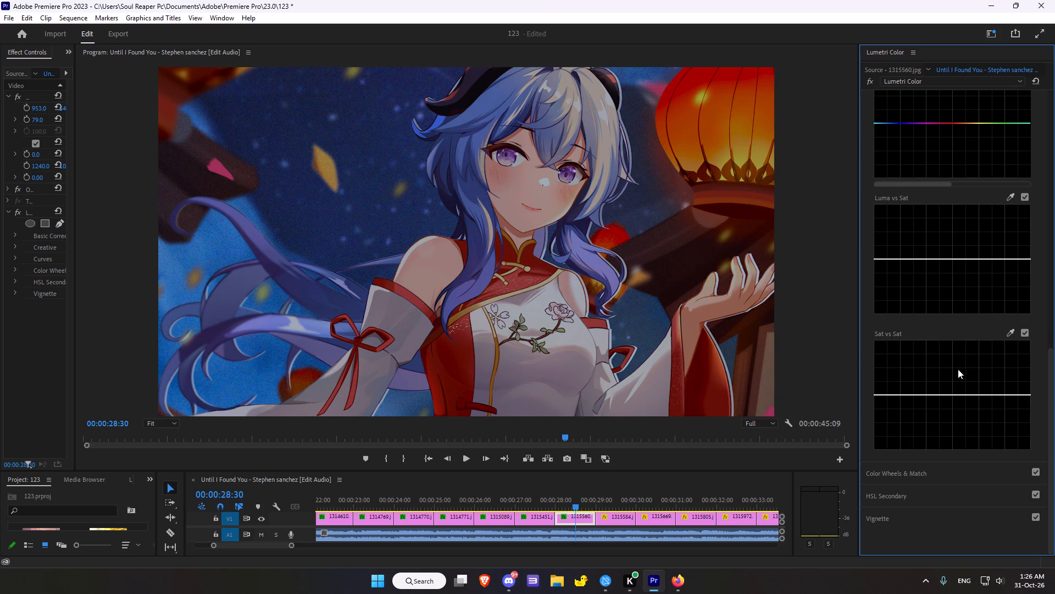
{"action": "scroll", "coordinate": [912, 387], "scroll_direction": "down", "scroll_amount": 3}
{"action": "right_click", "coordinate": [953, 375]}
Set the Vignette of clip 1315560.jpg to Amount -2.3, Midpoint 25.0, Roundness 27.2 and Feather 30.4.
{"action": "scroll", "coordinate": [953, 375], "scroll_direction": "down", "scroll_amount": 5}
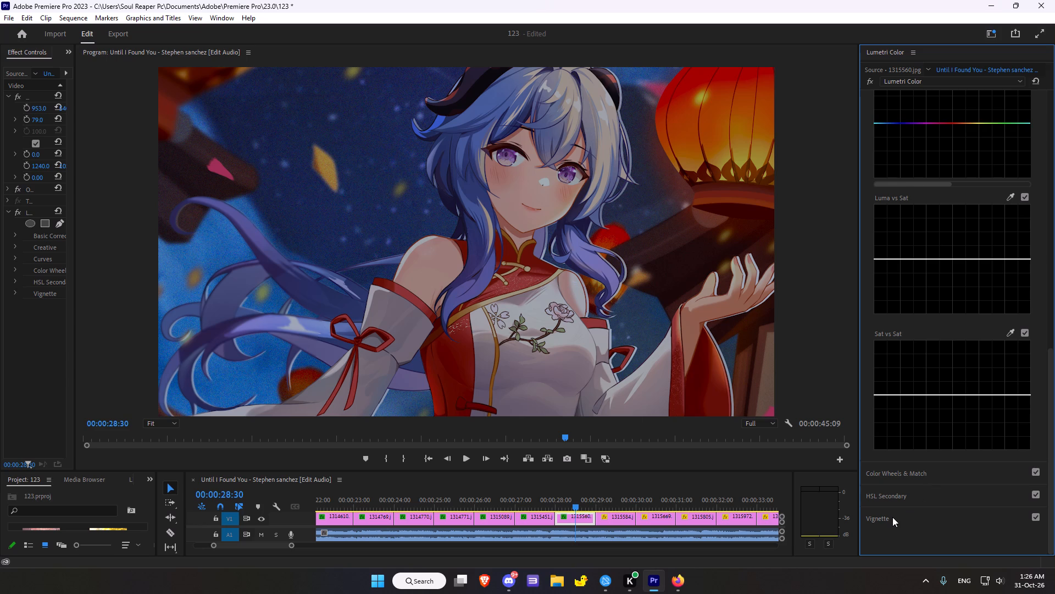
{"action": "left_click", "coordinate": [892, 517]}
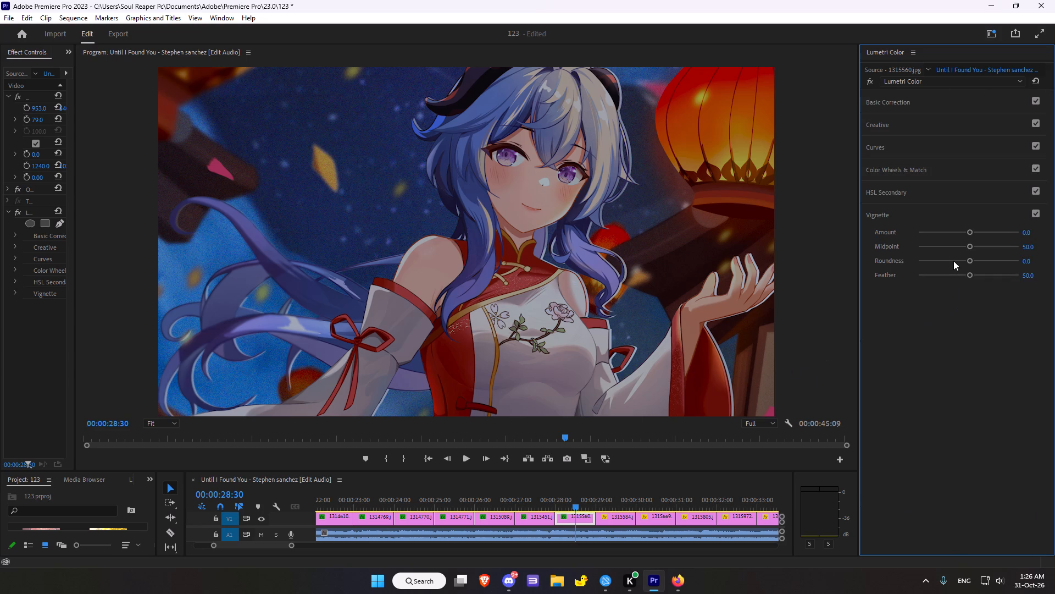
{"action": "left_click_drag", "start_coordinate": [971, 231], "coordinate": [932, 228]}
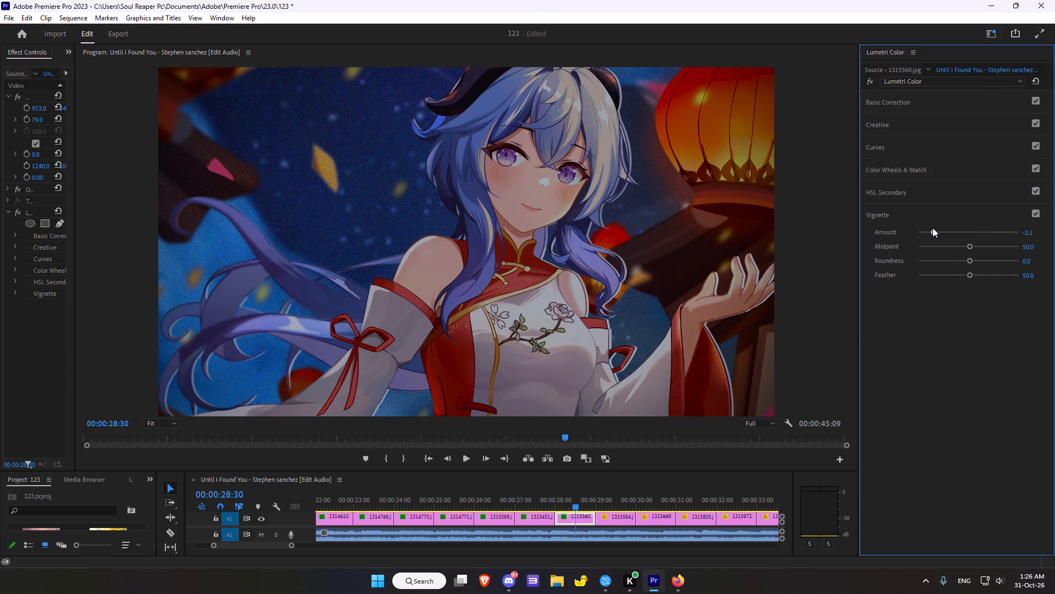
{"action": "left_click_drag", "start_coordinate": [932, 228], "coordinate": [928, 228]}
{"action": "left_click_drag", "start_coordinate": [967, 245], "coordinate": [935, 244]}
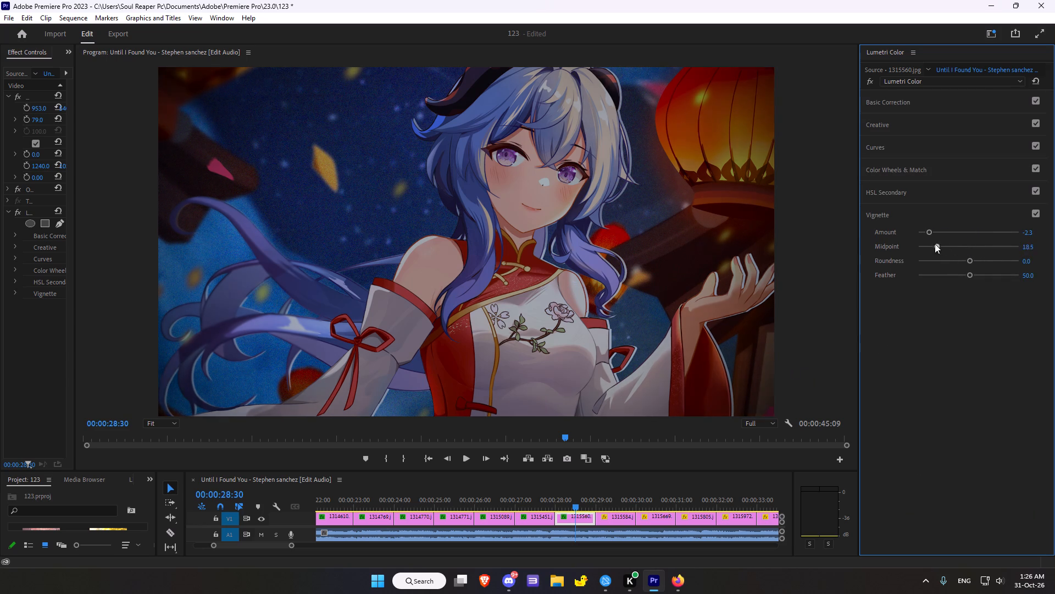
{"action": "left_click_drag", "start_coordinate": [935, 244], "coordinate": [942, 242]}
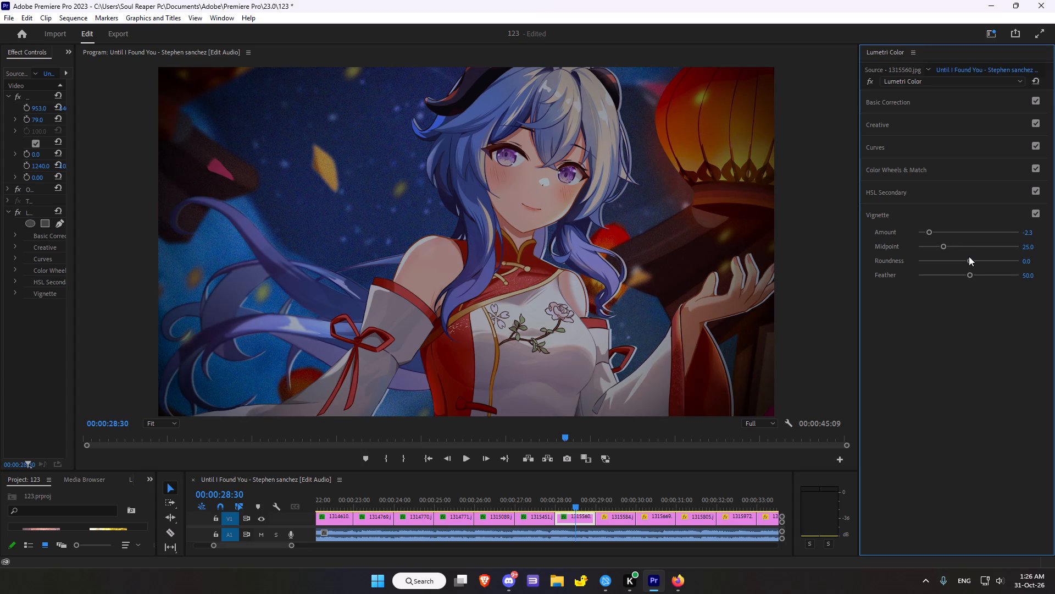
{"action": "left_click_drag", "start_coordinate": [969, 256], "coordinate": [981, 255]}
{"action": "left_click_drag", "start_coordinate": [966, 271], "coordinate": [947, 273]}
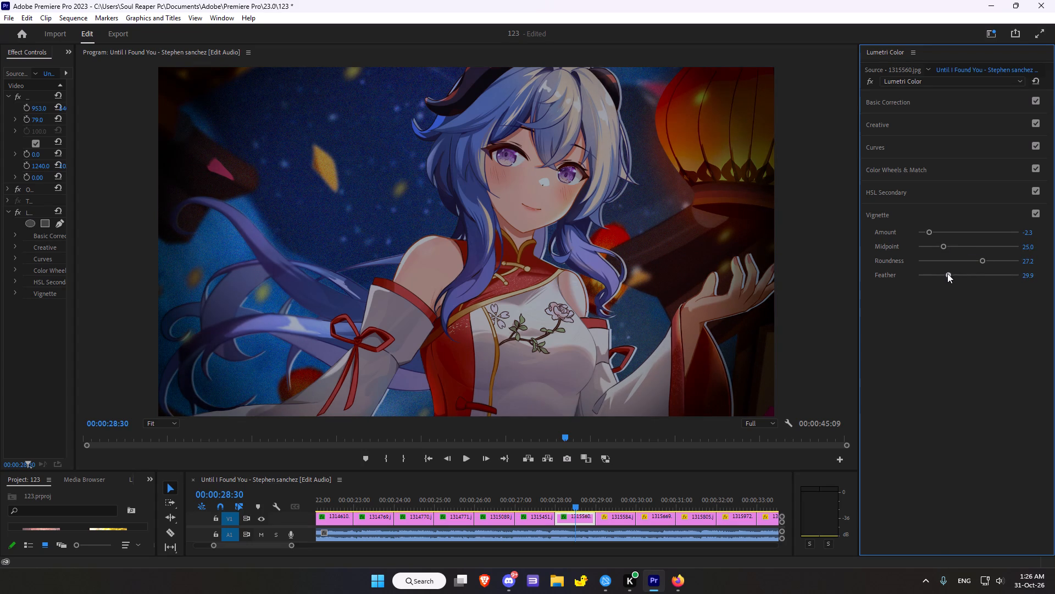
{"action": "left_click_drag", "start_coordinate": [947, 273], "coordinate": [948, 273]}
On clip 1315584.jpg, set the Basic Correction Temperature to -6.5, Tint to 10.9 and Saturation to 200.0.
{"action": "scroll", "coordinate": [562, 413], "scroll_direction": "down", "scroll_amount": 12}
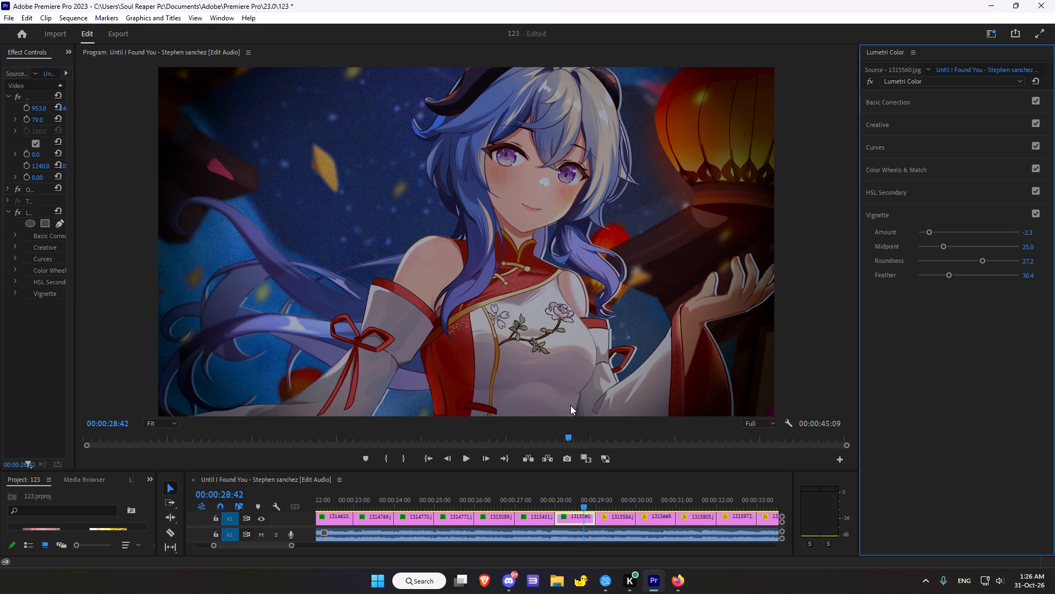
{"action": "scroll", "coordinate": [570, 405], "scroll_direction": "down", "scroll_amount": 13}
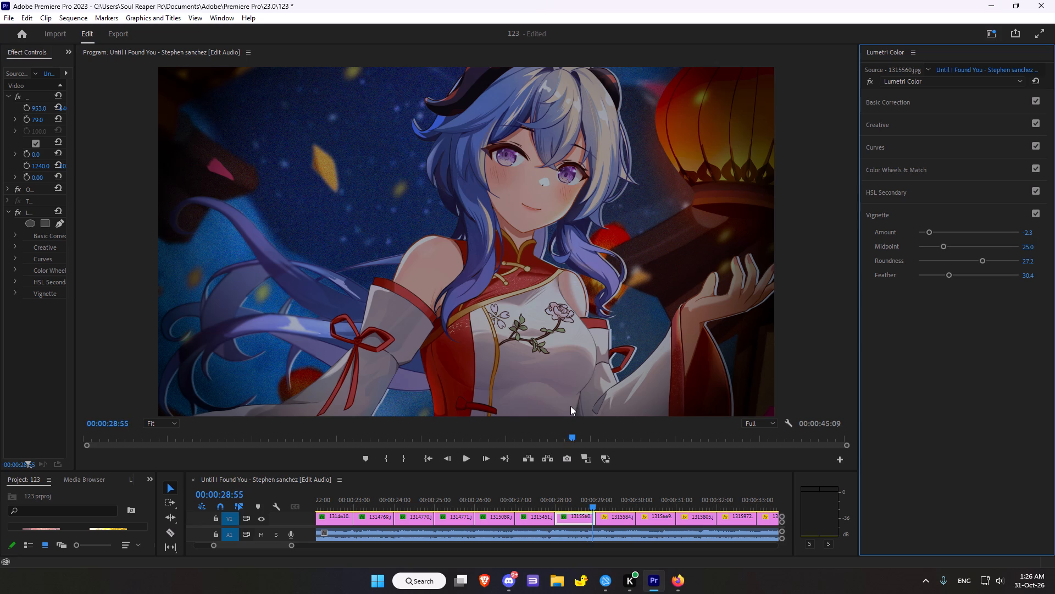
{"action": "scroll", "coordinate": [570, 406], "scroll_direction": "down", "scroll_amount": 18}
{"action": "scroll", "coordinate": [570, 406], "scroll_direction": "down", "scroll_amount": 10}
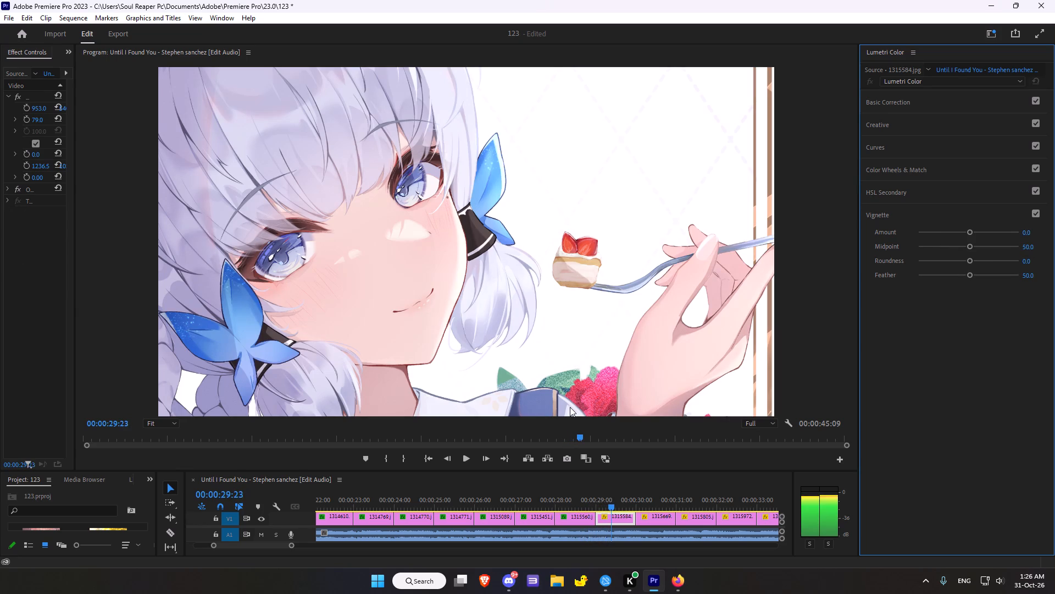
{"action": "scroll", "coordinate": [570, 407], "scroll_direction": "down", "scroll_amount": 1}
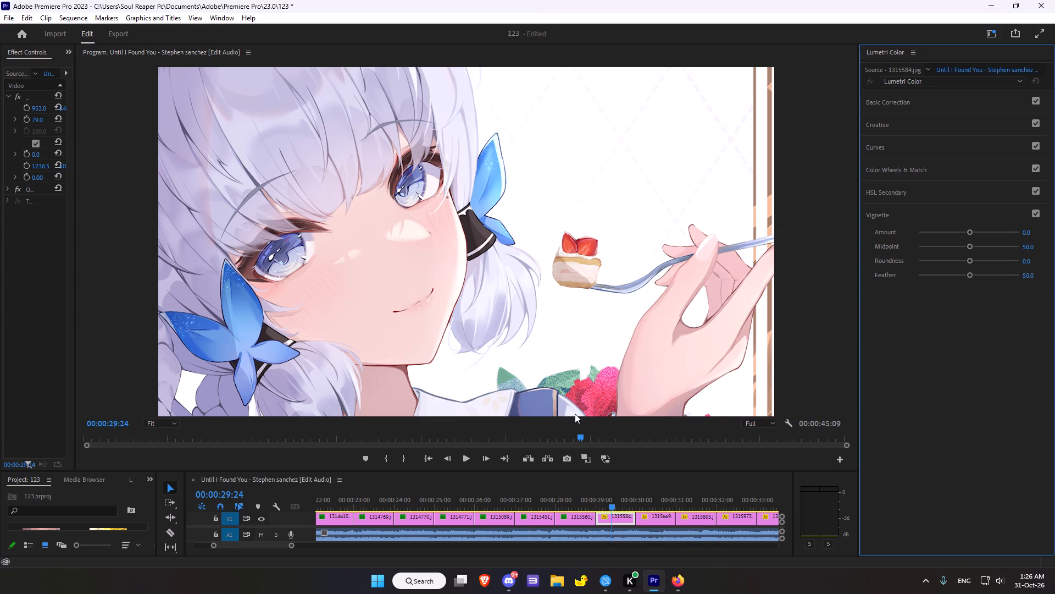
{"action": "scroll", "coordinate": [579, 432], "scroll_direction": "down", "scroll_amount": 7}
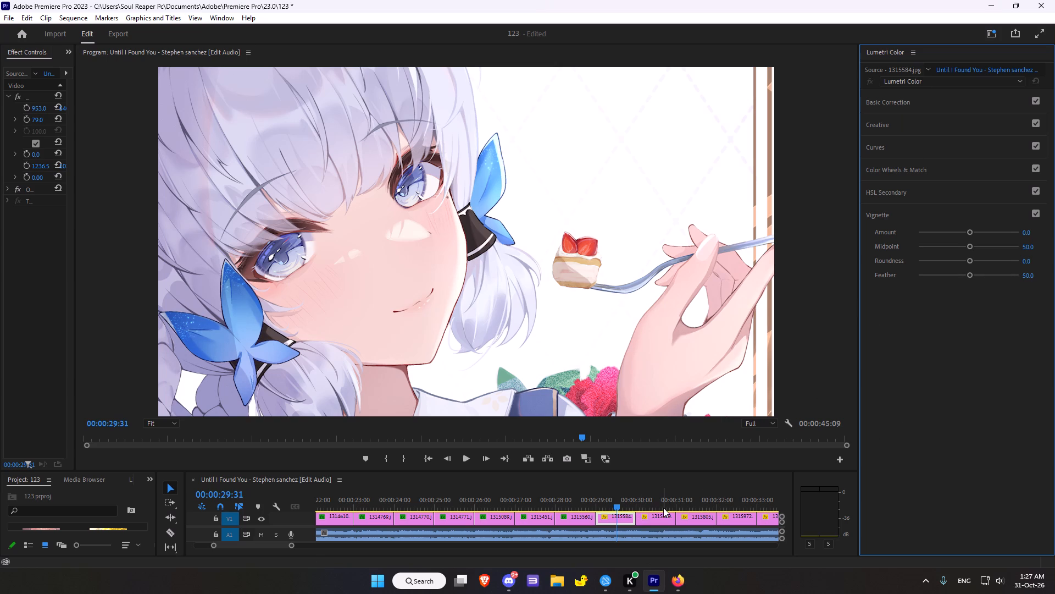
{"action": "left_click", "coordinate": [903, 95]}
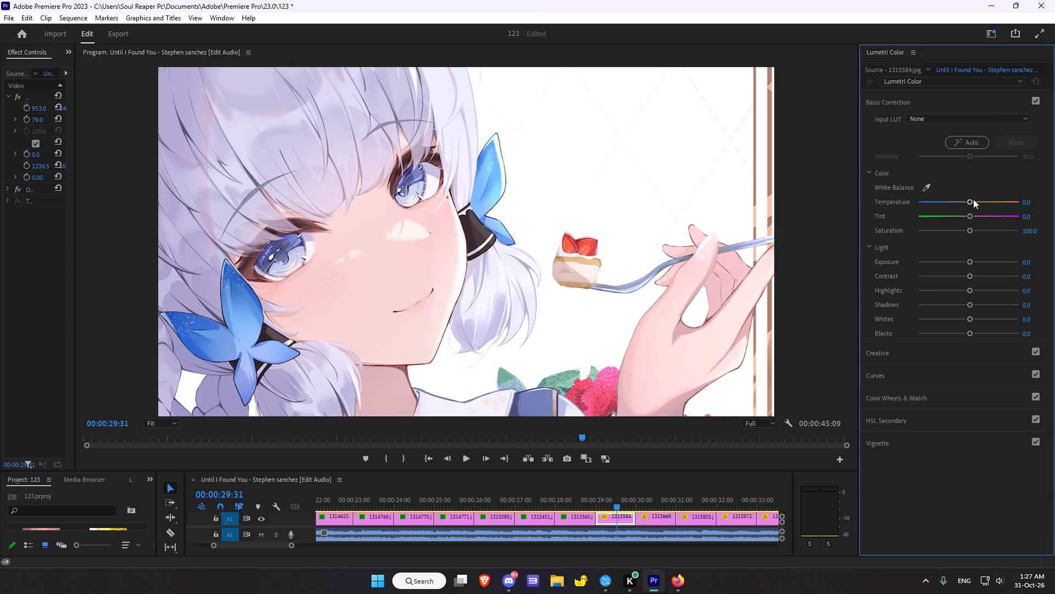
{"action": "scroll", "coordinate": [975, 200], "scroll_direction": "down", "scroll_amount": 7}
{"action": "left_click_drag", "start_coordinate": [969, 204], "coordinate": [976, 203]}
{"action": "left_click_drag", "start_coordinate": [973, 202], "coordinate": [971, 202]}
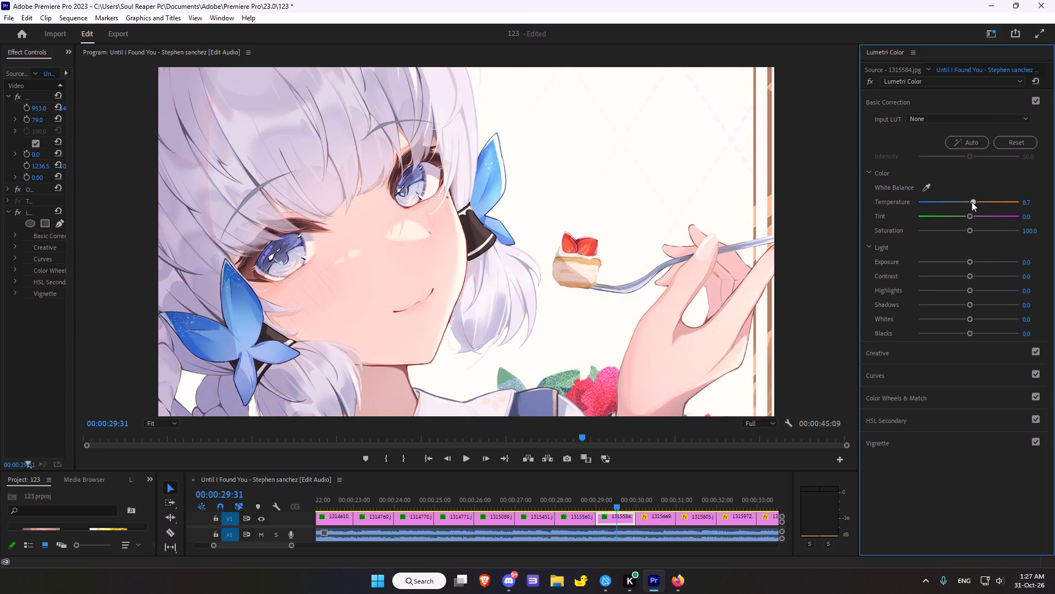
{"action": "left_click_drag", "start_coordinate": [971, 202], "coordinate": [964, 200]}
{"action": "left_click", "coordinate": [971, 217]}
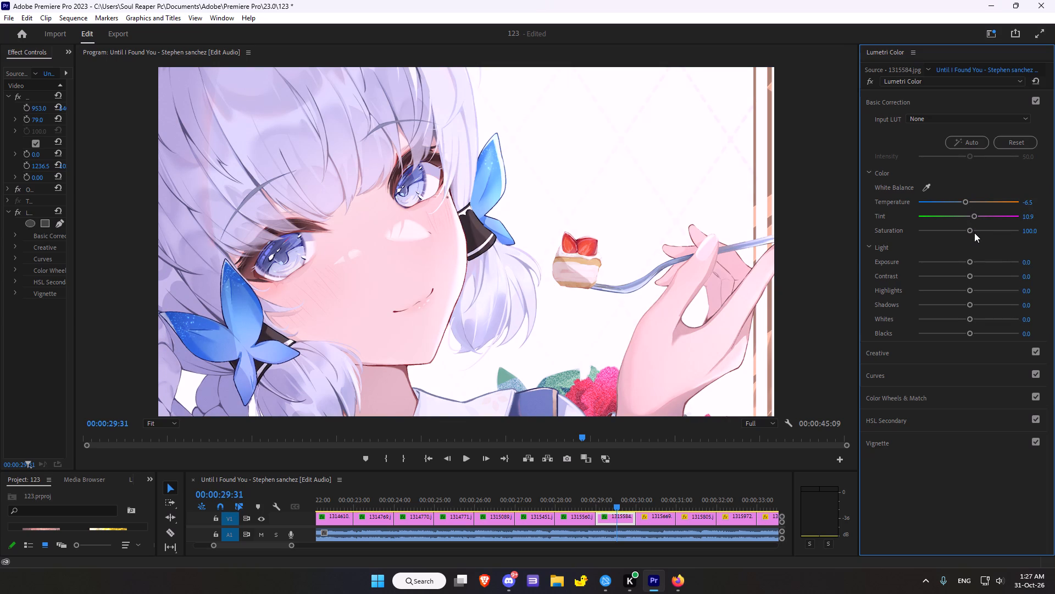
{"action": "left_click_drag", "start_coordinate": [971, 230], "coordinate": [992, 228]}
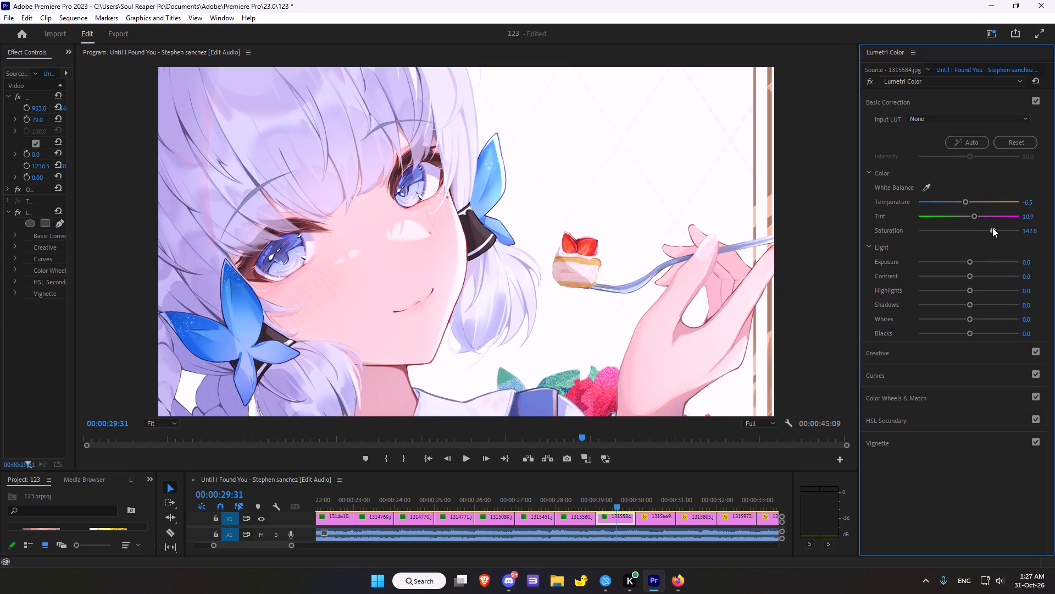
{"action": "left_click_drag", "start_coordinate": [992, 228], "coordinate": [1042, 219]}
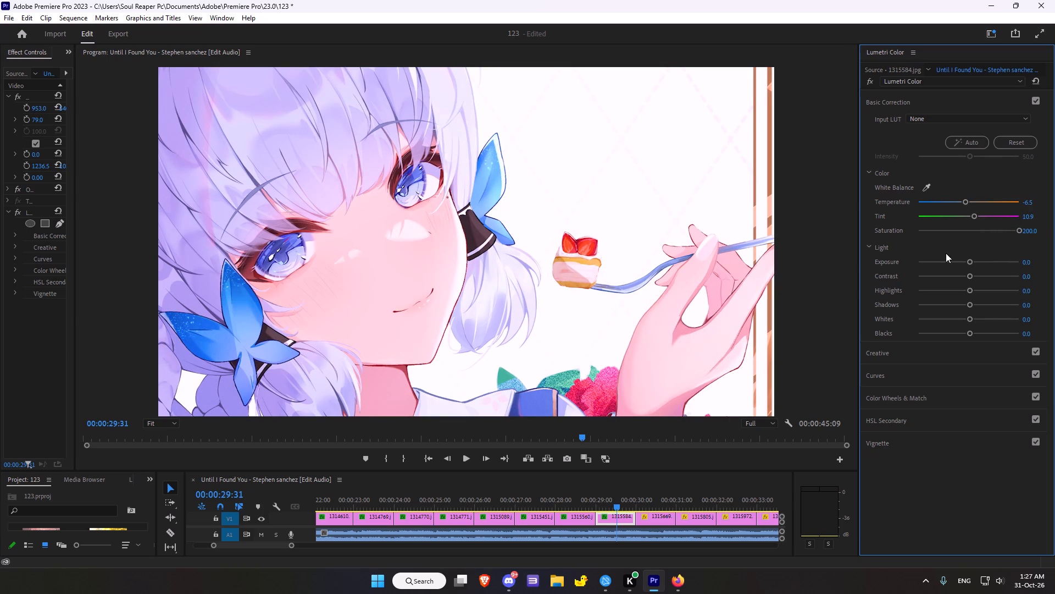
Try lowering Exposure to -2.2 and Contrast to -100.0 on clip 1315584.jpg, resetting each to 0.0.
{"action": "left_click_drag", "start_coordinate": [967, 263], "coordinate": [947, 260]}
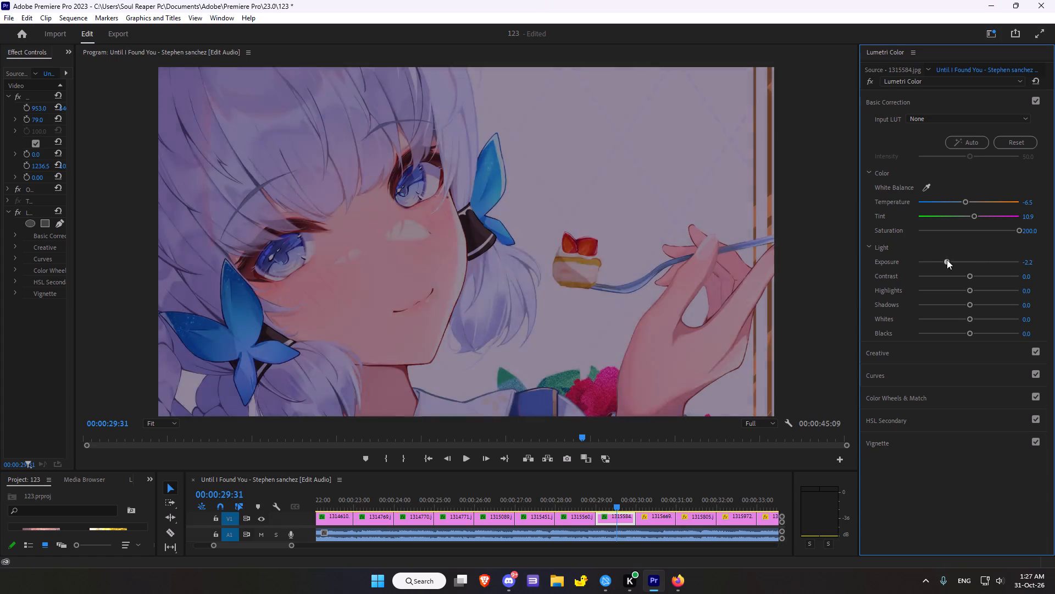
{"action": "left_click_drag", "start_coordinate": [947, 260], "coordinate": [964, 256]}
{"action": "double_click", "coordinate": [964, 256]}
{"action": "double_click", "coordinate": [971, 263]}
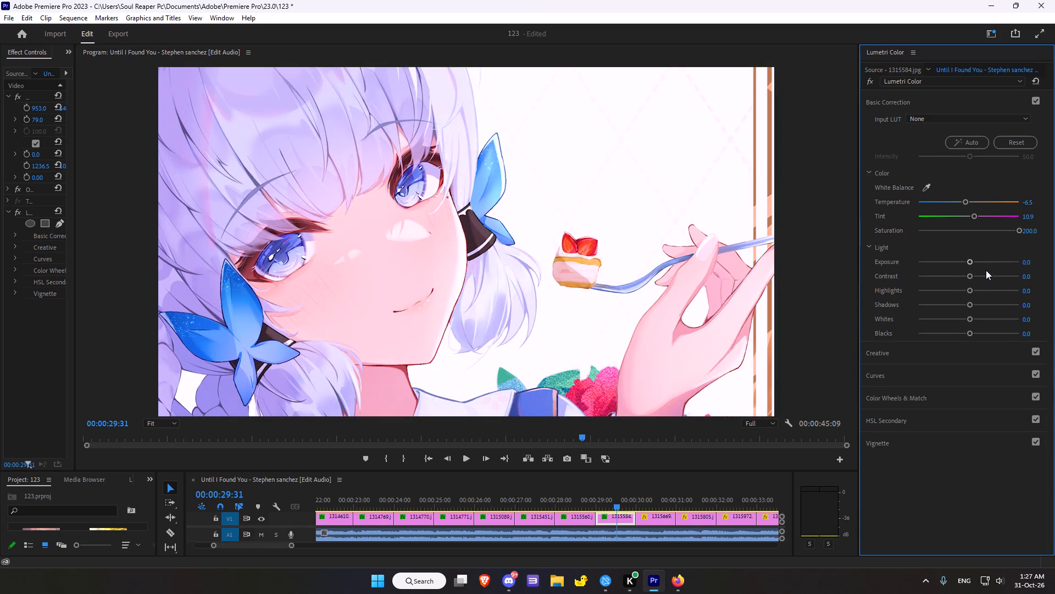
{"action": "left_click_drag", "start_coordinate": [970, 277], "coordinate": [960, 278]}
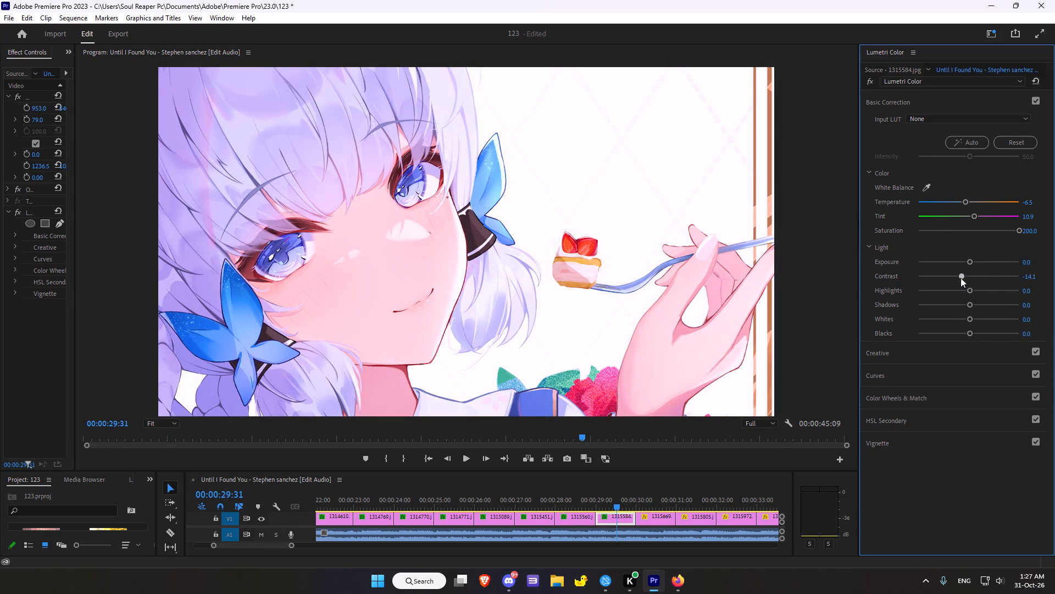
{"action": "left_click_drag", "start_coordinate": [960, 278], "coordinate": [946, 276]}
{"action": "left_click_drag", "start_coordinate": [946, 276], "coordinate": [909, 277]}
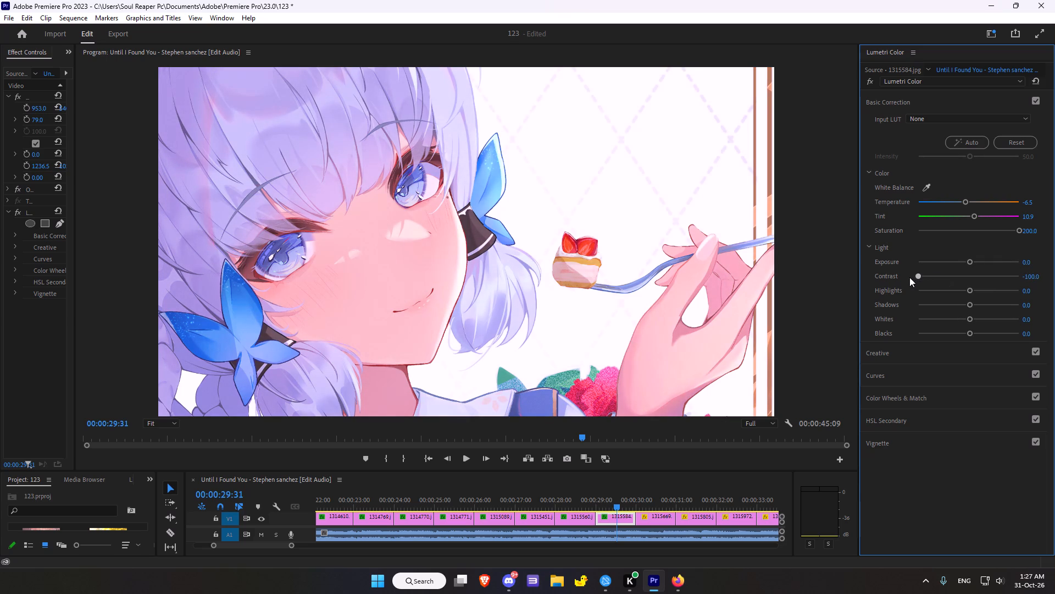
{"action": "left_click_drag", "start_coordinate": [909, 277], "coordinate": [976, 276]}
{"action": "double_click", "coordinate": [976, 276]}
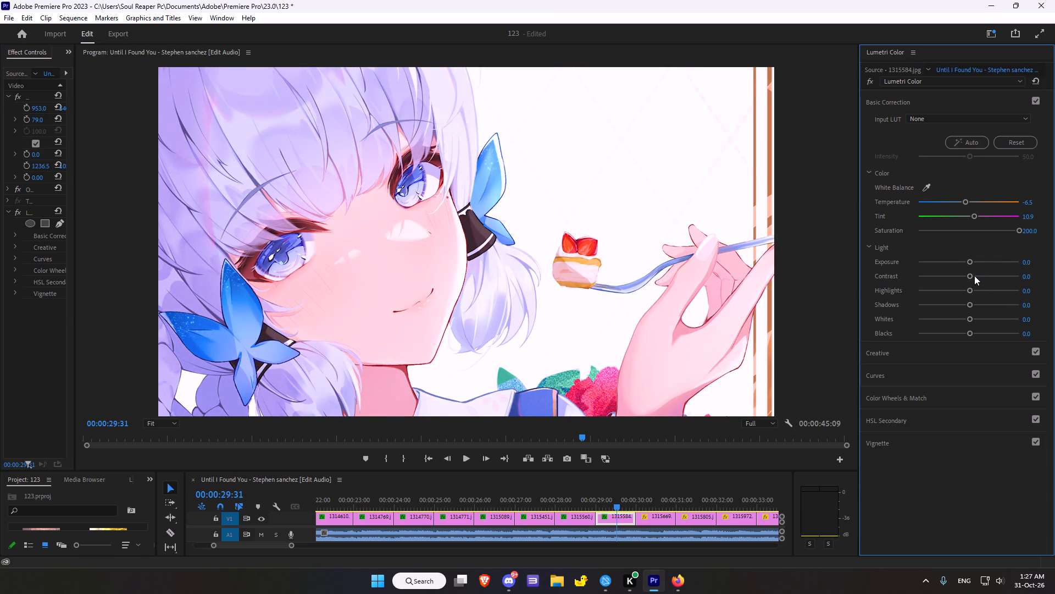
Lower the Contrast of clip 1315584.jpg to -66.3 and its Highlights to -60.9.
{"action": "left_click_drag", "start_coordinate": [962, 277], "coordinate": [937, 277]}
{"action": "left_click_drag", "start_coordinate": [969, 276], "coordinate": [951, 276]}
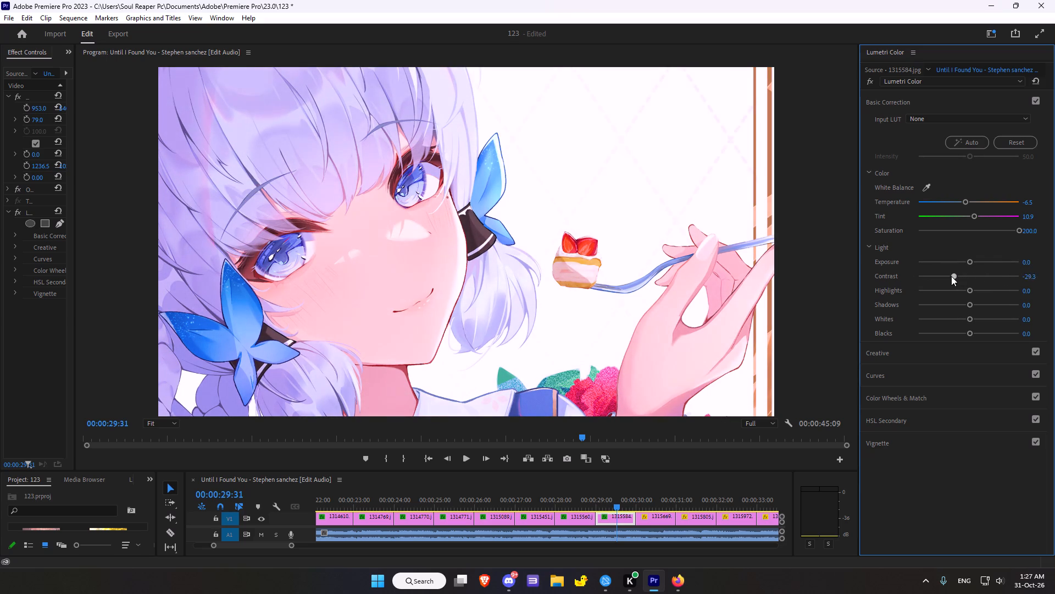
{"action": "left_click_drag", "start_coordinate": [951, 276], "coordinate": [947, 276]}
{"action": "left_click_drag", "start_coordinate": [948, 279], "coordinate": [926, 274]}
{"action": "left_click_drag", "start_coordinate": [971, 290], "coordinate": [937, 293]}
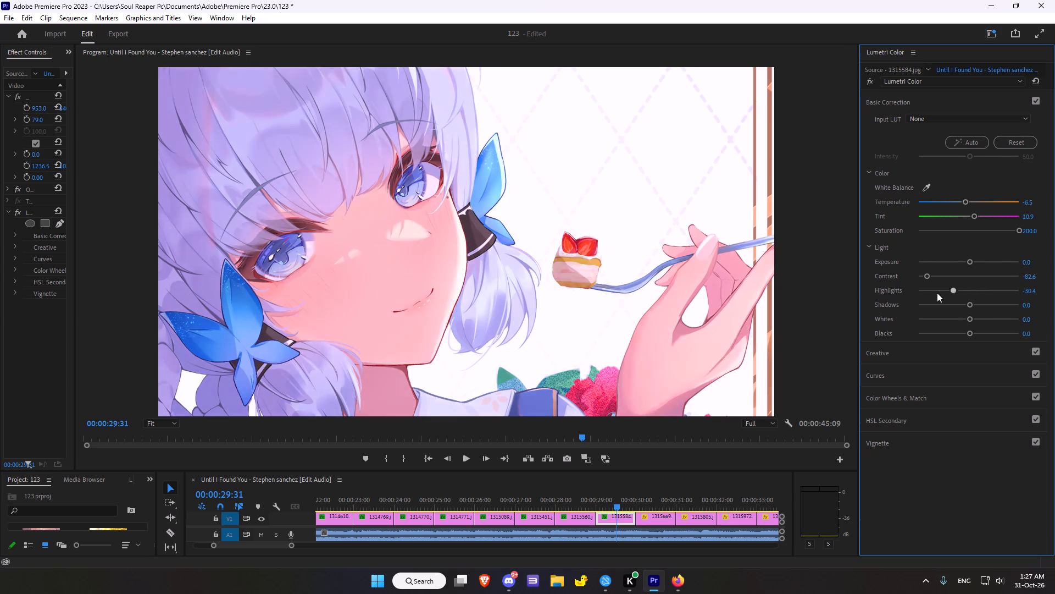
{"action": "left_click_drag", "start_coordinate": [937, 293], "coordinate": [937, 291]}
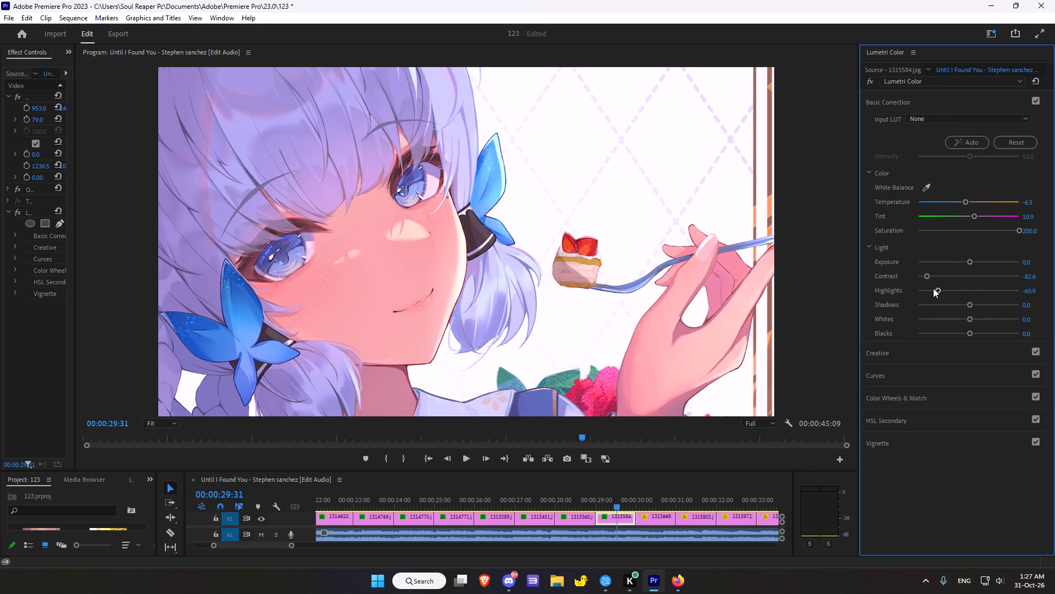
{"action": "left_click_drag", "start_coordinate": [925, 275], "coordinate": [938, 276]}
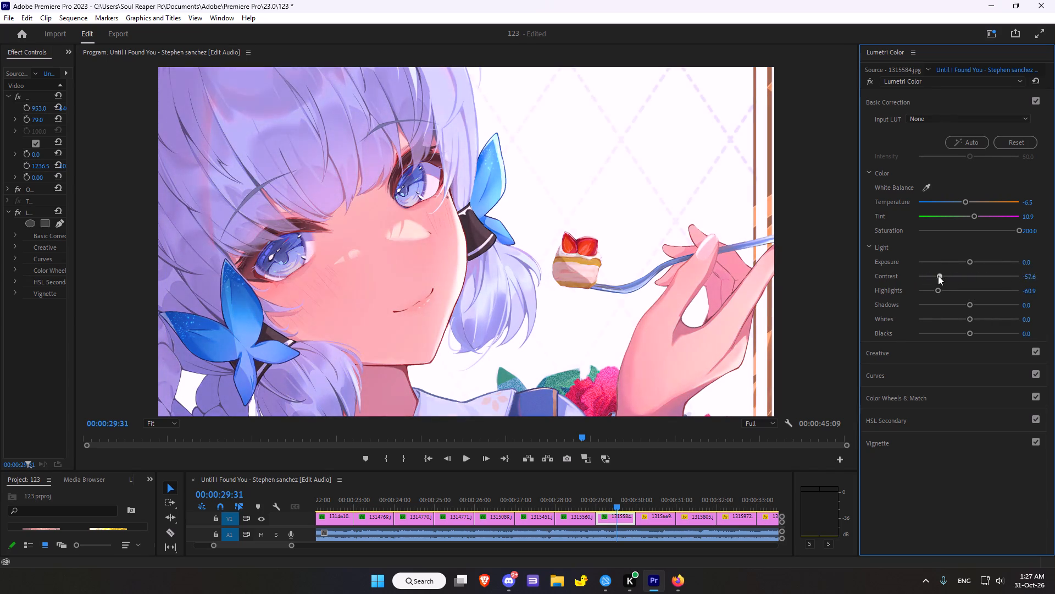
{"action": "left_click_drag", "start_coordinate": [938, 276], "coordinate": [934, 274]}
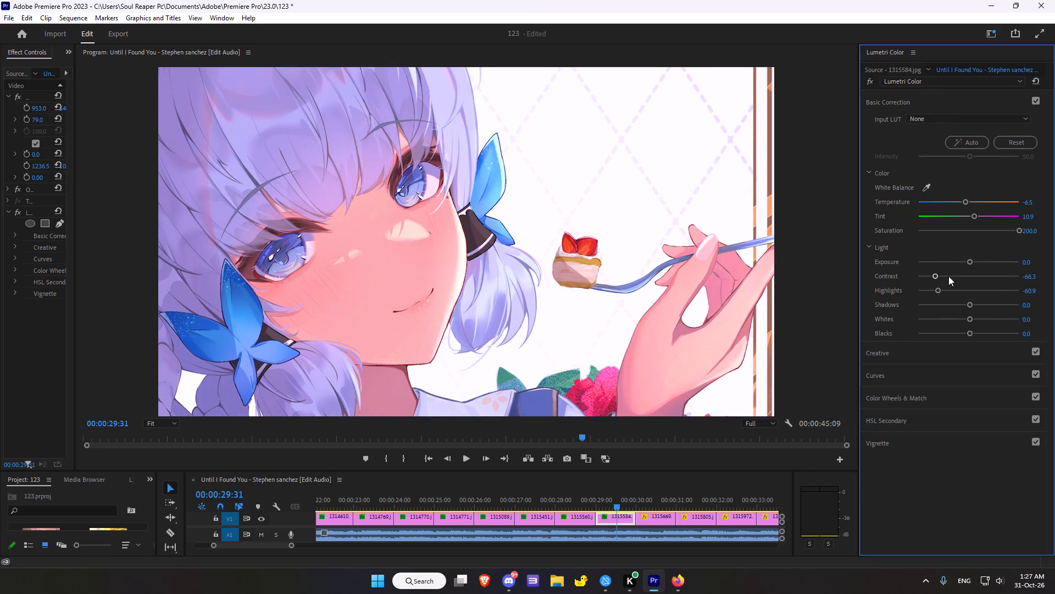
Set the Shadows of clip 1315584.jpg to -35.9, Whites to 1.1 and Blacks to -12.0.
{"action": "left_click_drag", "start_coordinate": [967, 305], "coordinate": [945, 304]}
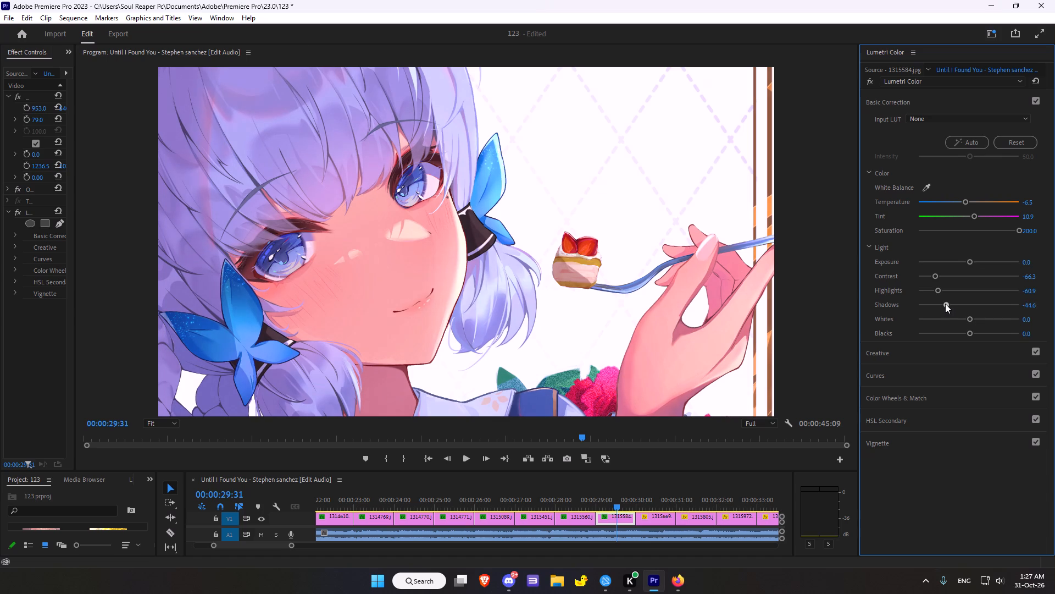
{"action": "left_click_drag", "start_coordinate": [945, 304], "coordinate": [949, 304]}
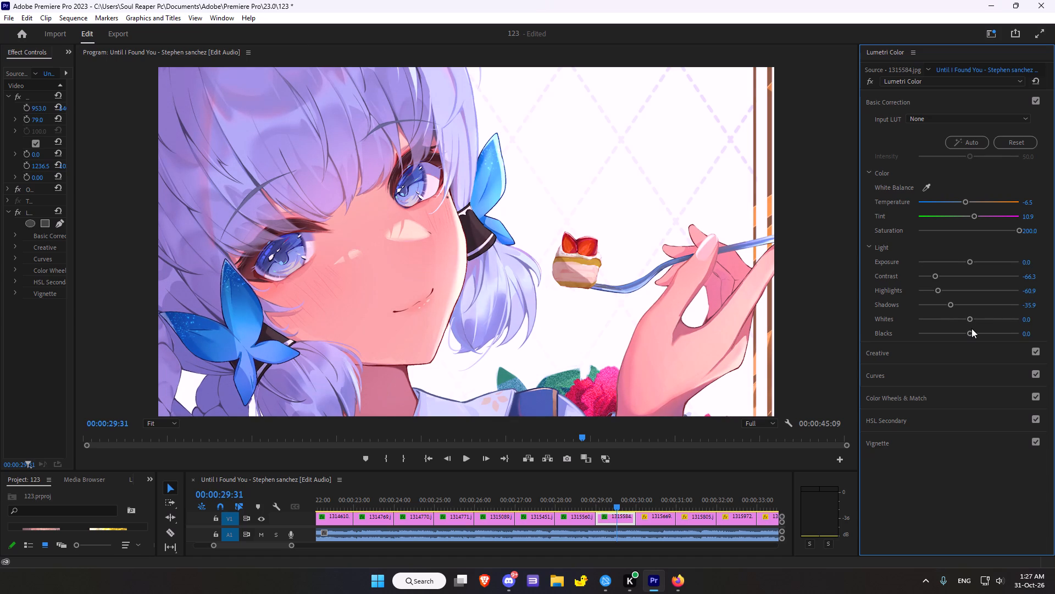
{"action": "left_click", "coordinate": [970, 321]}
{"action": "left_click_drag", "start_coordinate": [967, 334], "coordinate": [962, 330]}
{"action": "scroll", "coordinate": [985, 323], "scroll_direction": "down", "scroll_amount": 3}
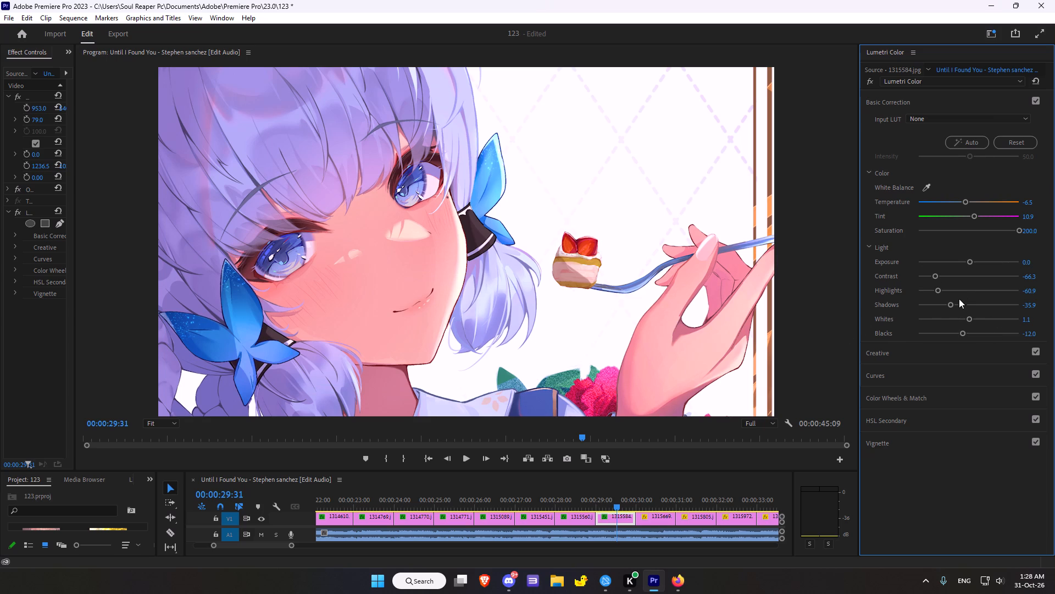
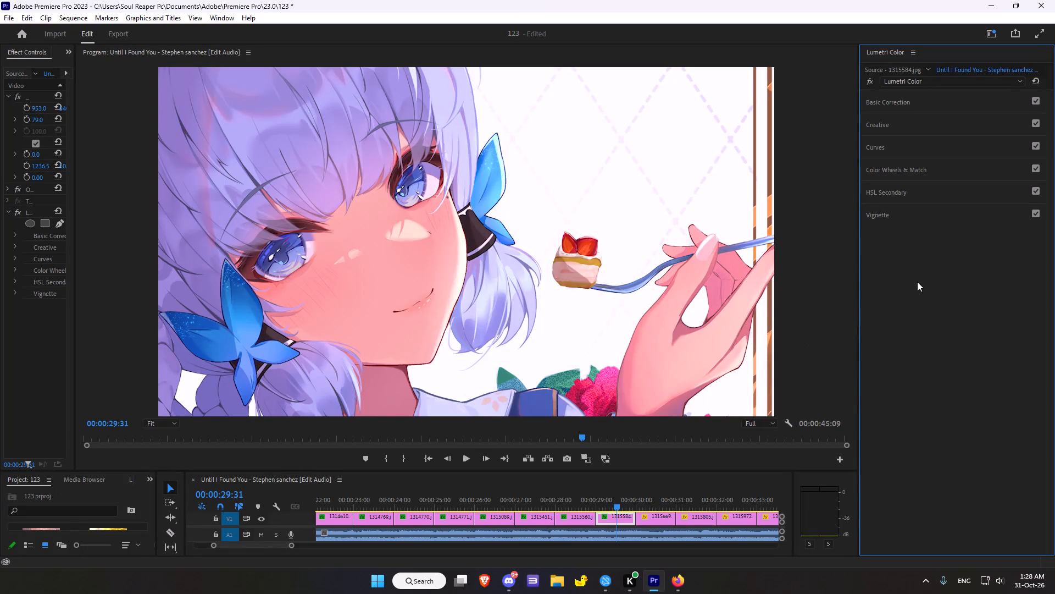
In the HSL Secondary correction of clip 1315584.jpg, raise Sharpen to 100.0.
{"action": "left_click", "coordinate": [912, 196]}
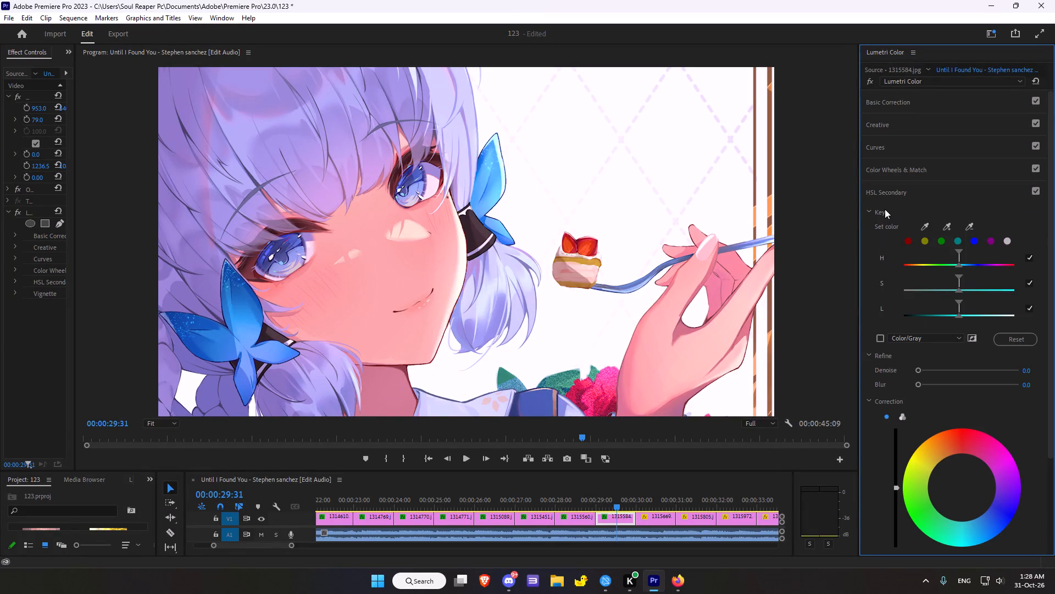
{"action": "left_click", "coordinate": [885, 209]}
{"action": "scroll", "coordinate": [901, 389], "scroll_direction": "down", "scroll_amount": 3}
{"action": "scroll", "coordinate": [903, 475], "scroll_direction": "down", "scroll_amount": 4}
{"action": "scroll", "coordinate": [901, 542], "scroll_direction": "down", "scroll_amount": 5}
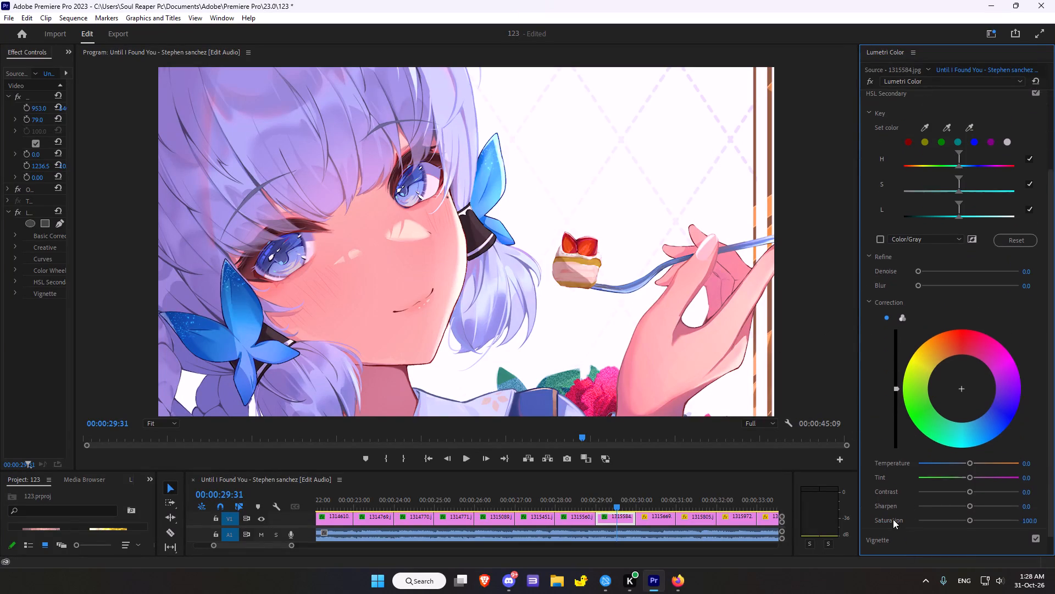
{"action": "left_click_drag", "start_coordinate": [970, 485], "coordinate": [1054, 489]}
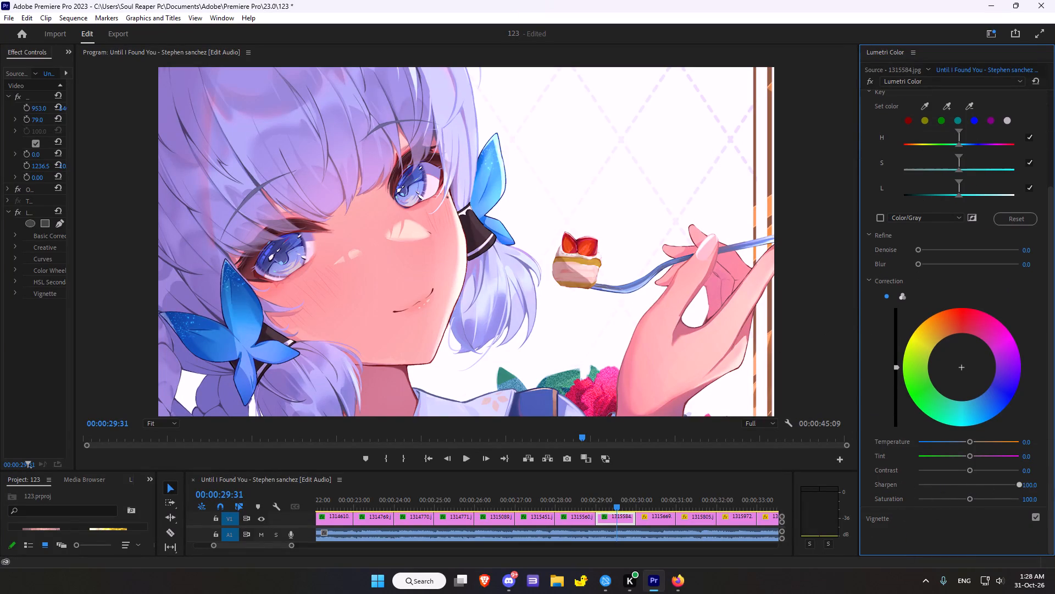
{"action": "left_click_drag", "start_coordinate": [1021, 483], "coordinate": [1054, 482]}
Set clip 1315584.jpg's Vignette to Amount -1.3, Midpoint 15.8, Roundness 6.5 and Feather 33.7.
{"action": "left_click", "coordinate": [878, 510]}
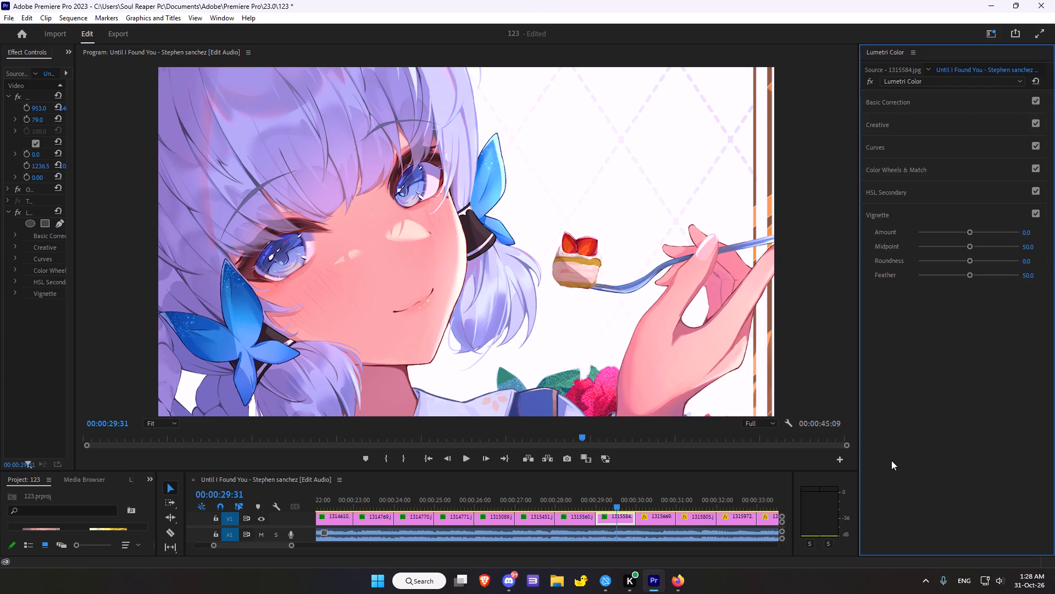
{"action": "left_click_drag", "start_coordinate": [971, 230], "coordinate": [961, 231]}
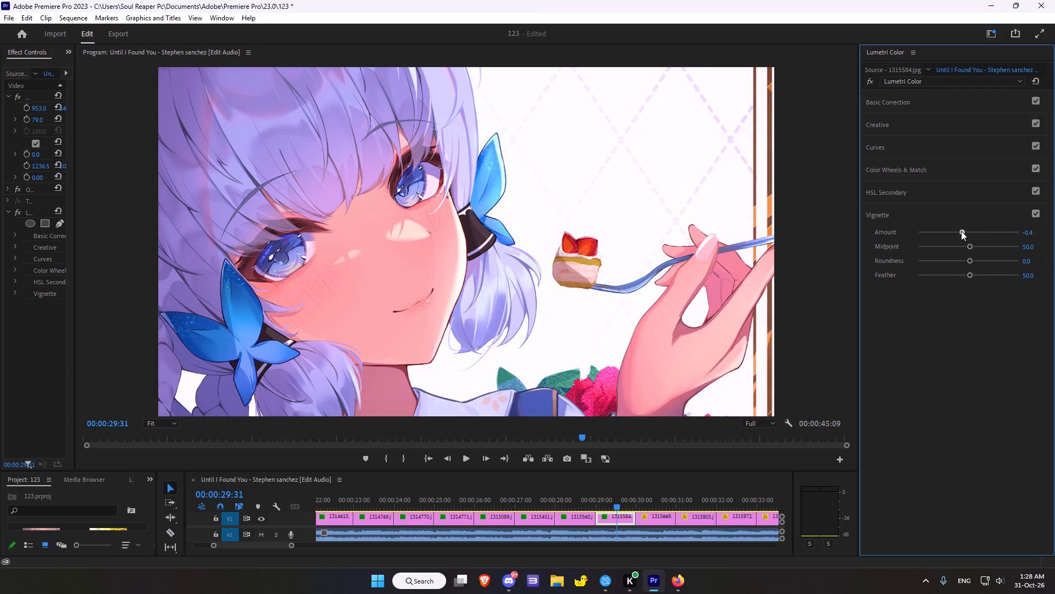
{"action": "left_click_drag", "start_coordinate": [961, 231], "coordinate": [946, 234]}
{"action": "left_click_drag", "start_coordinate": [971, 247], "coordinate": [969, 248]}
{"action": "left_click_drag", "start_coordinate": [969, 248], "coordinate": [933, 251]}
{"action": "left_click", "coordinate": [968, 262]}
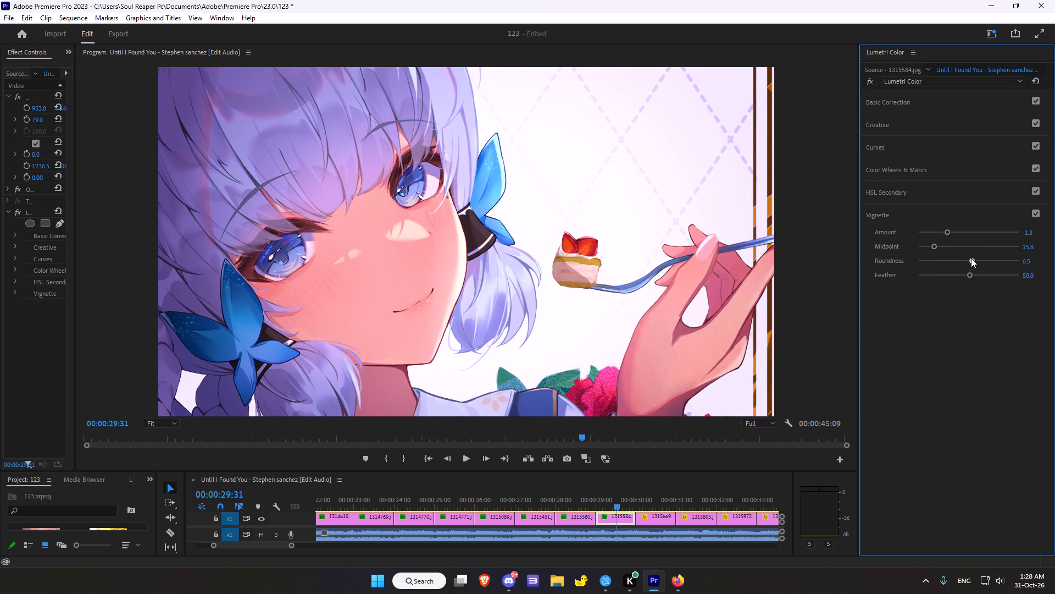
{"action": "left_click_drag", "start_coordinate": [968, 274], "coordinate": [951, 274]}
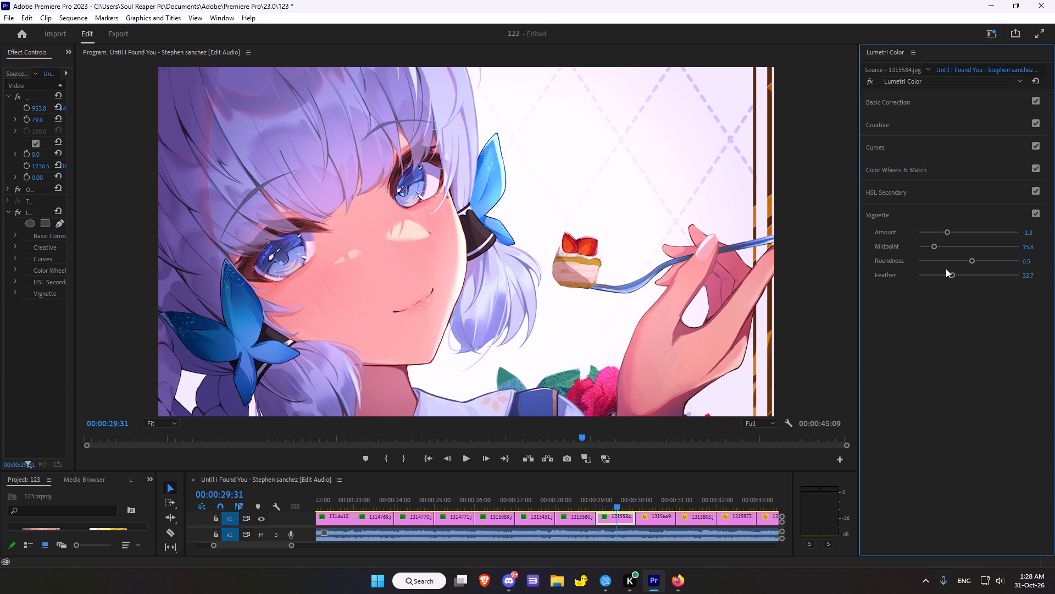
On clip 1315669.png, at about 00:00:30:25, set the Basic Correction Temperature to 17.4, Tint to 8.7 and Saturation to 117.4.
{"action": "scroll", "coordinate": [946, 268], "scroll_direction": "down", "scroll_amount": 5}
{"action": "scroll", "coordinate": [604, 435], "scroll_direction": "down", "scroll_amount": 13}
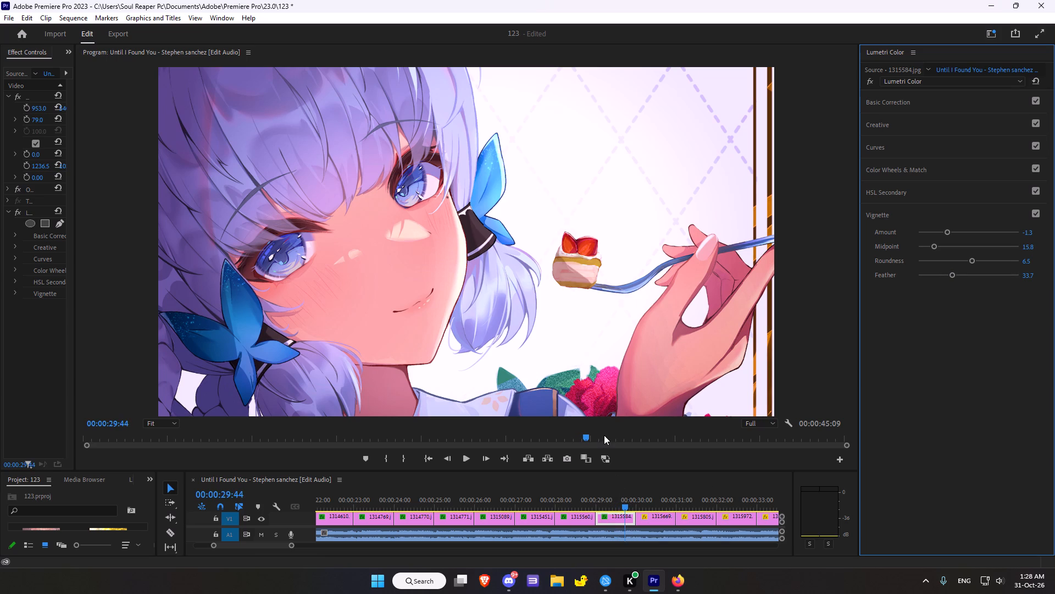
{"action": "scroll", "coordinate": [604, 435], "scroll_direction": "down", "scroll_amount": 20}
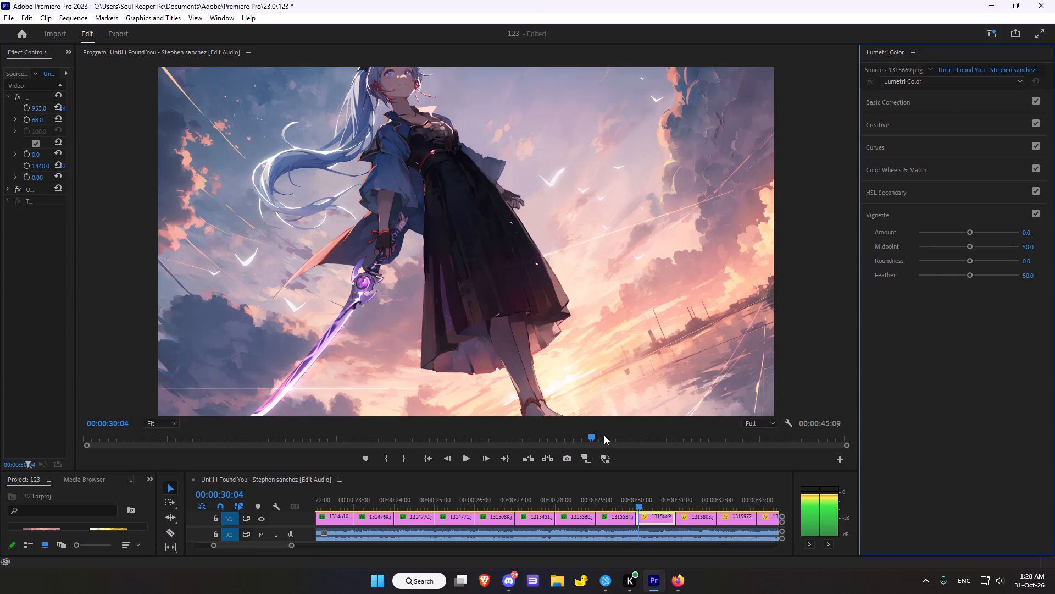
{"action": "scroll", "coordinate": [604, 435], "scroll_direction": "down", "scroll_amount": 11}
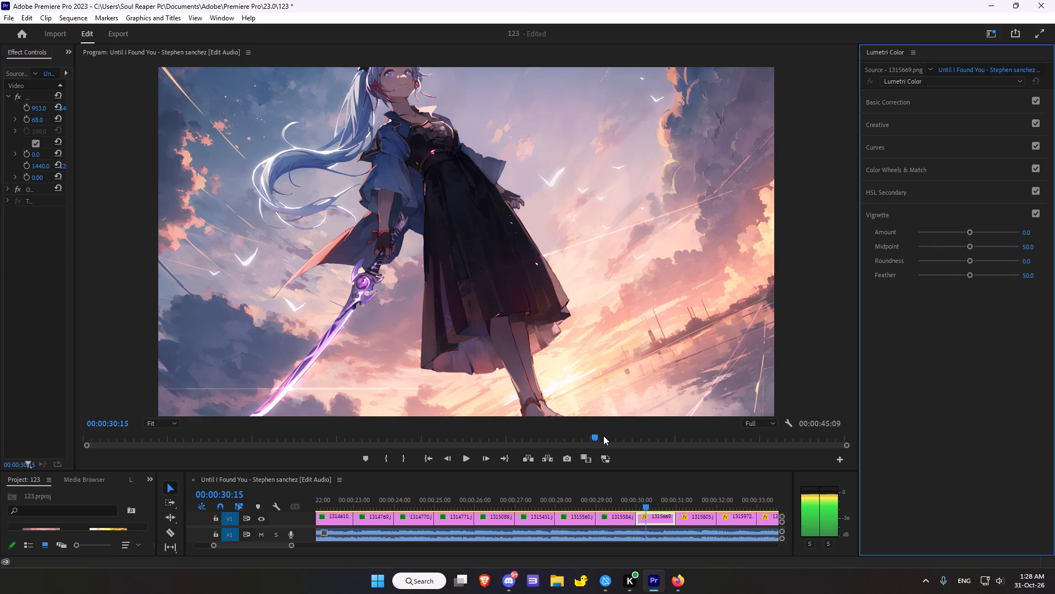
{"action": "scroll", "coordinate": [603, 436], "scroll_direction": "down", "scroll_amount": 10}
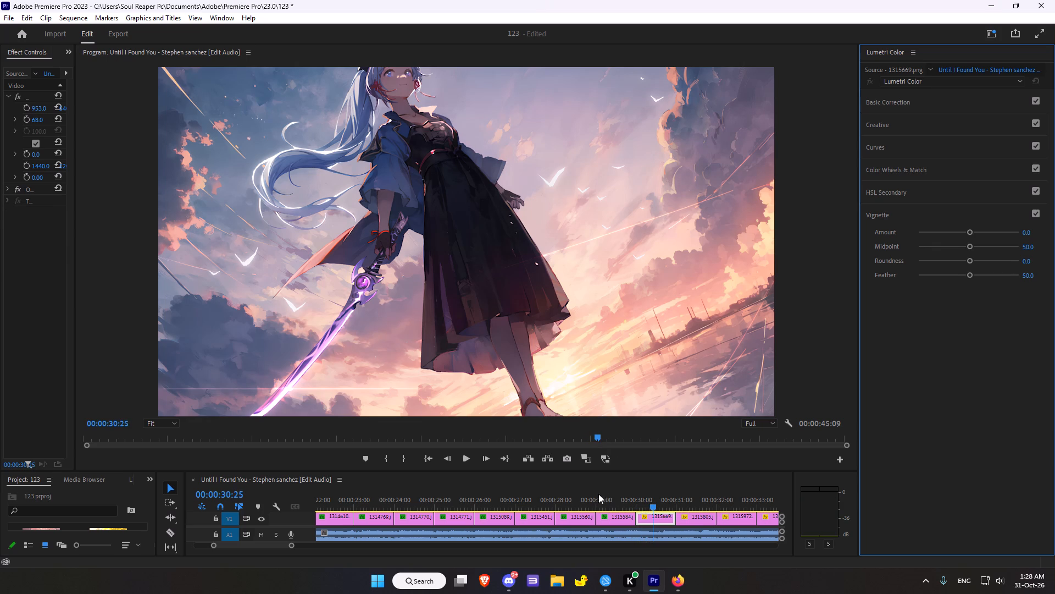
{"action": "left_click", "coordinate": [899, 102]}
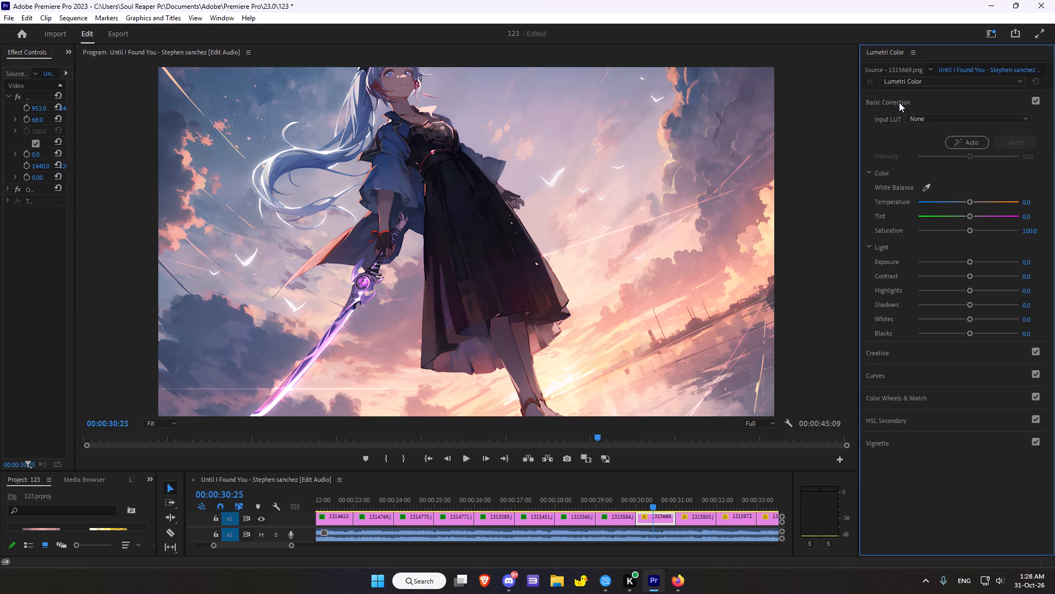
{"action": "left_click_drag", "start_coordinate": [969, 203], "coordinate": [960, 200]}
{"action": "left_click_drag", "start_coordinate": [960, 200], "coordinate": [998, 199]}
{"action": "double_click", "coordinate": [998, 199]}
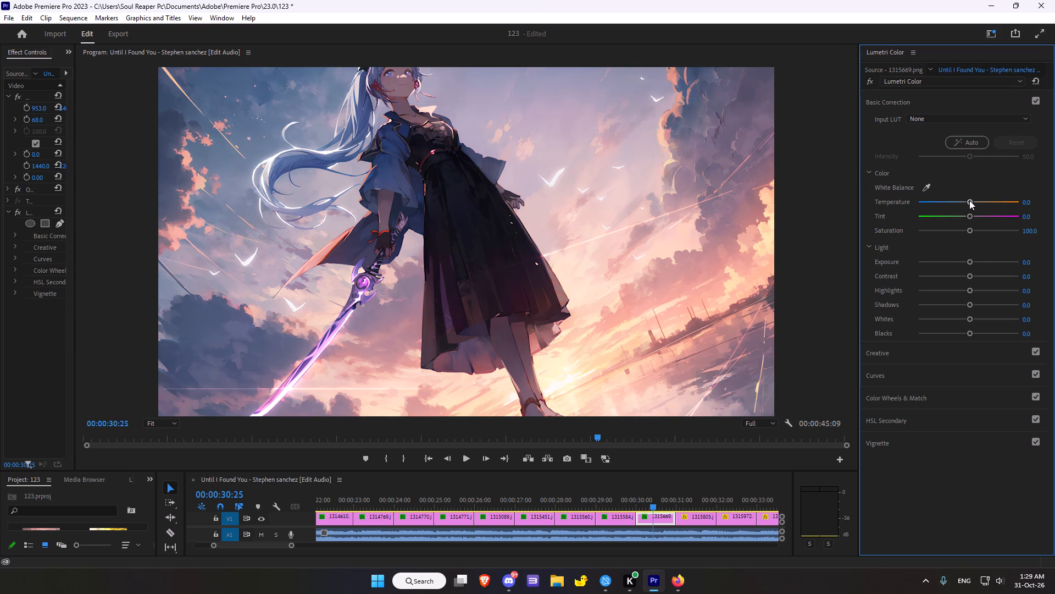
{"action": "left_click_drag", "start_coordinate": [969, 200], "coordinate": [976, 195]}
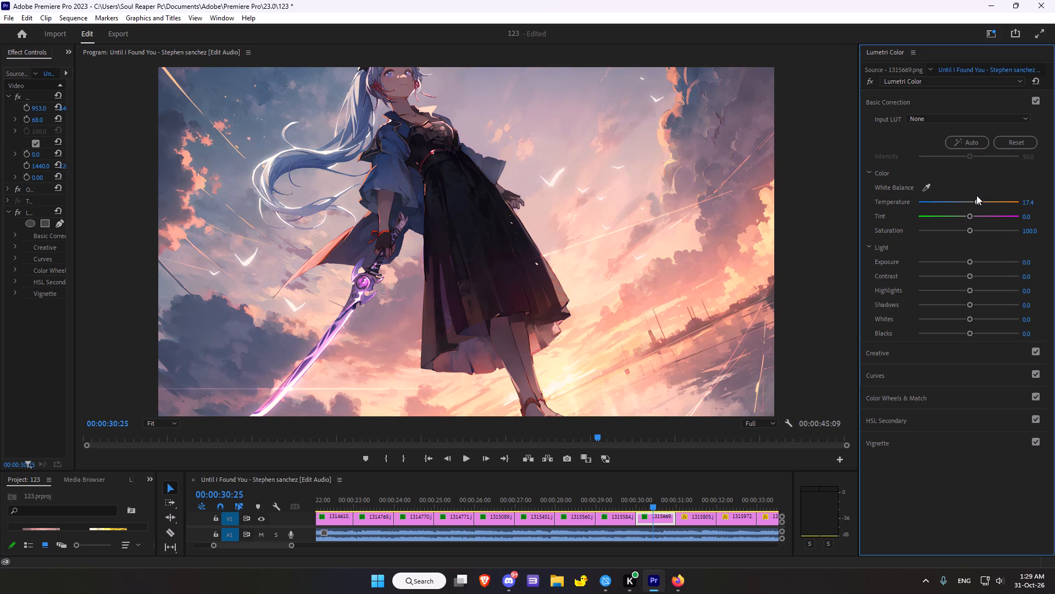
{"action": "left_click_drag", "start_coordinate": [976, 195], "coordinate": [976, 195]}
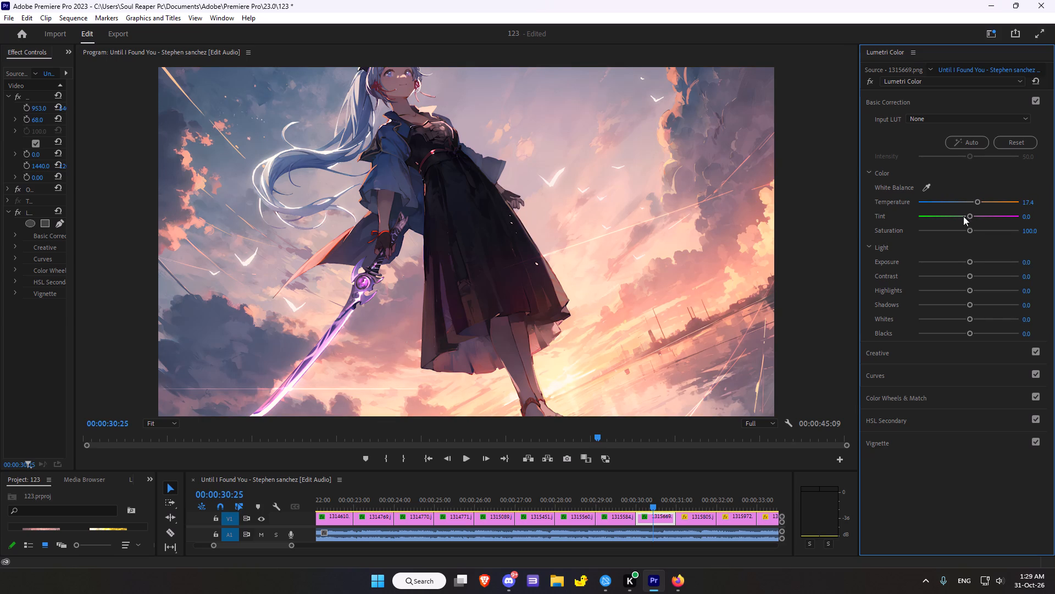
{"action": "left_click", "coordinate": [968, 214]}
{"action": "left_click_drag", "start_coordinate": [971, 231], "coordinate": [959, 240]}
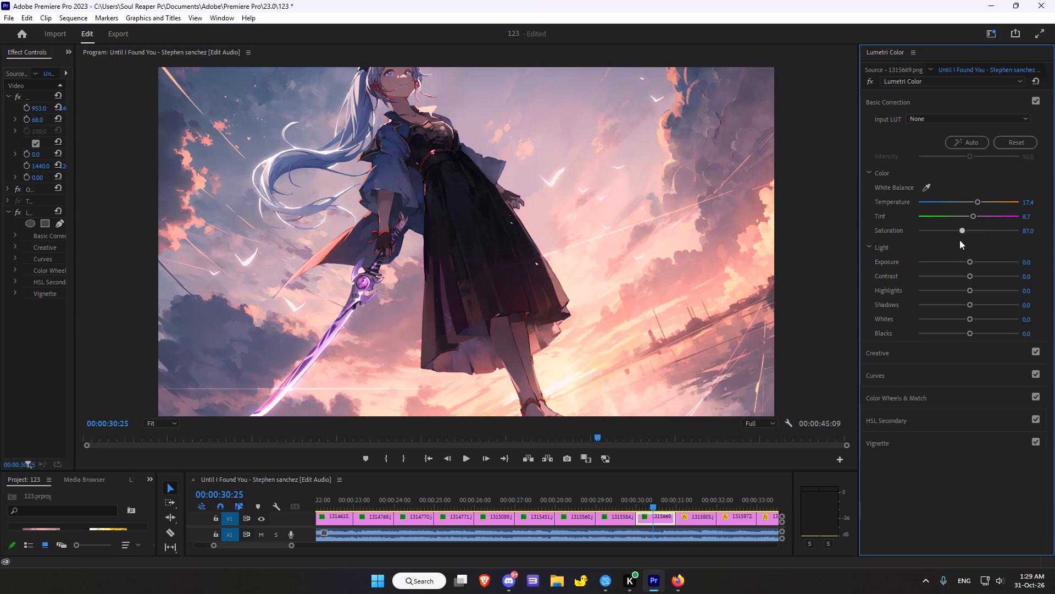
{"action": "left_click_drag", "start_coordinate": [959, 240], "coordinate": [976, 236]}
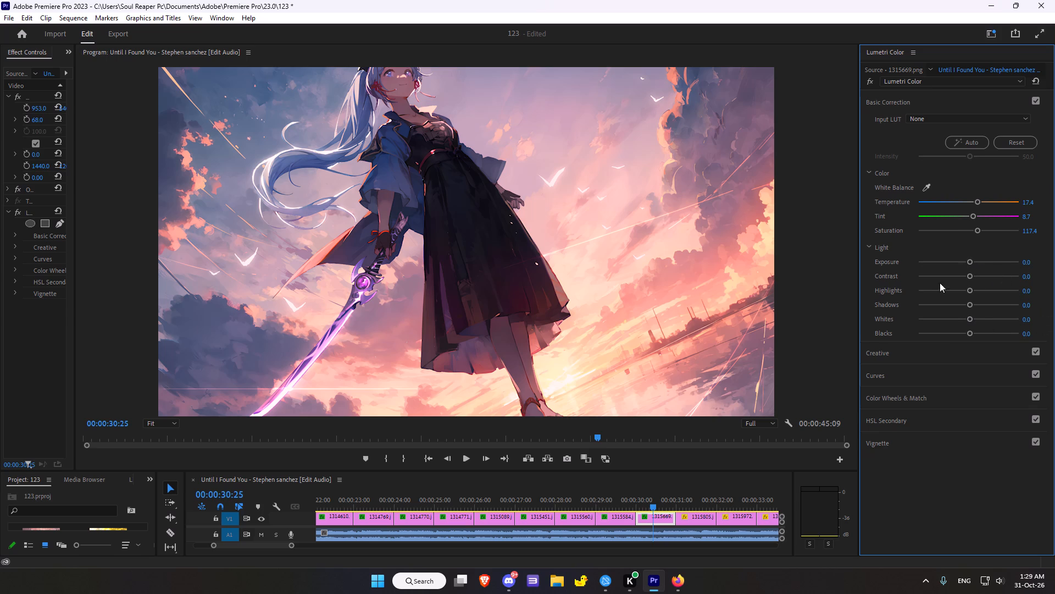
Switch to Firefox, search Google for "what is speedo", view the image results and close the browser.
{"action": "left_click", "coordinate": [674, 580]}
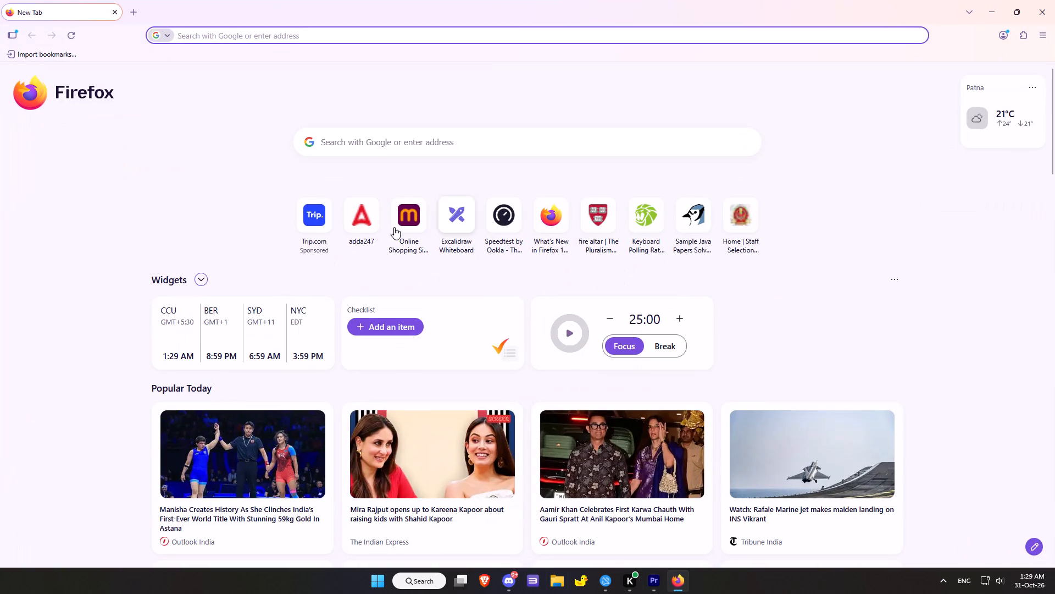
{"action": "left_click", "coordinate": [468, 157]}
{"action": "left_click", "coordinate": [475, 151]}
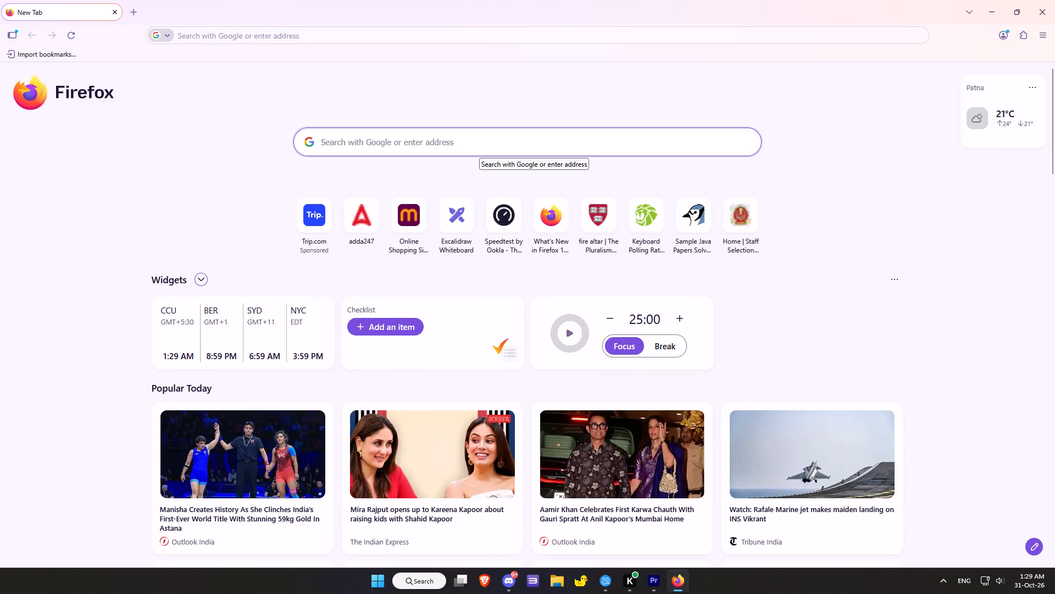
{"action": "type", "text": "what is speedo"}
{"action": "key", "text": "Return"}
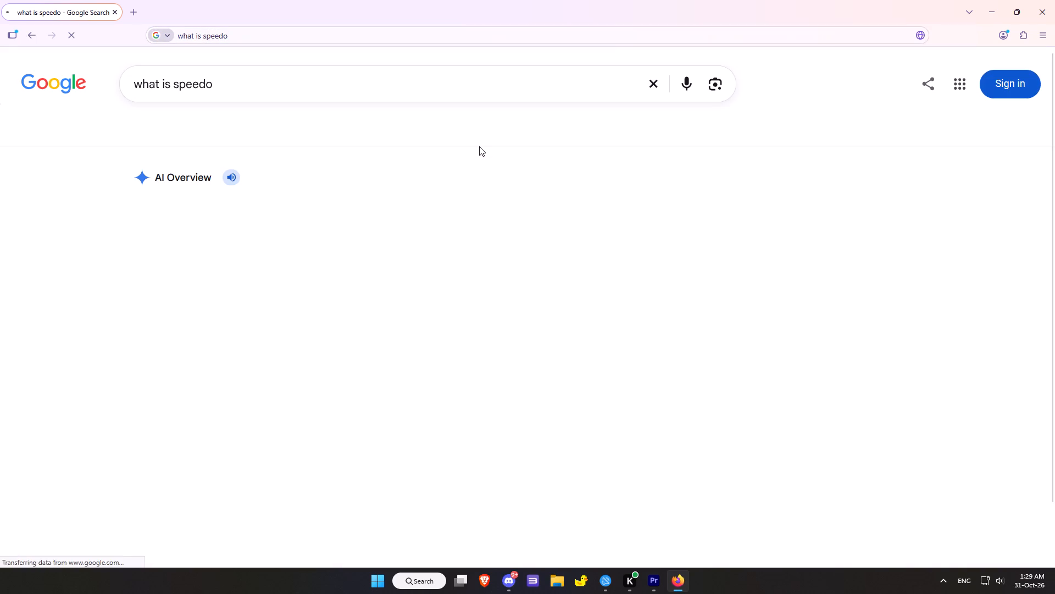
{"action": "scroll", "coordinate": [156, 295], "scroll_direction": "down", "scroll_amount": 3}
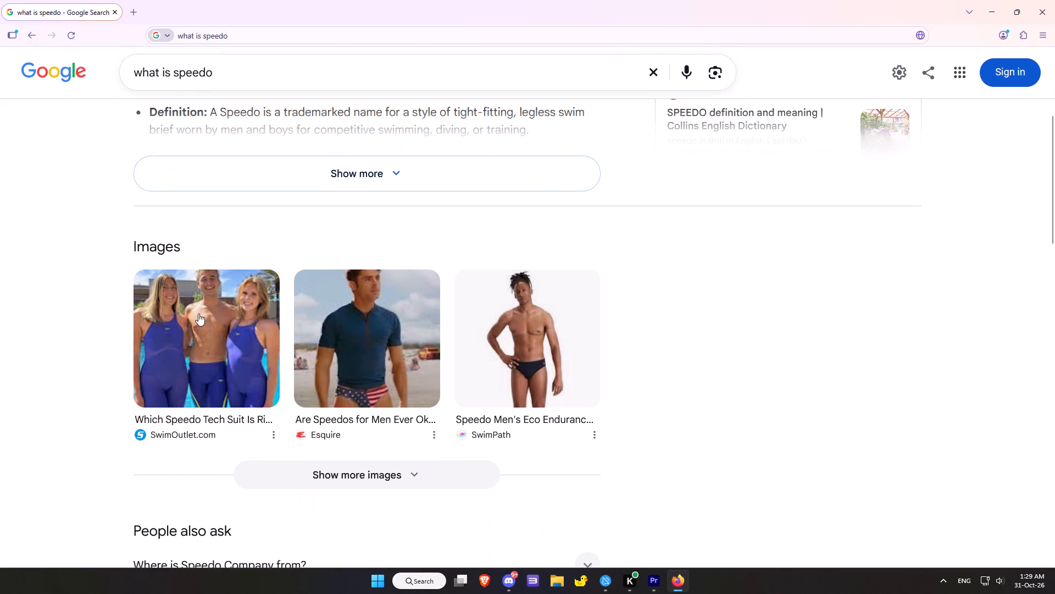
{"action": "scroll", "coordinate": [209, 288], "scroll_direction": "up", "scroll_amount": 5}
{"action": "left_click", "coordinate": [241, 123]}
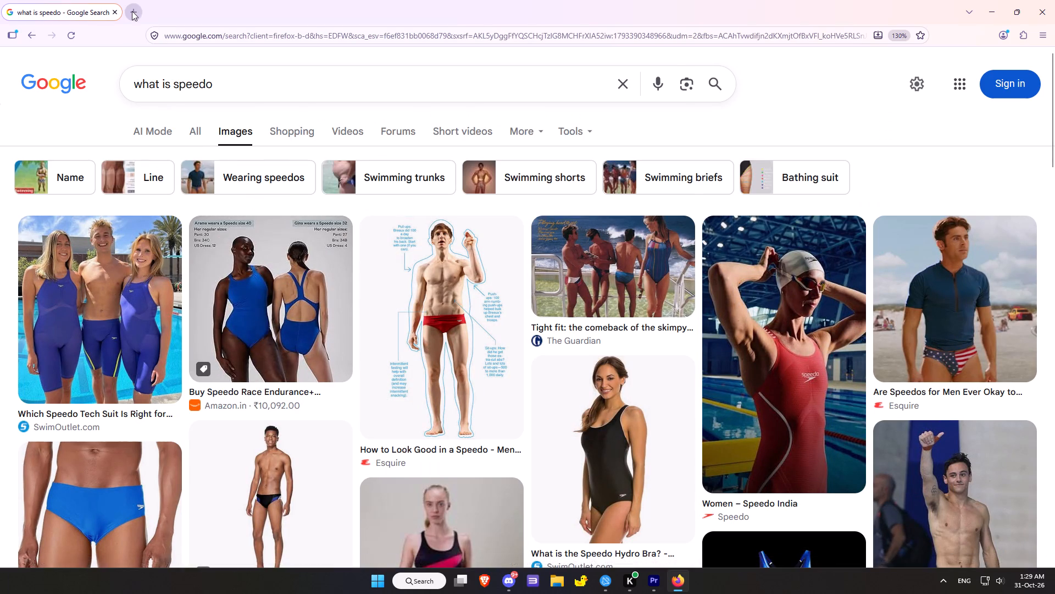
{"action": "left_click", "coordinate": [136, 12]}
{"action": "left_click", "coordinate": [113, 13]}
{"action": "left_click", "coordinate": [1054, 0]}
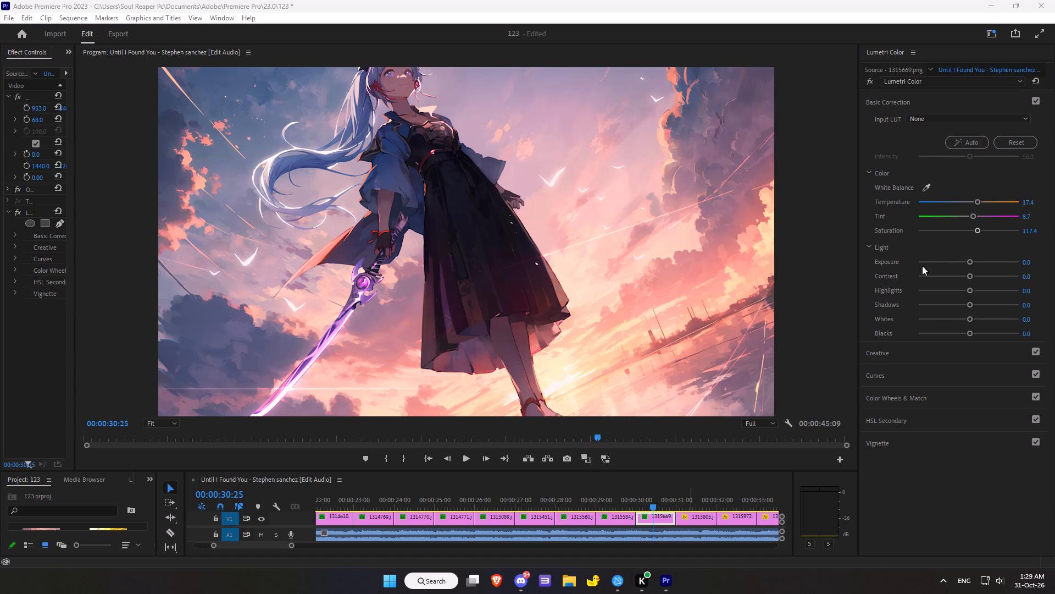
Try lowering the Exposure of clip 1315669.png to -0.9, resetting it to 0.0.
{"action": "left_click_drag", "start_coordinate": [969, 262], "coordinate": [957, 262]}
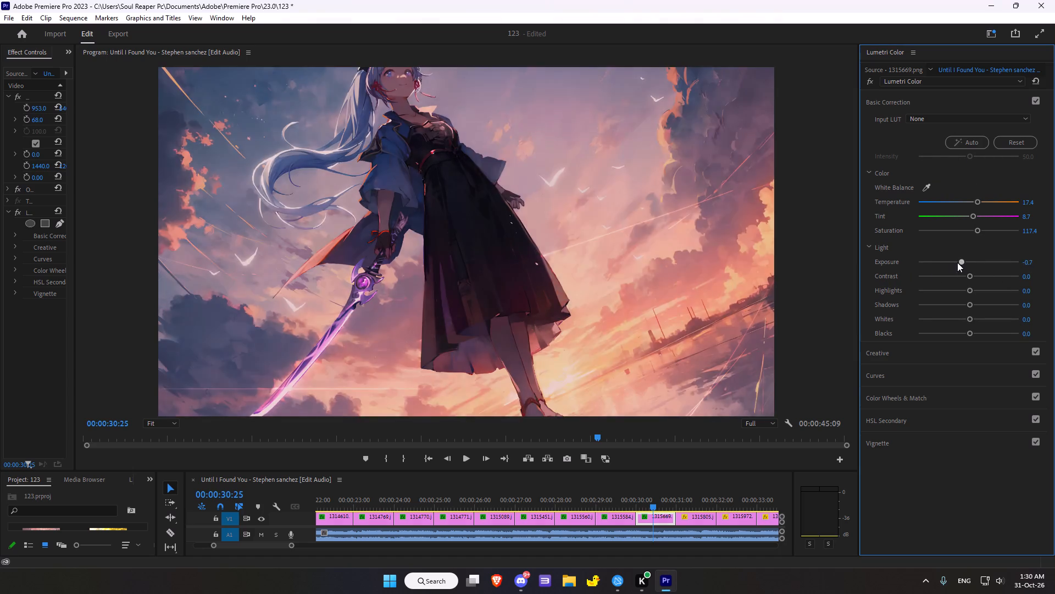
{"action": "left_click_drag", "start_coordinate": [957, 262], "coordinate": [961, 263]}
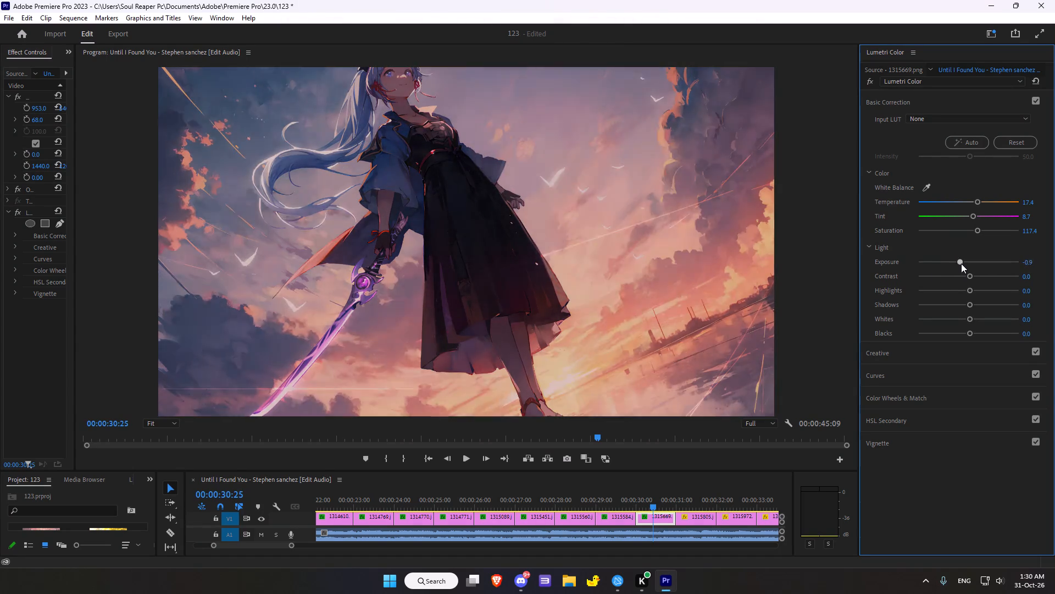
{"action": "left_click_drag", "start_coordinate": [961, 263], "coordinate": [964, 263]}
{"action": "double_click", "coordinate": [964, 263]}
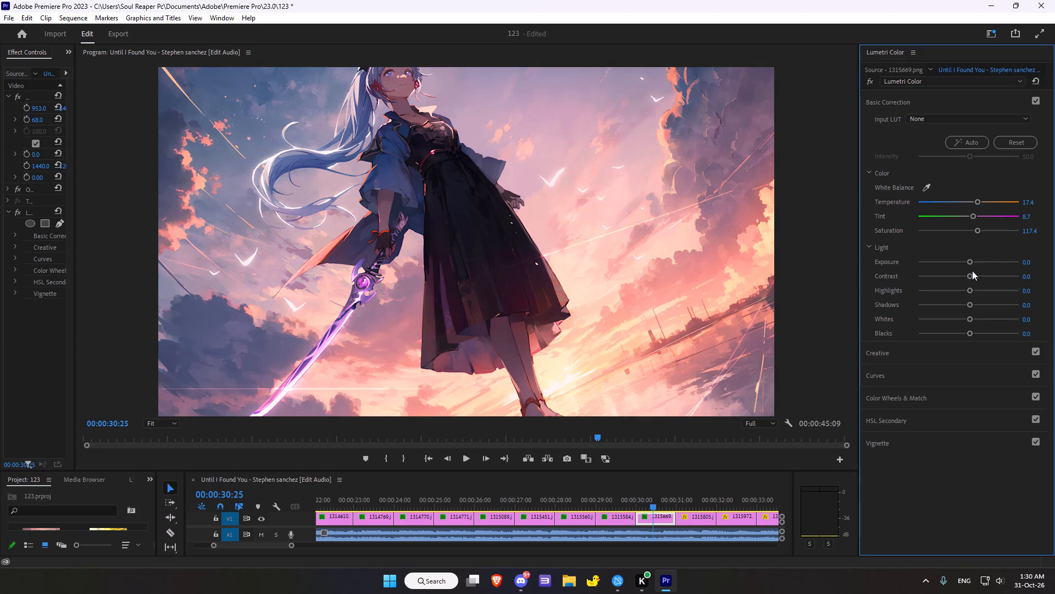
Set clip 1315669.png's Basic Correction Contrast to 30.4, Highlights to 1.1, Shadows to -7.6, Whites to -7.6 and Blacks to 22.8.
{"action": "left_click_drag", "start_coordinate": [970, 276], "coordinate": [972, 282]}
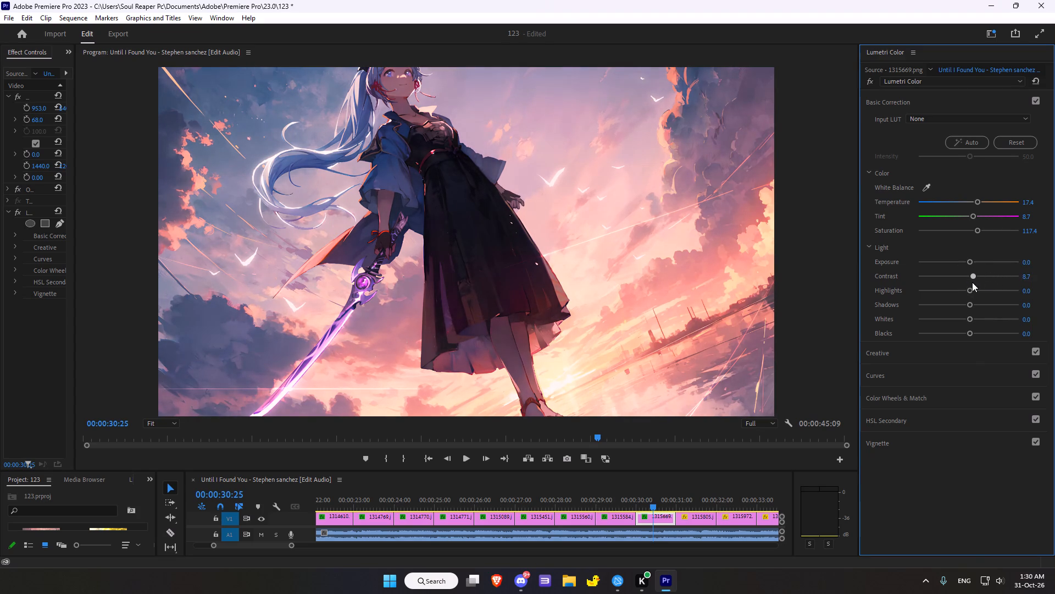
{"action": "left_click_drag", "start_coordinate": [972, 282], "coordinate": [983, 282]}
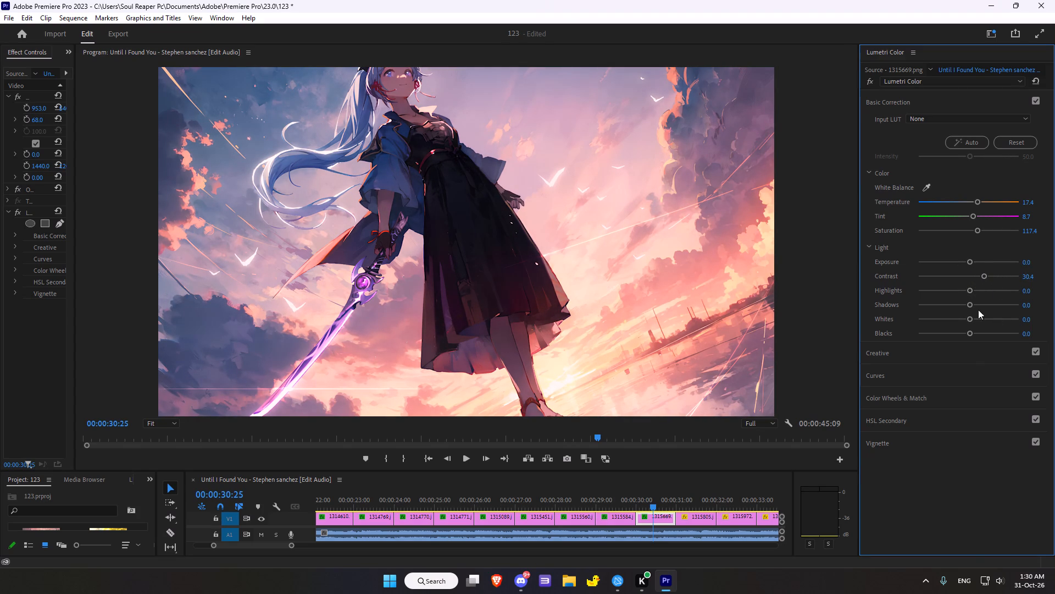
{"action": "left_click", "coordinate": [971, 290]}
{"action": "left_click_drag", "start_coordinate": [970, 304], "coordinate": [964, 307]}
{"action": "left_click_drag", "start_coordinate": [971, 318], "coordinate": [971, 317]}
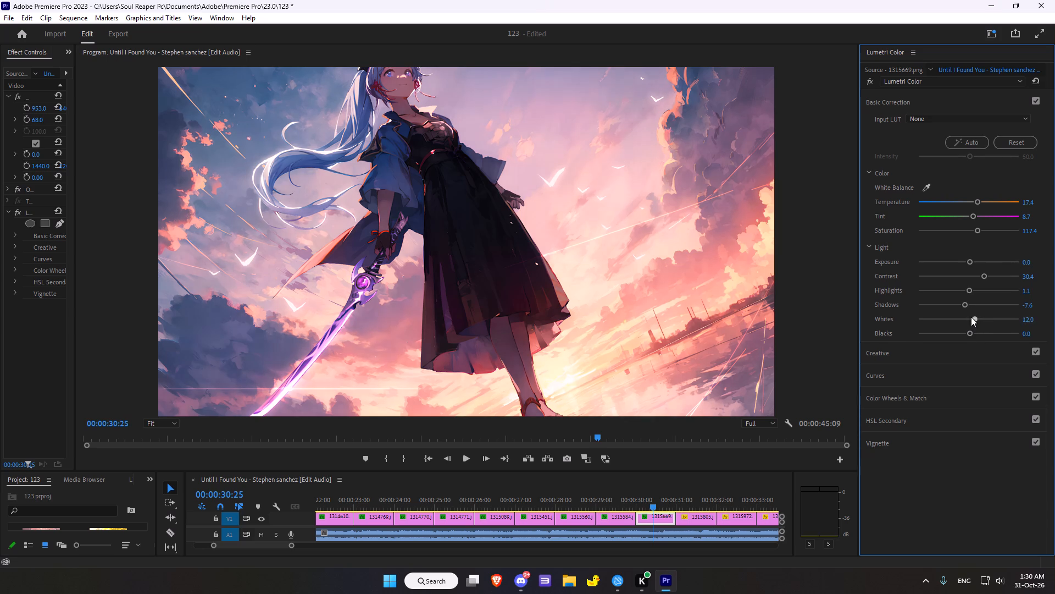
{"action": "left_click_drag", "start_coordinate": [971, 317], "coordinate": [964, 320]}
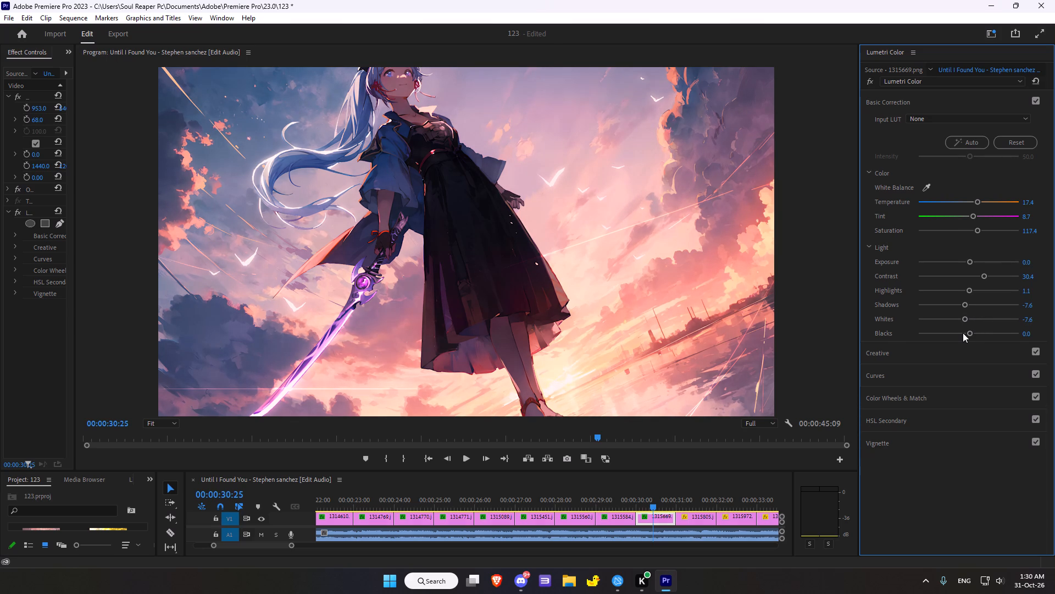
{"action": "left_click_drag", "start_coordinate": [971, 333], "coordinate": [979, 329]}
In the Creative adjustments, nudge the Shadow Tint and Highlight Tint slightly off centre toward yellow.
{"action": "left_click", "coordinate": [882, 356]}
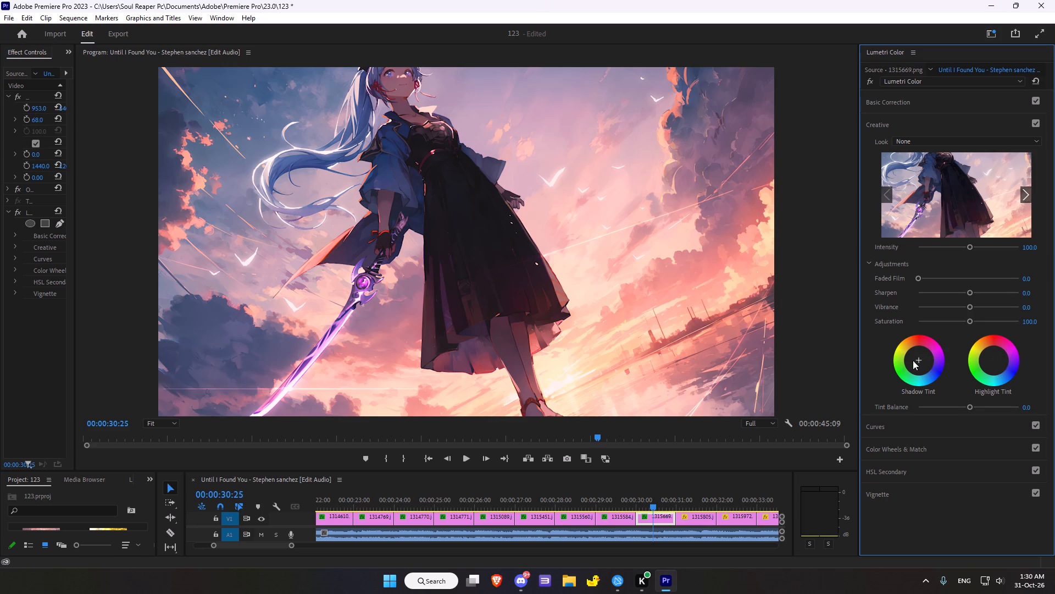
{"action": "left_click_drag", "start_coordinate": [917, 358], "coordinate": [915, 327]}
{"action": "left_click_drag", "start_coordinate": [915, 327], "coordinate": [736, 318]}
{"action": "left_click_drag", "start_coordinate": [993, 360], "coordinate": [937, 280]}
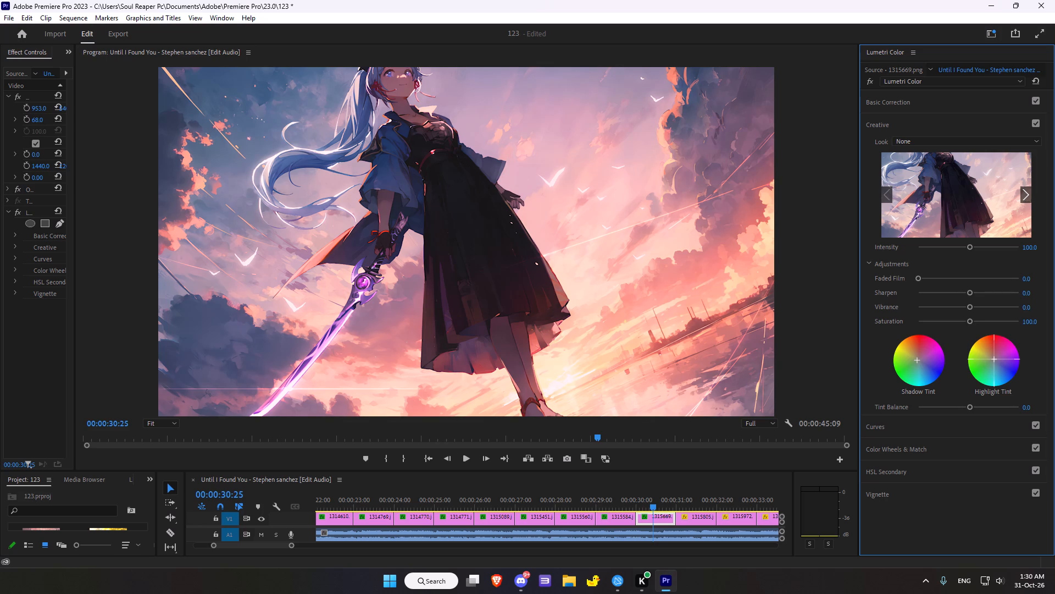
{"action": "left_click_drag", "start_coordinate": [937, 280], "coordinate": [915, 314]}
Bend the white RGB curve slightly downward from its midpoint to darken the midtones.
{"action": "left_click", "coordinate": [892, 426]}
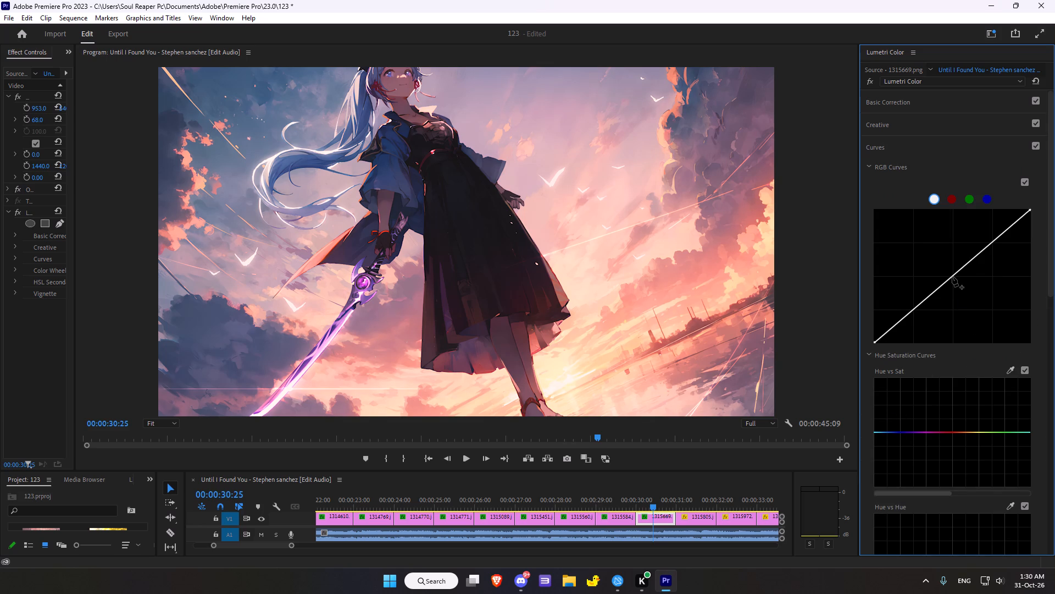
{"action": "left_click_drag", "start_coordinate": [952, 276], "coordinate": [957, 283]}
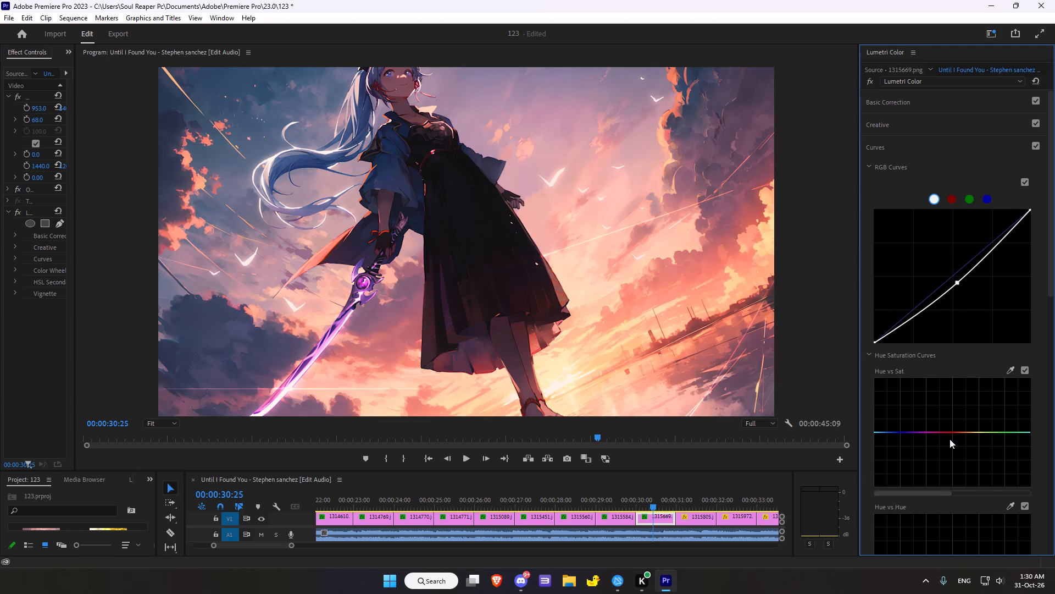
Sample the sky colour beside the white birds for the Hue vs Sat curve and pull its orange point down slightly.
{"action": "left_click", "coordinate": [1007, 370]}
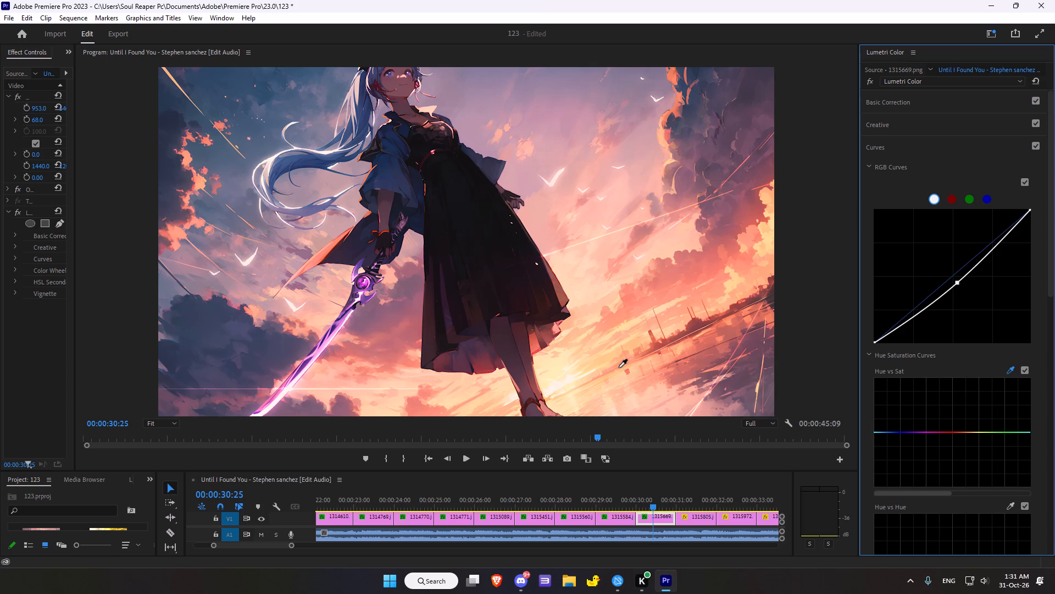
{"action": "left_click", "coordinate": [552, 179]}
{"action": "left_click_drag", "start_coordinate": [958, 433], "coordinate": [968, 450]}
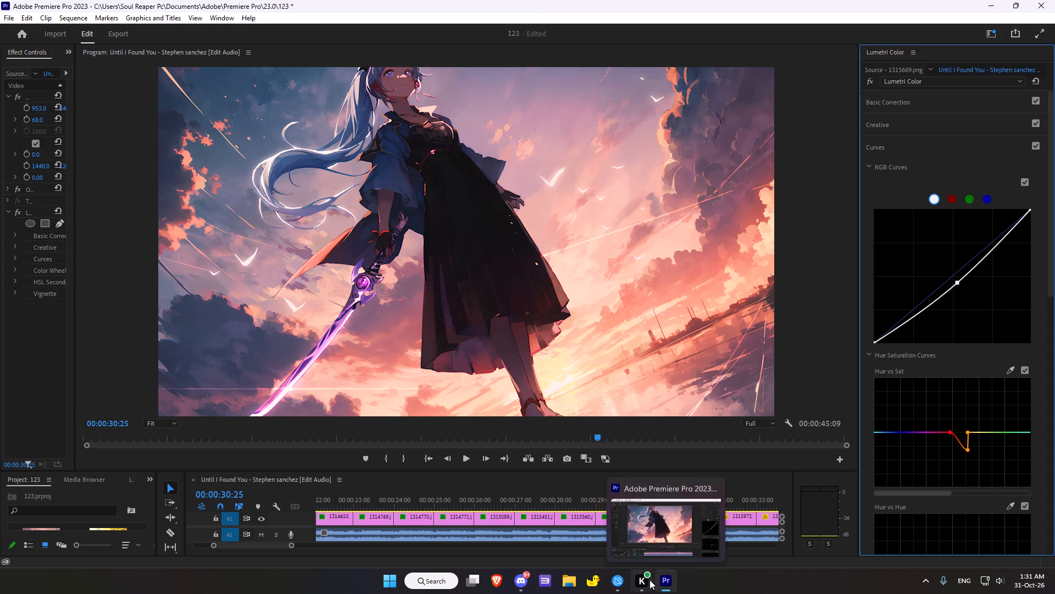
Sample the cloud colour near the lower horizon for the Hue vs Luma curve and lower its red middle point slightly.
{"action": "scroll", "coordinate": [702, 508], "scroll_direction": "down", "scroll_amount": 1}
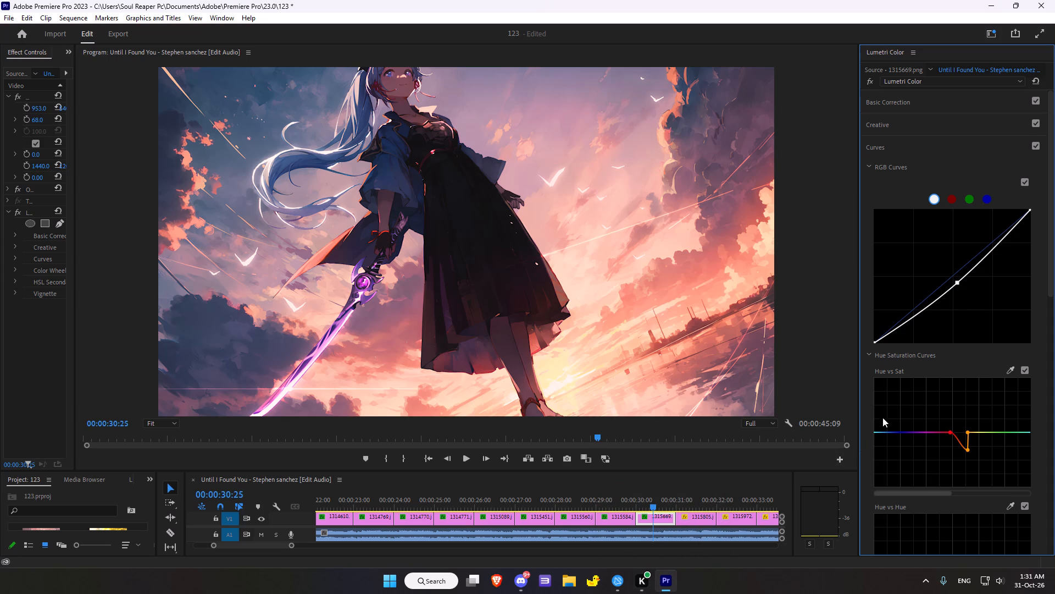
{"action": "scroll", "coordinate": [950, 384], "scroll_direction": "down", "scroll_amount": 2}
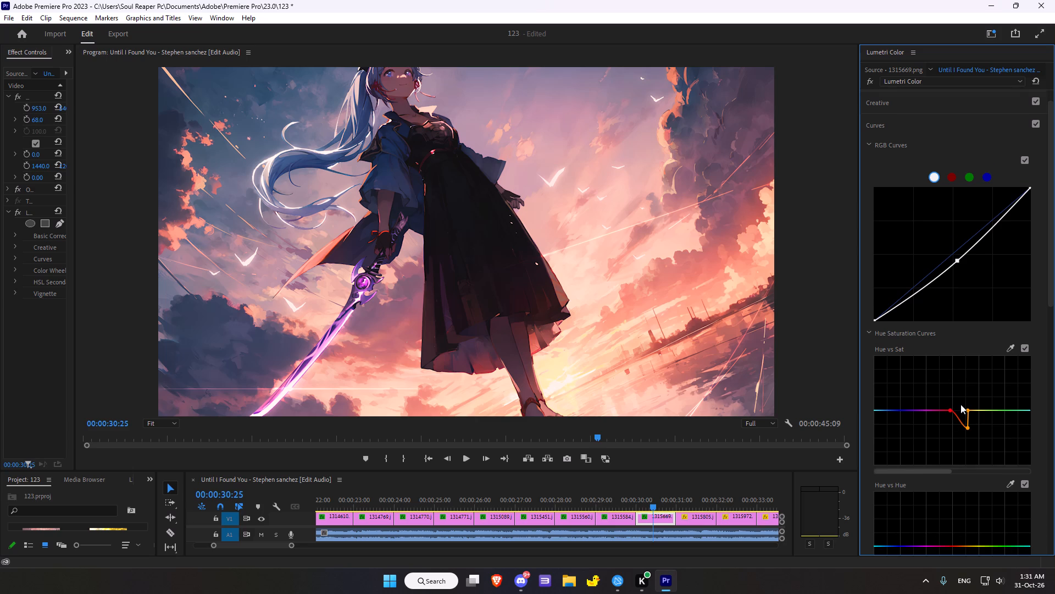
{"action": "scroll", "coordinate": [961, 404], "scroll_direction": "down", "scroll_amount": 5}
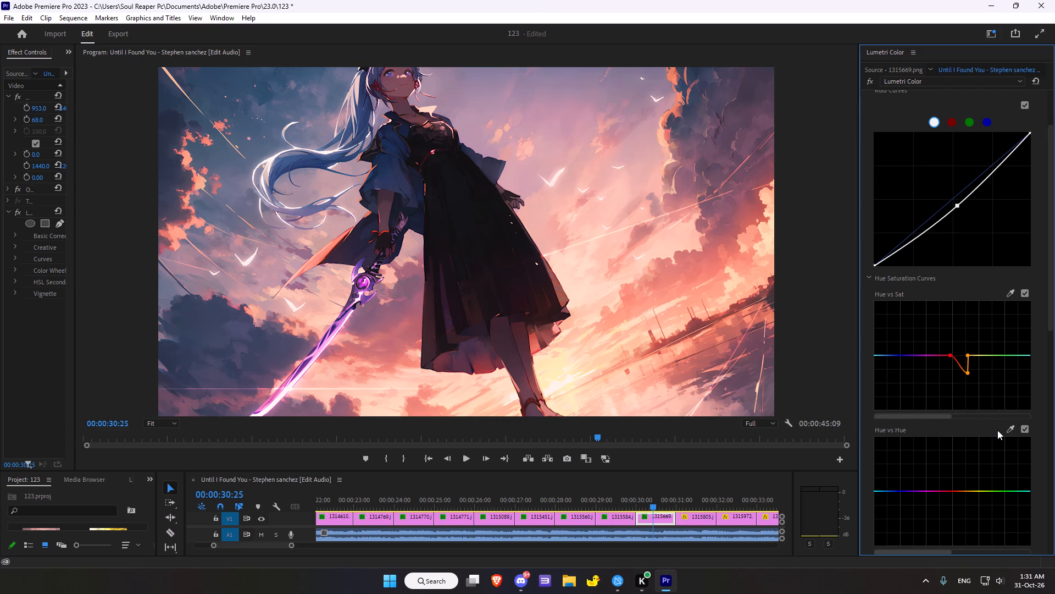
{"action": "scroll", "coordinate": [997, 431], "scroll_direction": "down", "scroll_amount": 11}
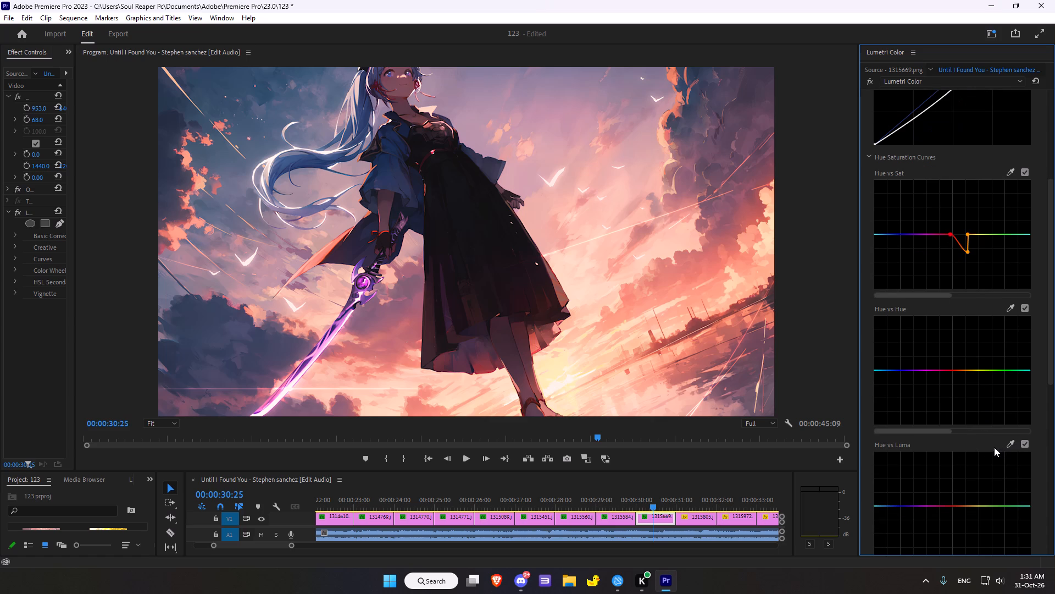
{"action": "left_click", "coordinate": [1013, 443]}
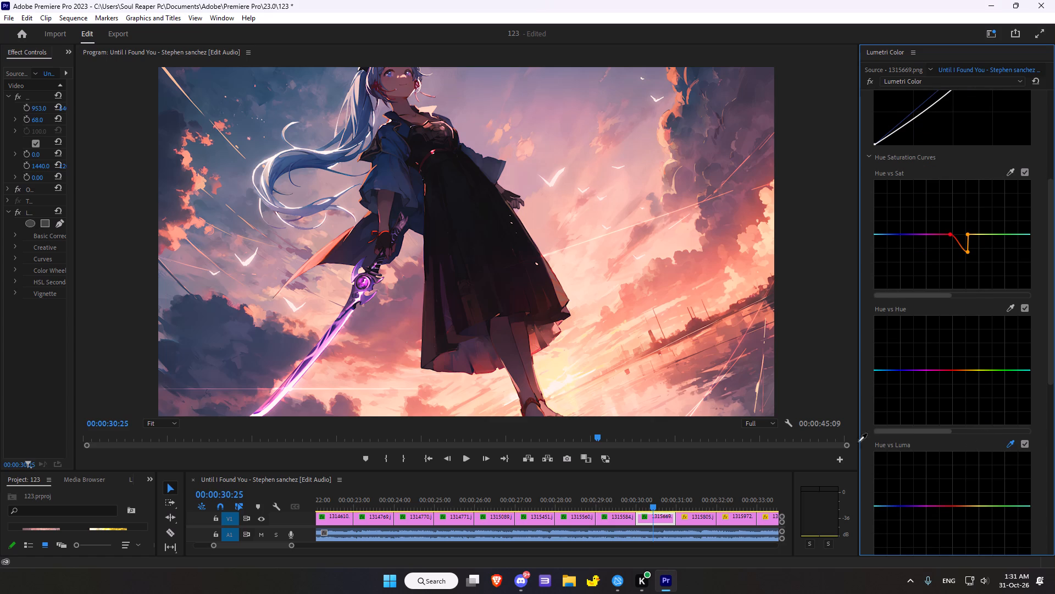
{"action": "left_click", "coordinate": [723, 330]}
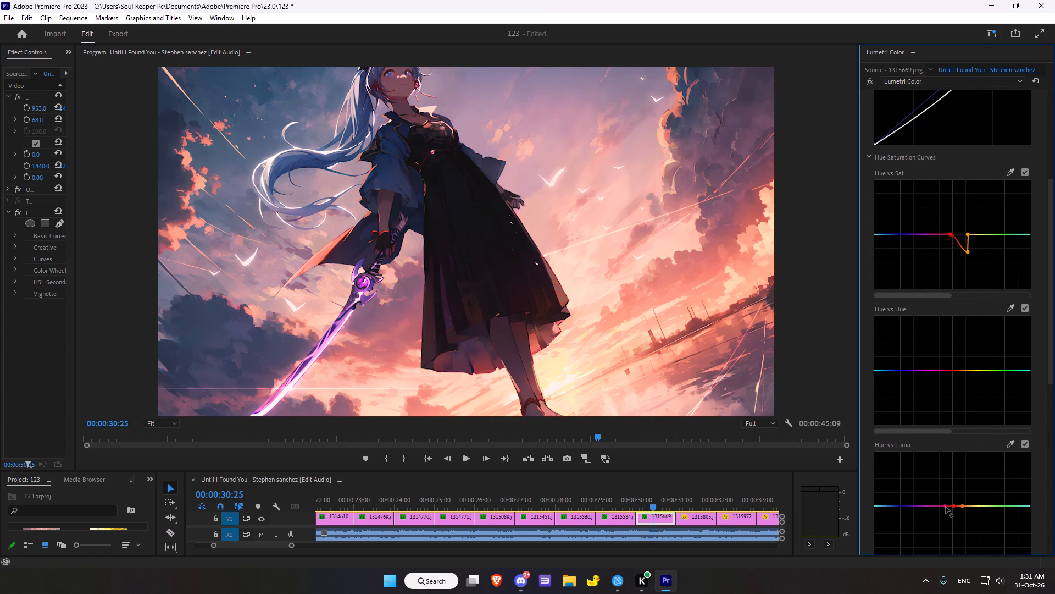
{"action": "left_click", "coordinate": [954, 508]}
In Color Wheels & Match, nudge the Midtones, Shadows and Highlights wheels slightly toward the warm colours.
{"action": "scroll", "coordinate": [973, 483], "scroll_direction": "down", "scroll_amount": 12}
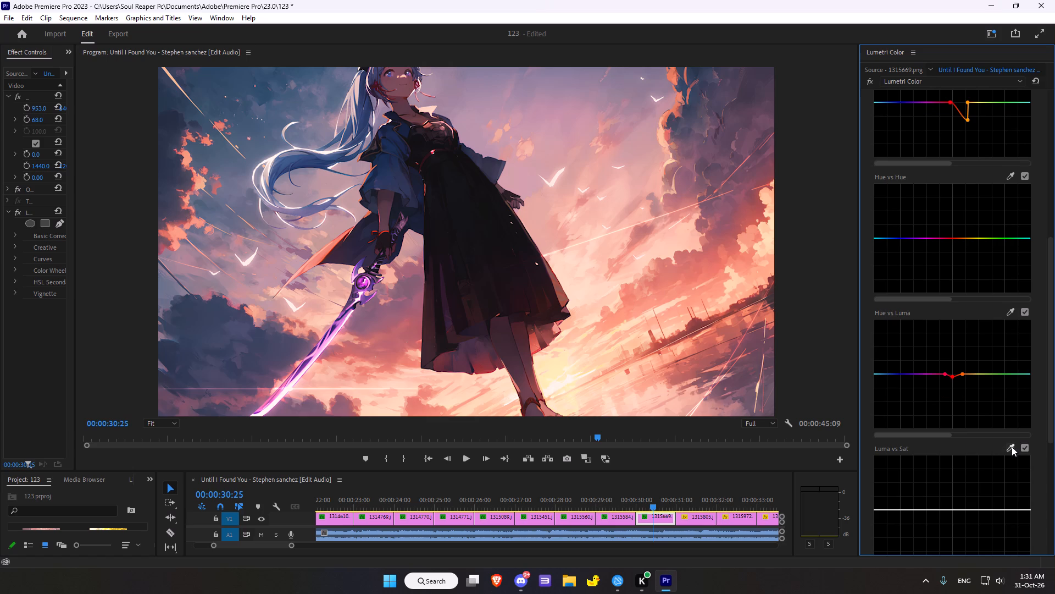
{"action": "scroll", "coordinate": [871, 441], "scroll_direction": "down", "scroll_amount": 4}
{"action": "scroll", "coordinate": [992, 419], "scroll_direction": "down", "scroll_amount": 7}
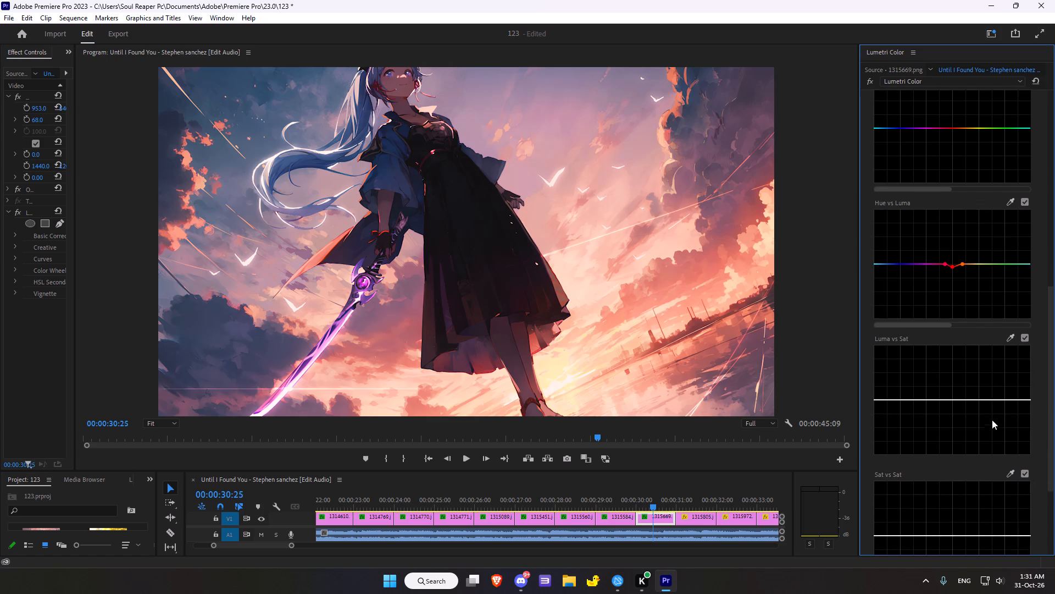
{"action": "scroll", "coordinate": [992, 420], "scroll_direction": "down", "scroll_amount": 6}
{"action": "scroll", "coordinate": [979, 433], "scroll_direction": "up", "scroll_amount": 3}
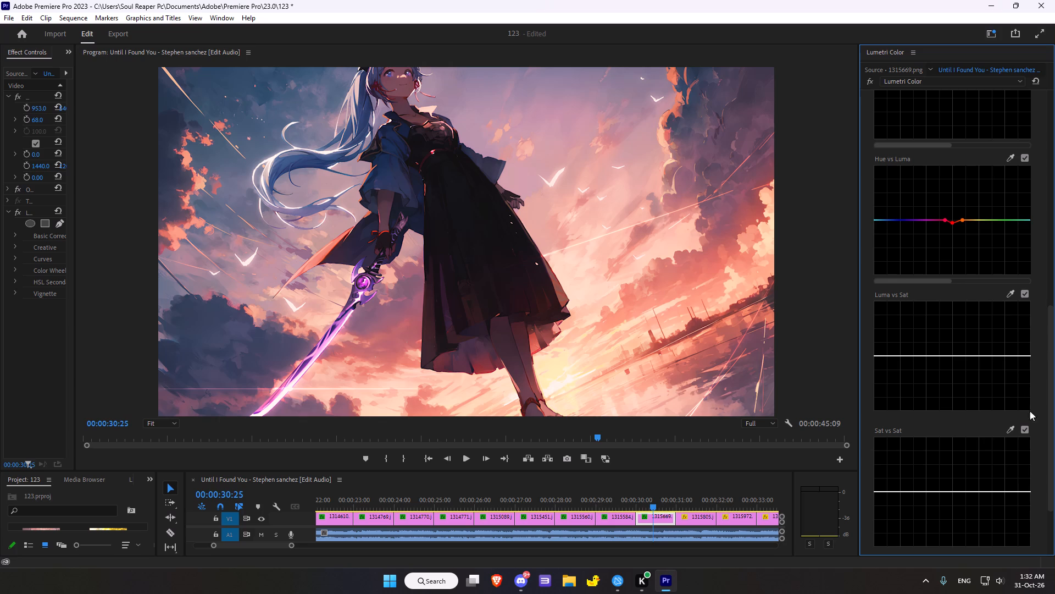
{"action": "left_click", "coordinate": [1015, 293]}
{"action": "scroll", "coordinate": [984, 337], "scroll_direction": "down", "scroll_amount": 4}
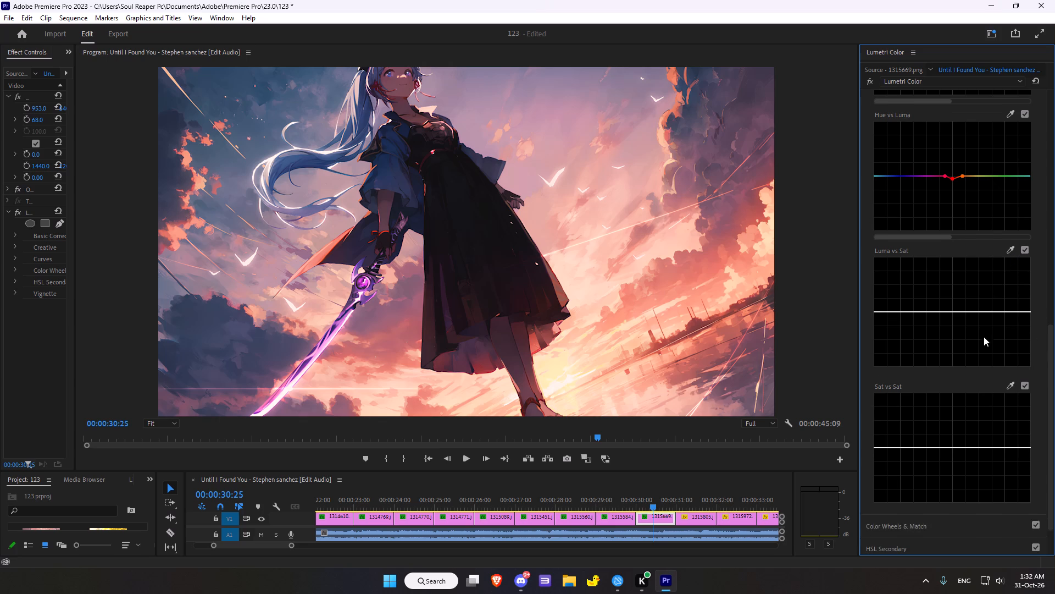
{"action": "scroll", "coordinate": [964, 372], "scroll_direction": "down", "scroll_amount": 4}
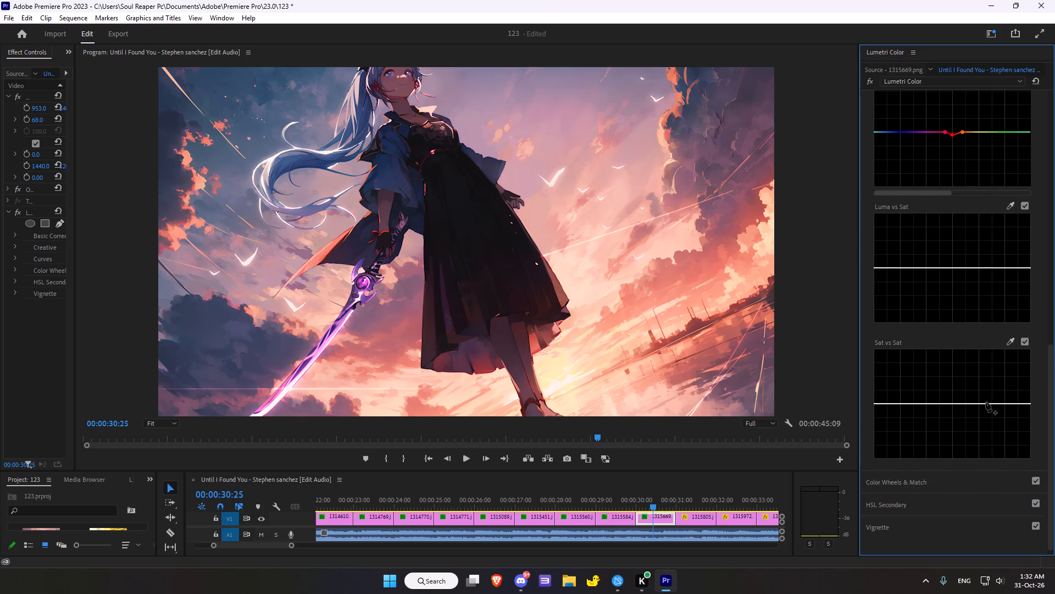
{"action": "scroll", "coordinate": [967, 410], "scroll_direction": "down", "scroll_amount": 5}
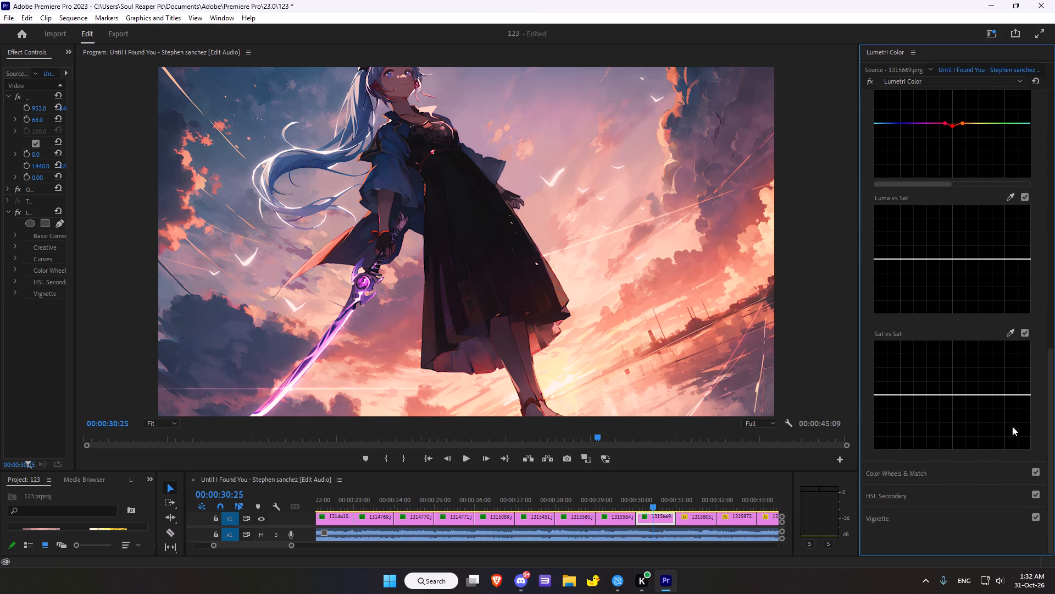
{"action": "left_click", "coordinate": [924, 475]}
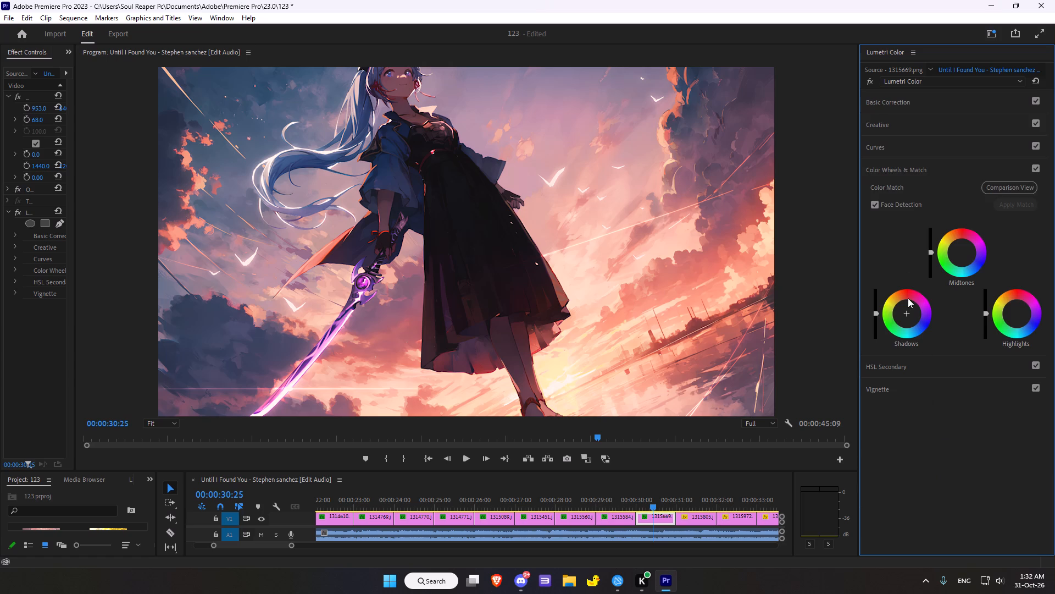
{"action": "left_click_drag", "start_coordinate": [962, 251], "coordinate": [891, 232]}
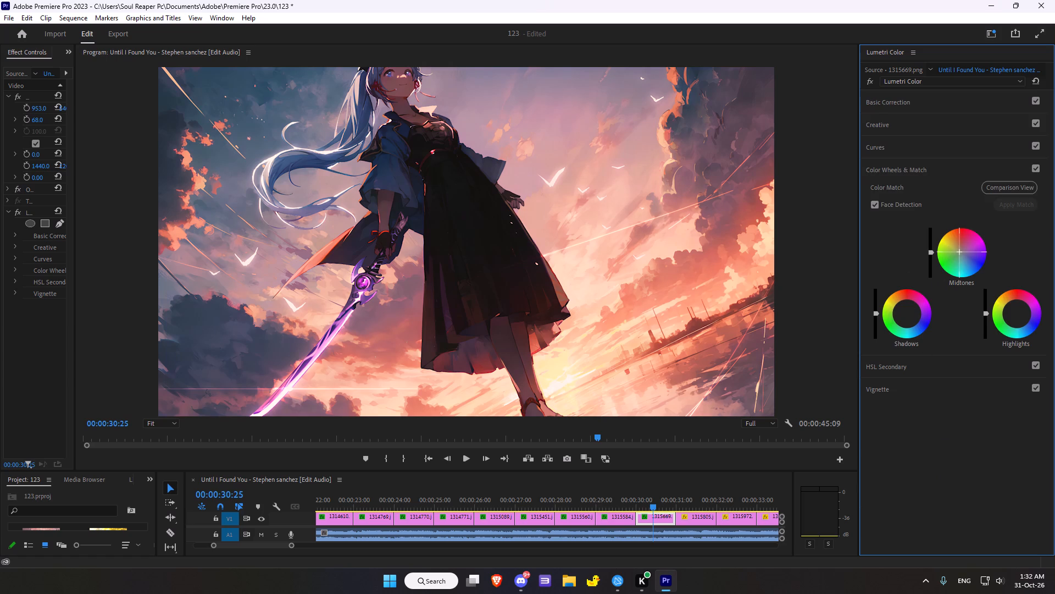
{"action": "left_click_drag", "start_coordinate": [891, 232], "coordinate": [967, 232]}
{"action": "left_click_drag", "start_coordinate": [907, 315], "coordinate": [871, 263]}
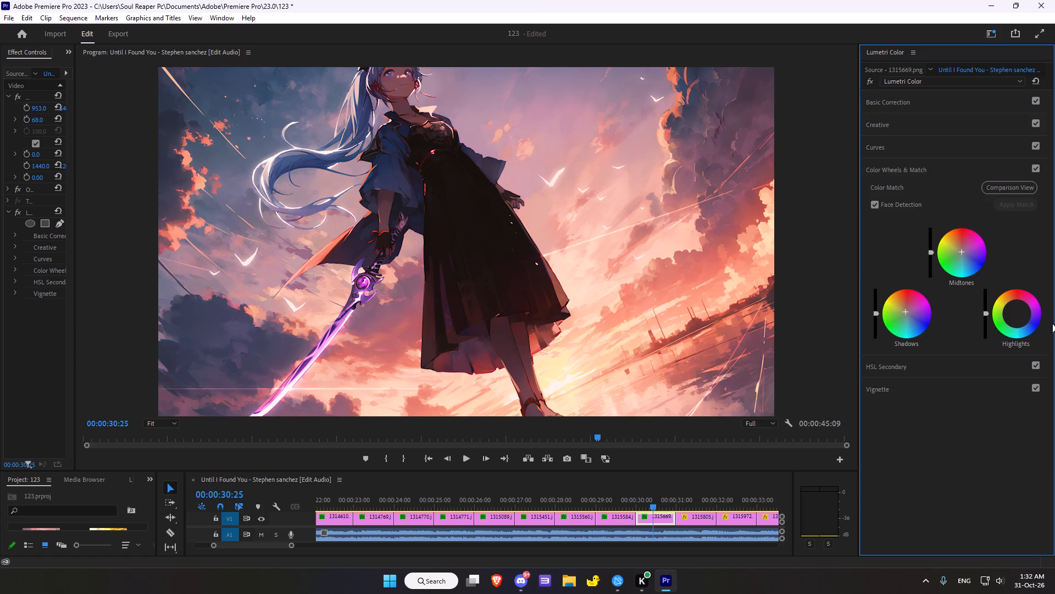
{"action": "left_click_drag", "start_coordinate": [1018, 314], "coordinate": [993, 290]}
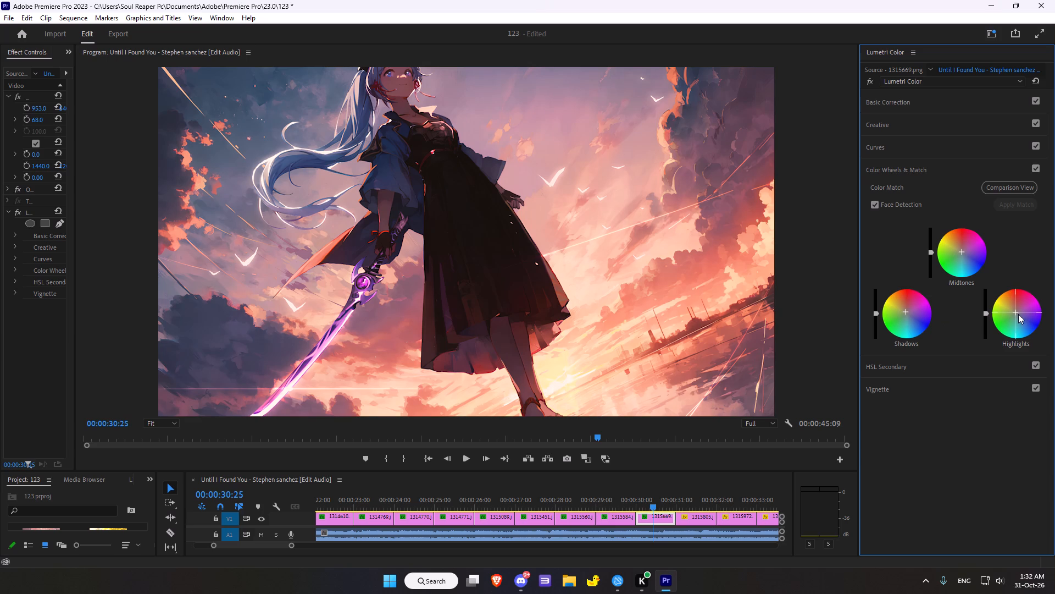
In the HSL Secondary correction settings, raise Sharpen to 100 for clip 1315669.png.
{"action": "left_click", "coordinate": [905, 368]}
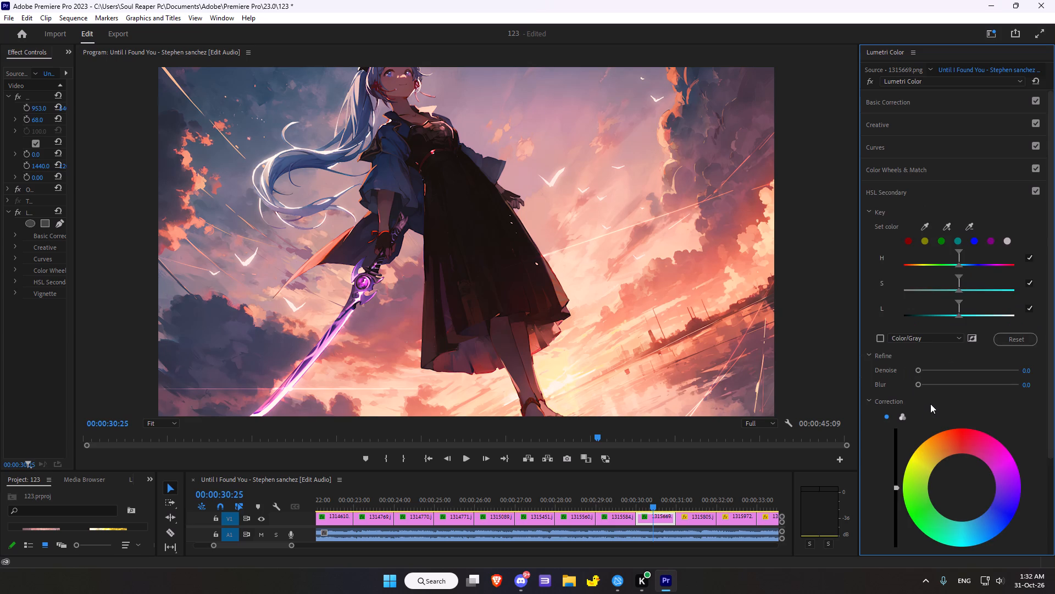
{"action": "scroll", "coordinate": [943, 402], "scroll_direction": "down", "scroll_amount": 15}
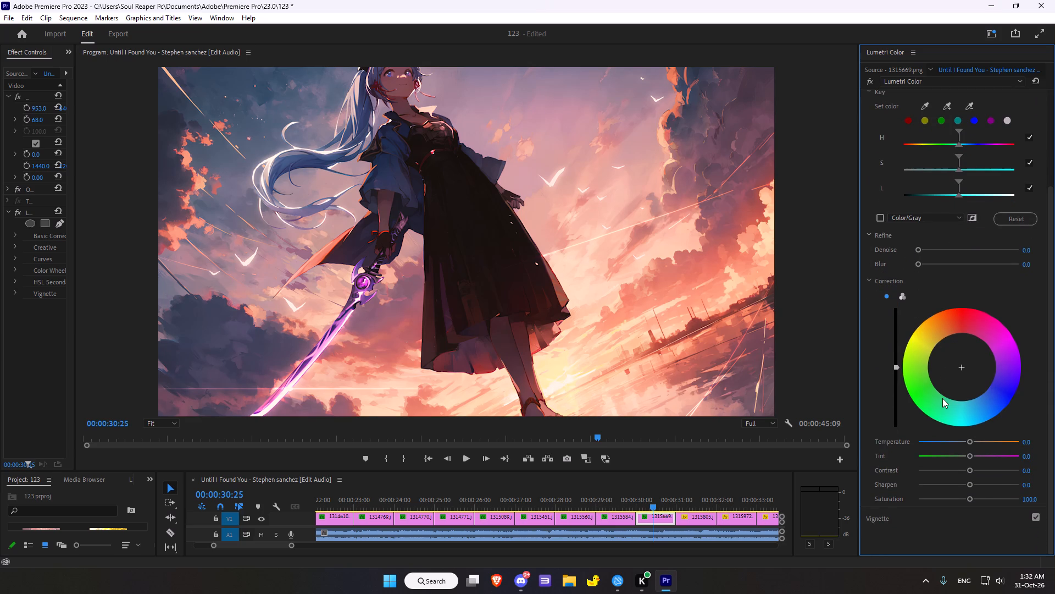
{"action": "scroll", "coordinate": [965, 378], "scroll_direction": "down", "scroll_amount": 2}
{"action": "left_click_drag", "start_coordinate": [971, 483], "coordinate": [1054, 480]}
Set the clip's Vignette to Amount -1.9, Midpoint 34.8, Roundness 20.7 and Feather 37.5.
{"action": "left_click", "coordinate": [893, 518]}
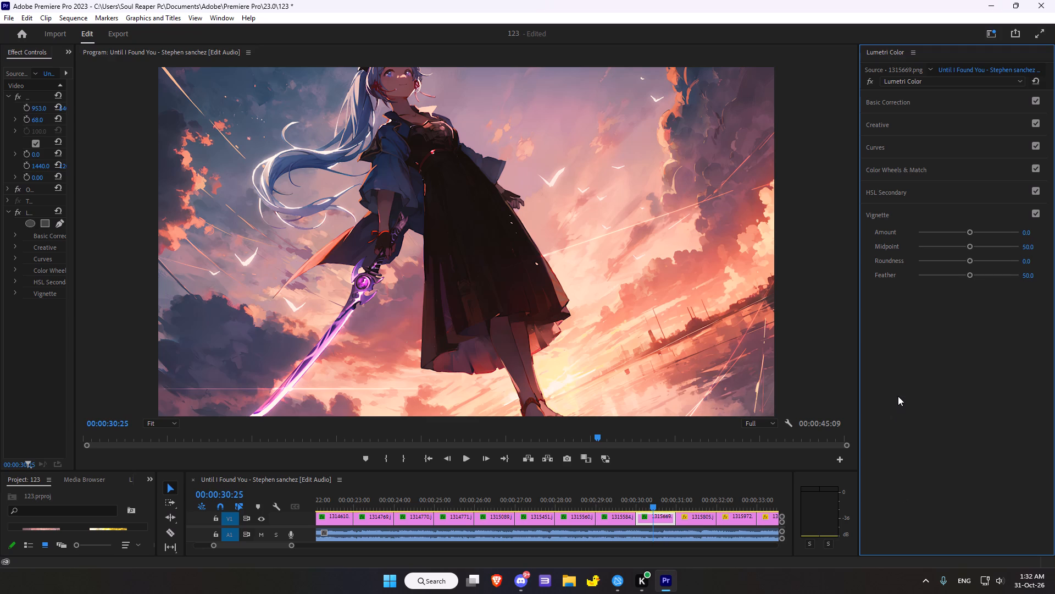
{"action": "scroll", "coordinate": [947, 389], "scroll_direction": "down", "scroll_amount": 4}
{"action": "scroll", "coordinate": [965, 384], "scroll_direction": "up", "scroll_amount": 4}
{"action": "left_click", "coordinate": [967, 358]}
{"action": "left_click_drag", "start_coordinate": [971, 232], "coordinate": [935, 233]}
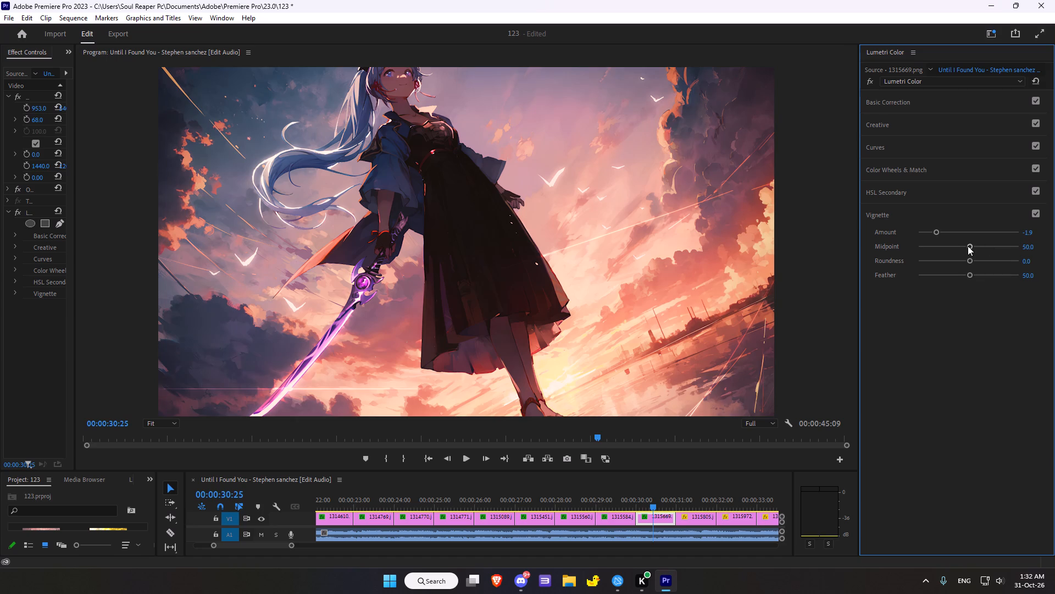
{"action": "left_click_drag", "start_coordinate": [968, 246], "coordinate": [952, 246]}
{"action": "left_click_drag", "start_coordinate": [969, 262], "coordinate": [978, 257]}
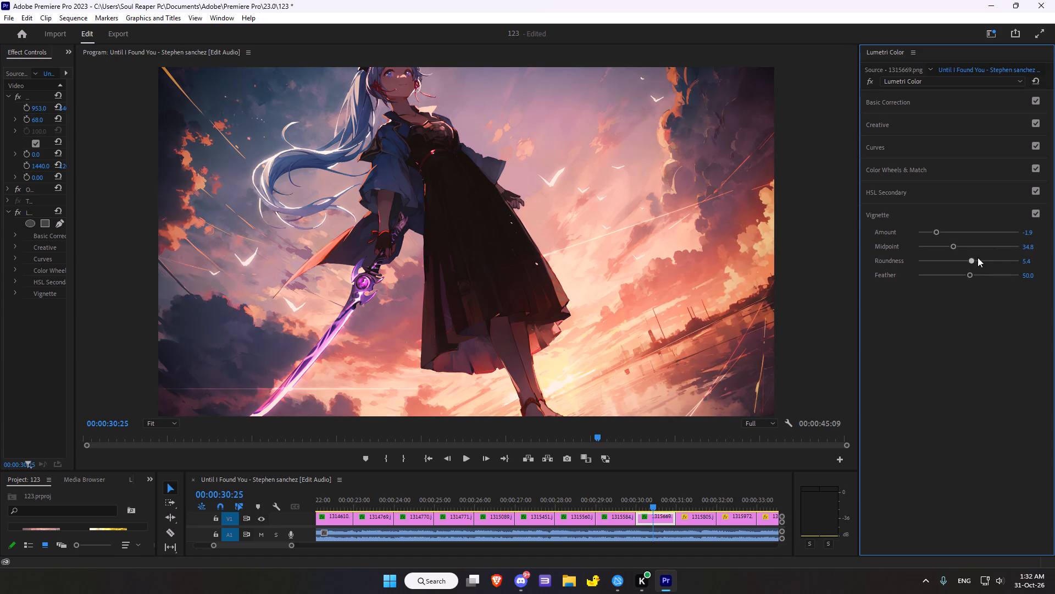
{"action": "left_click_drag", "start_coordinate": [978, 257], "coordinate": [978, 257]}
{"action": "left_click_drag", "start_coordinate": [967, 277], "coordinate": [955, 273]}
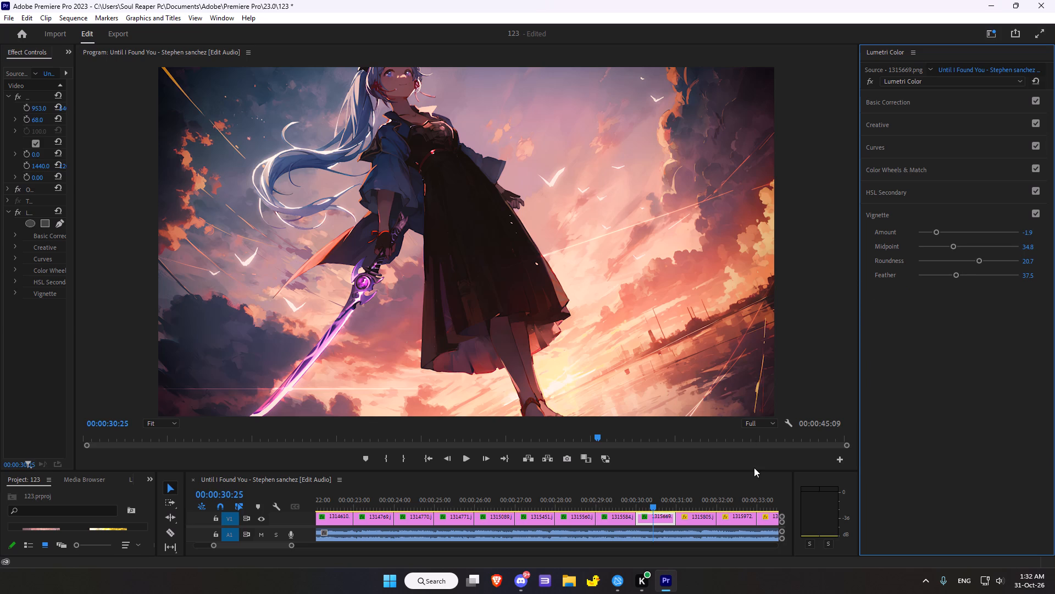
Play and step through clip 1315669.png around 00:00:30 to review its finished grade and vignette.
{"action": "scroll", "coordinate": [667, 456], "scroll_direction": "down", "scroll_amount": 5}
{"action": "left_click", "coordinate": [465, 457]}
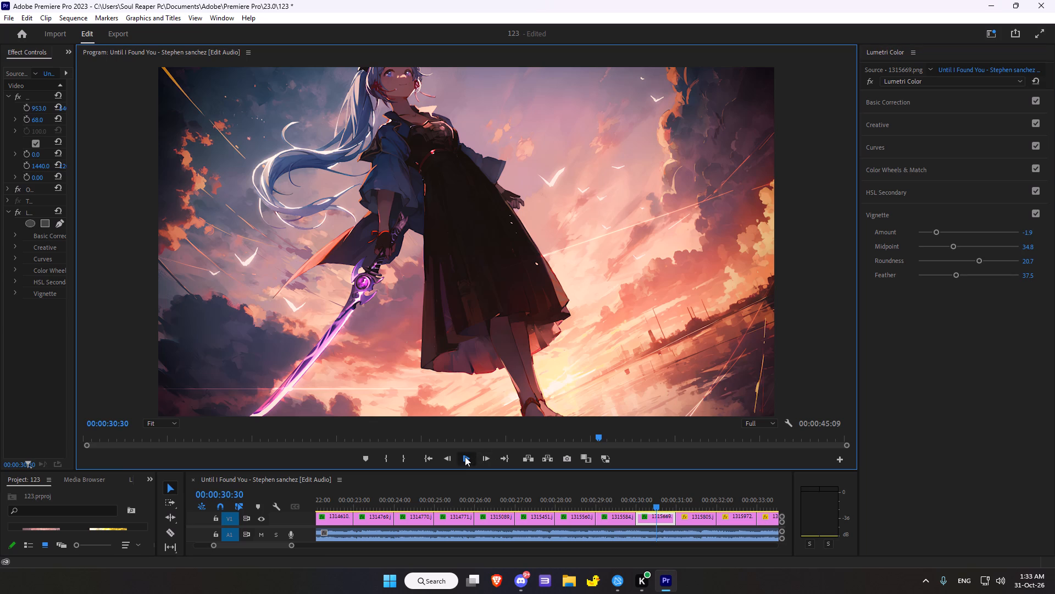
{"action": "left_click", "coordinate": [465, 457]}
{"action": "left_click", "coordinate": [656, 499]}
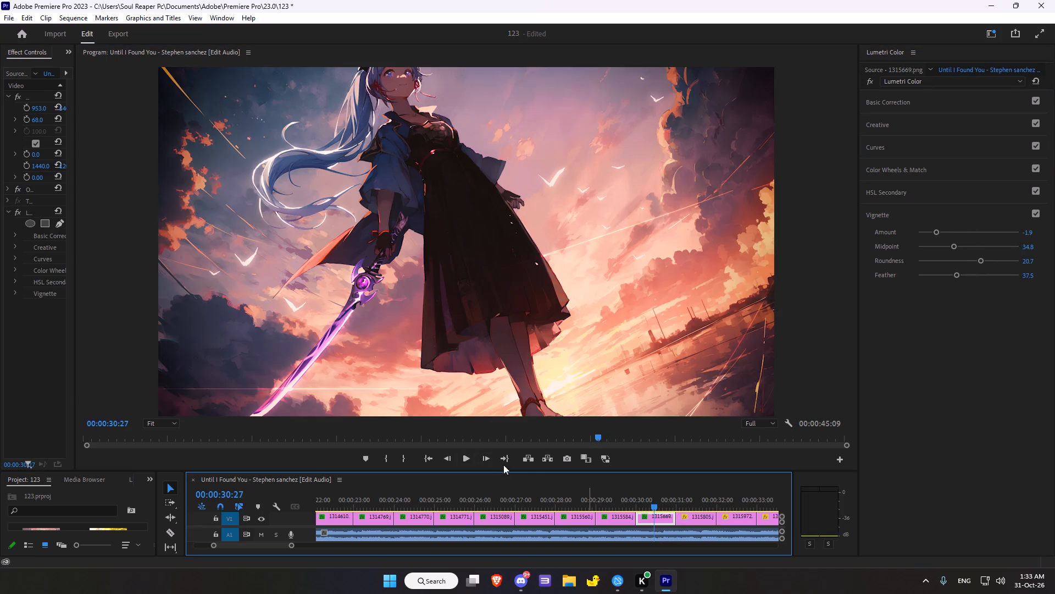
{"action": "left_click", "coordinate": [470, 455]}
{"action": "left_click", "coordinate": [469, 456]}
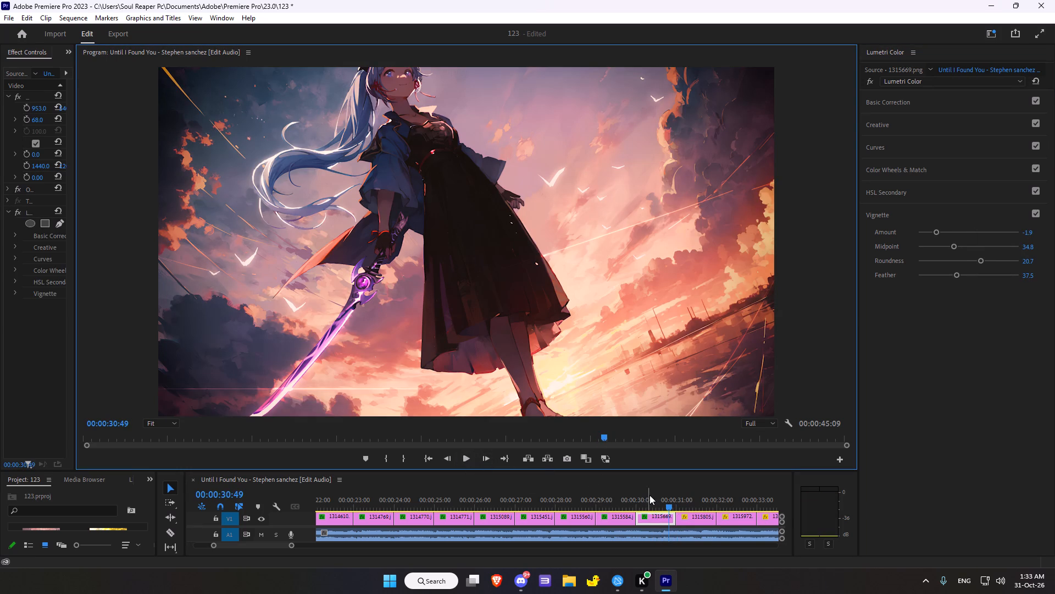
{"action": "left_click", "coordinate": [651, 497]}
{"action": "double_click", "coordinate": [468, 459]}
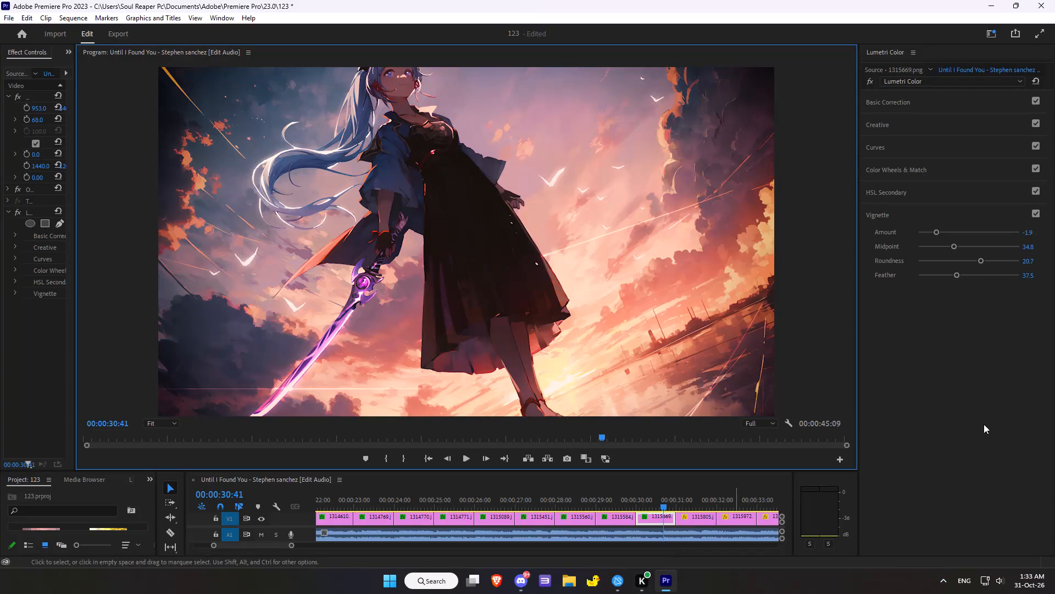
{"action": "scroll", "coordinate": [512, 425], "scroll_direction": "down", "scroll_amount": 5}
{"action": "scroll", "coordinate": [516, 427], "scroll_direction": "up", "scroll_amount": 6}
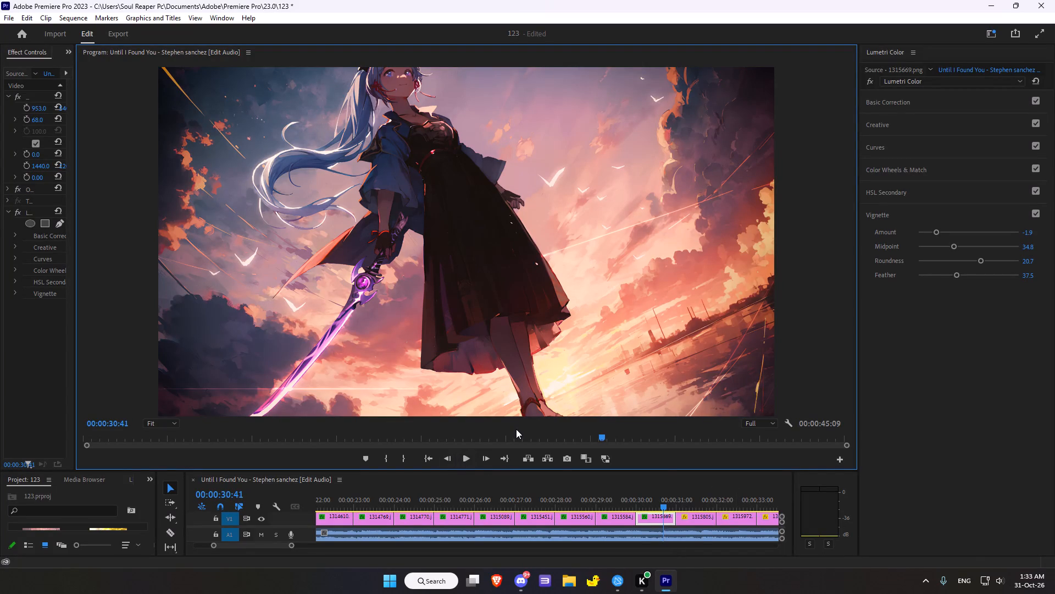
{"action": "scroll", "coordinate": [516, 429], "scroll_direction": "up", "scroll_amount": 3}
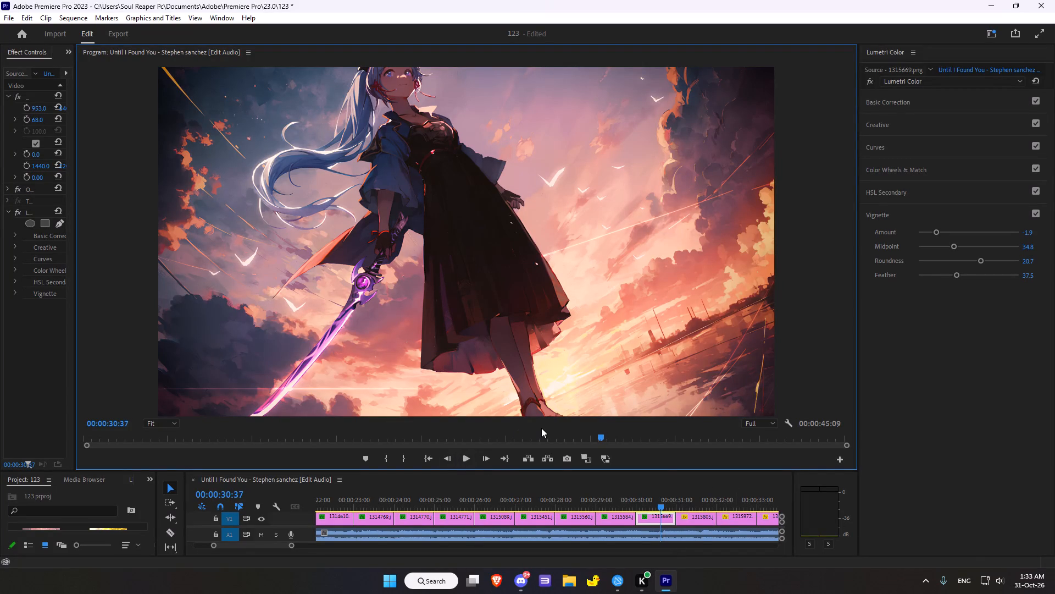